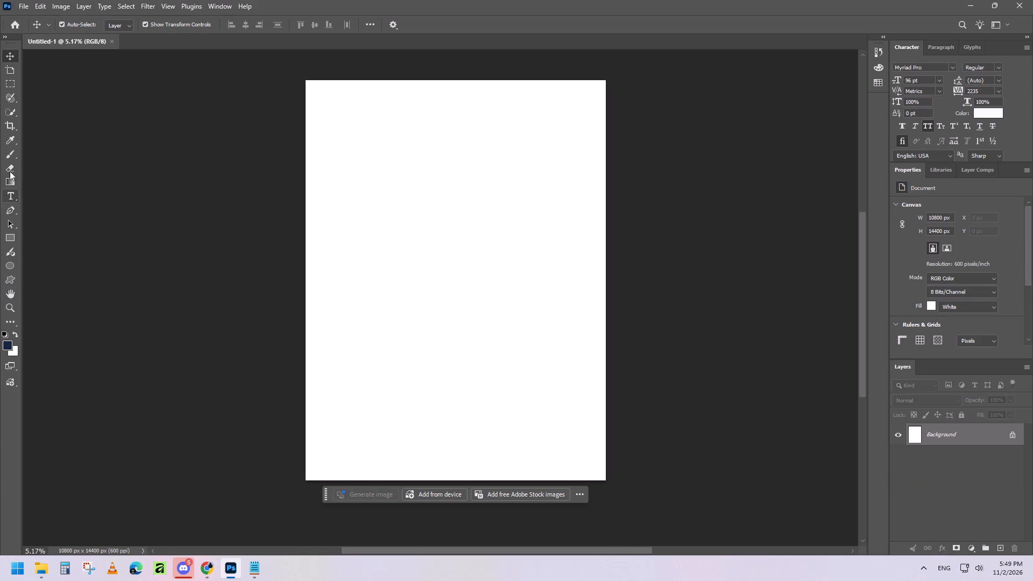
right_click(12, 152)
click(62, 154)
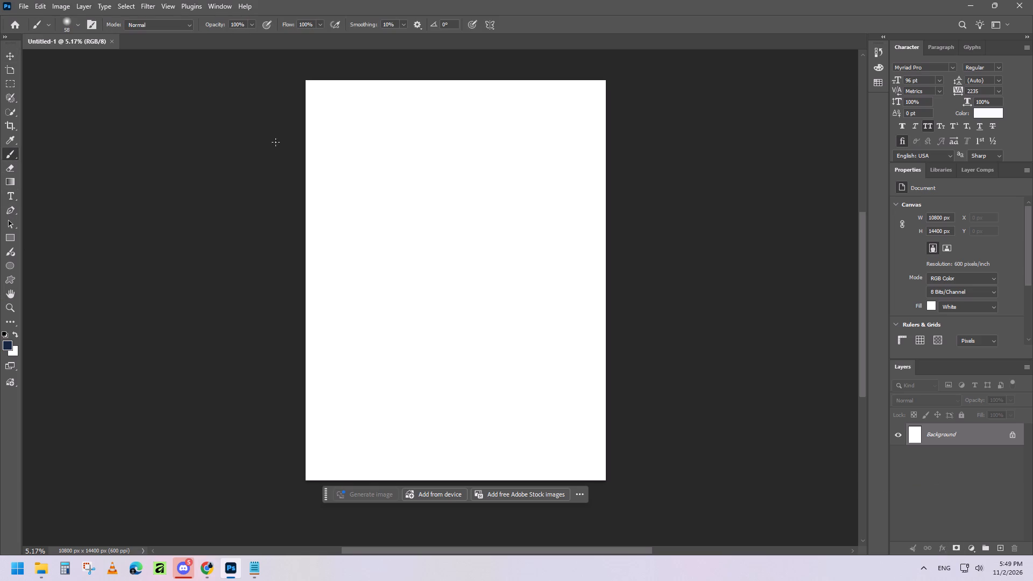
Examine the available brush presets in the General Brushes and Special Effects Brushes groups.
click(70, 20)
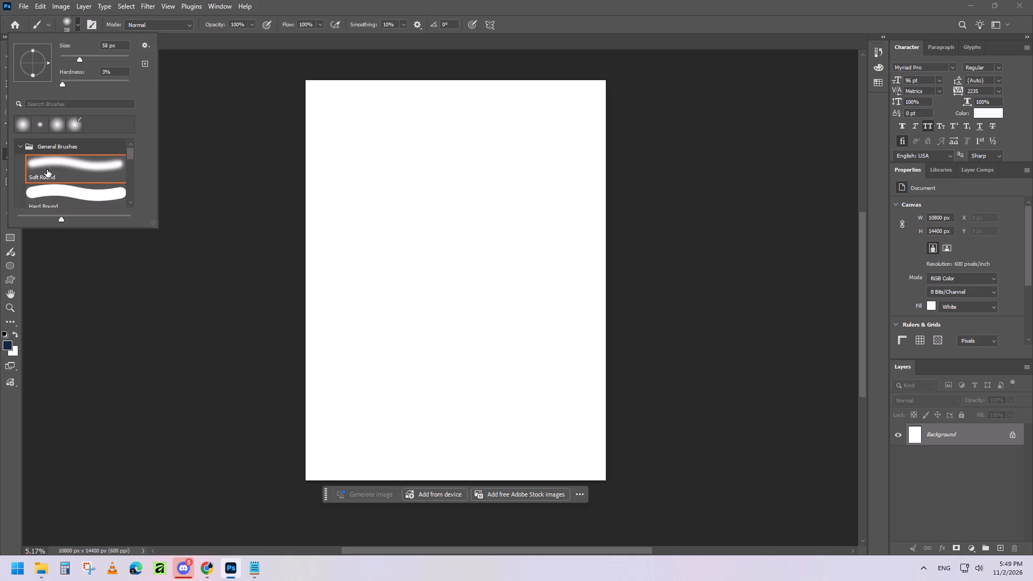
click(24, 145)
scroll(79, 185, down, 4)
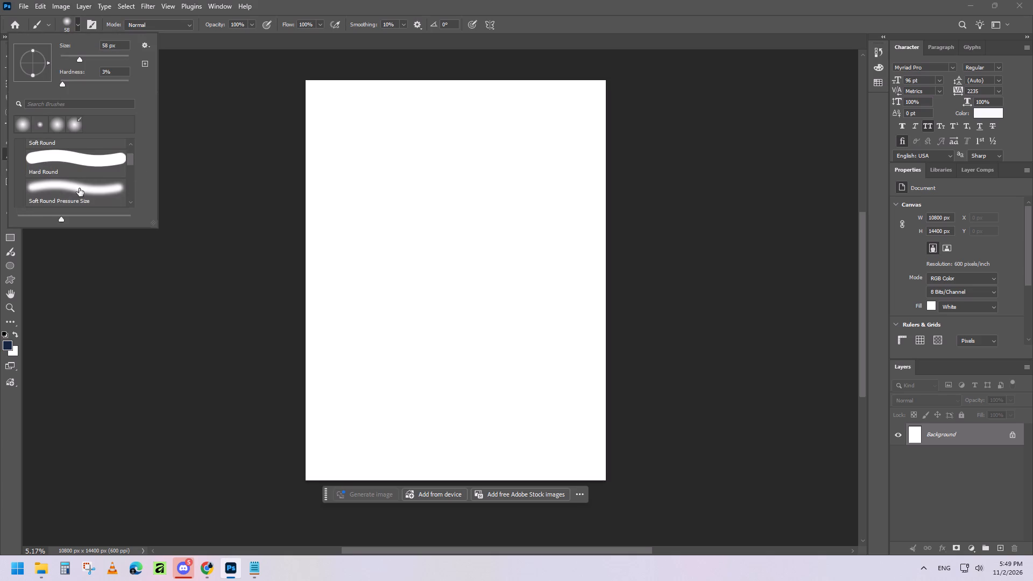
scroll(58, 188, up, 5)
click(19, 148)
scroll(97, 189, down, 4)
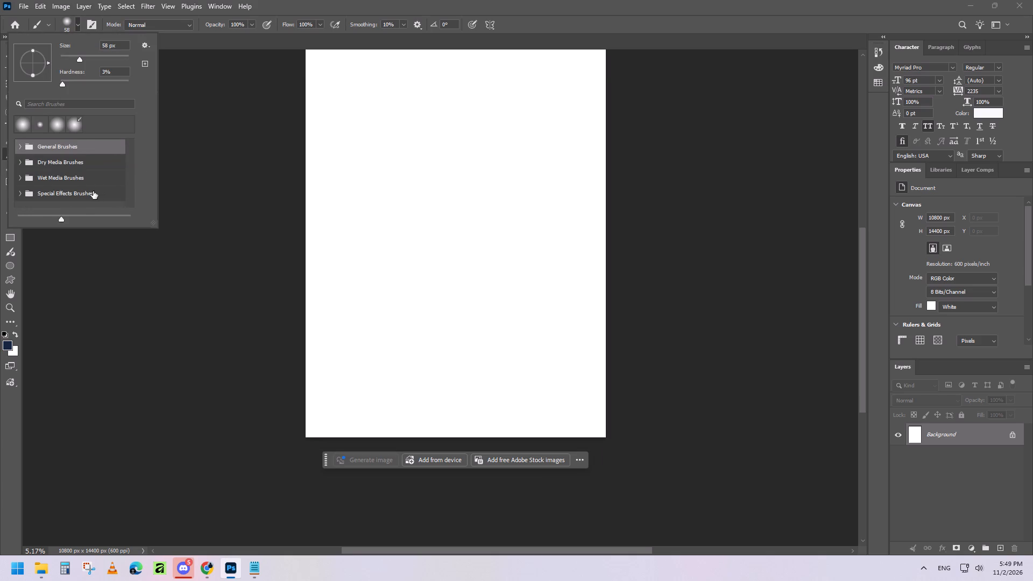
scroll(93, 191, down, 4)
click(74, 194)
click(19, 195)
scroll(107, 194, down, 5)
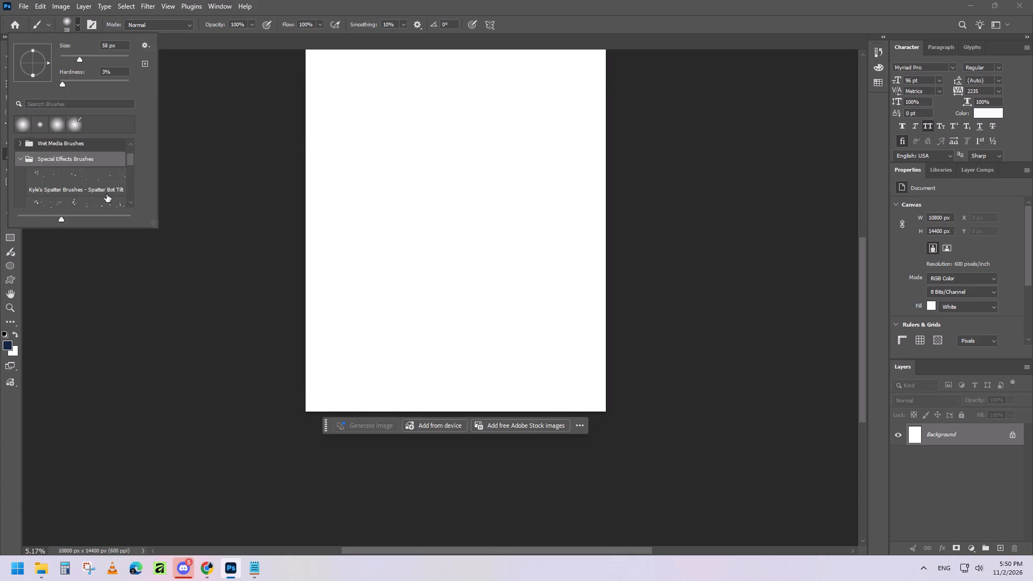
scroll(107, 194, down, 18)
drag(130, 189, 133, 107)
click(22, 190)
scroll(39, 173, up, 8)
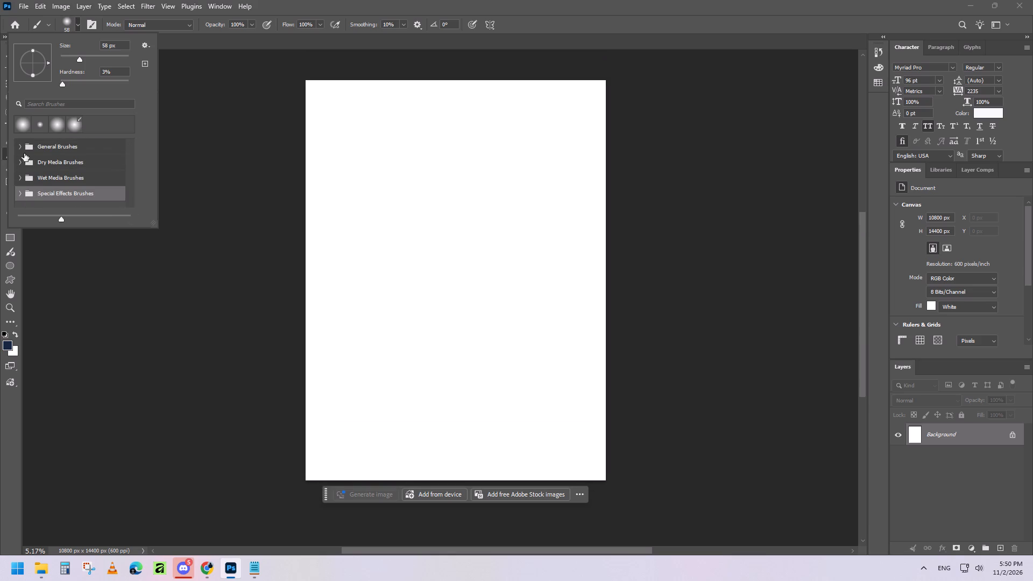
Choose the Soft Round brush preset from the General Brushes group.
click(18, 148)
scroll(58, 155, up, 4)
click(69, 199)
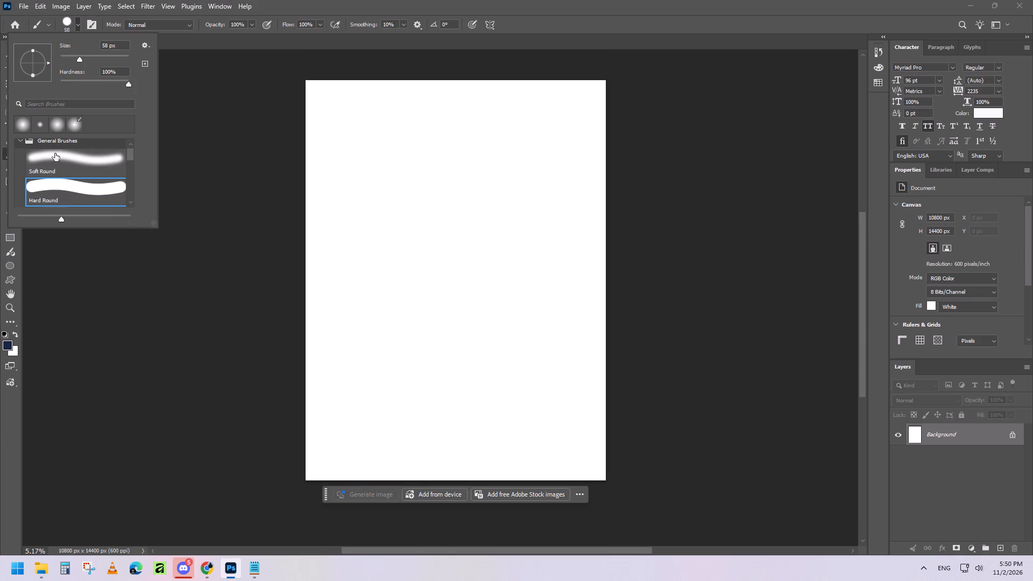
click(55, 151)
click(61, 157)
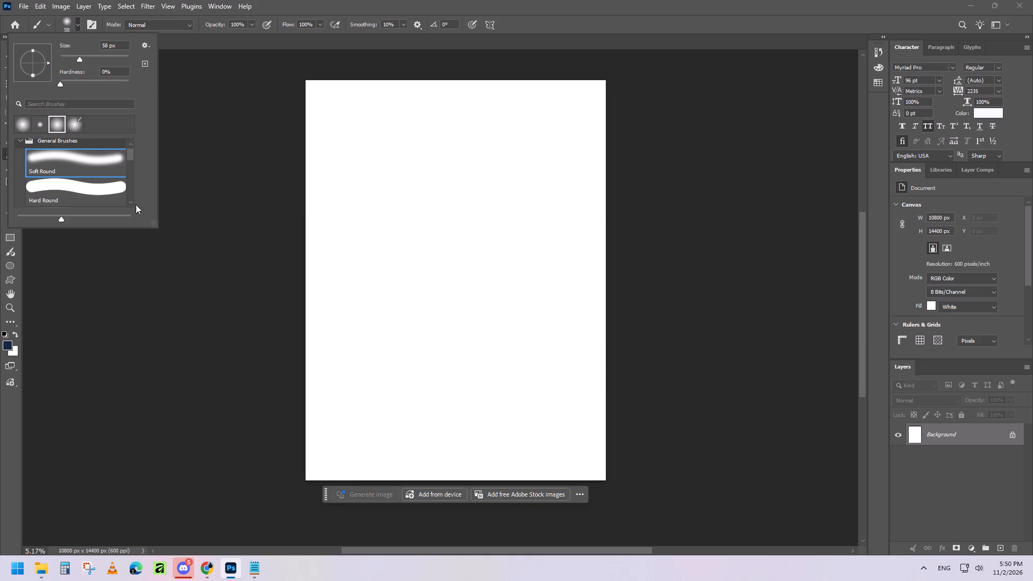
Enlarge the Soft Round brush to about 3156 px.
click(78, 23)
alt+right_drag(331, 221, 371, 239)
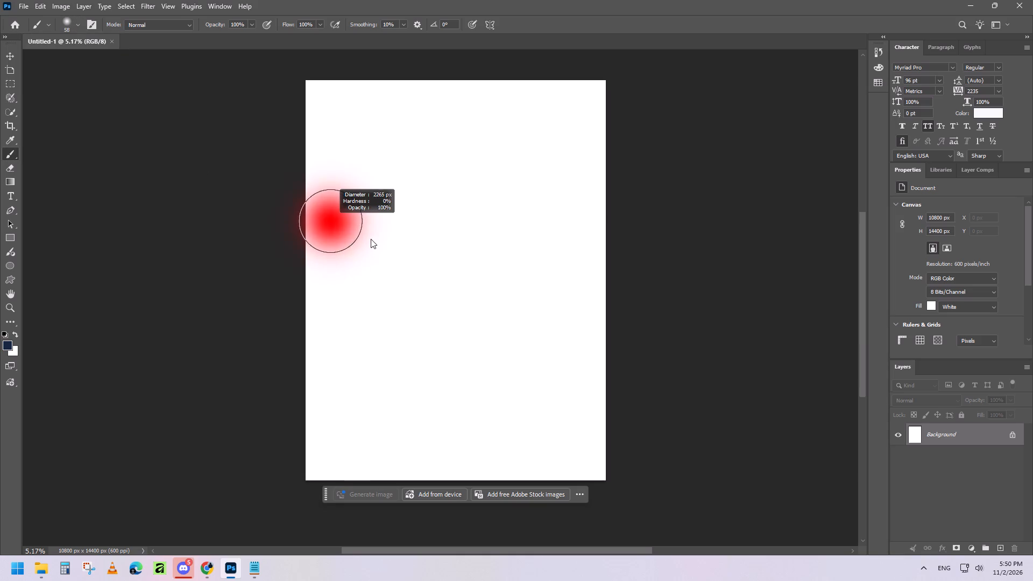
alt+right_drag(371, 239, 387, 246)
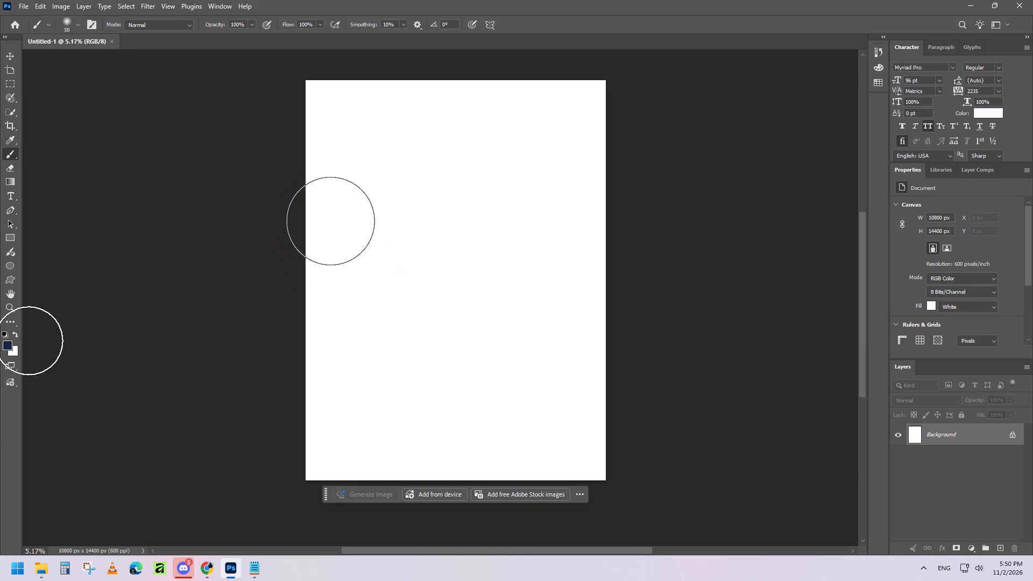
Set the foreground color to black (000000).
click(10, 342)
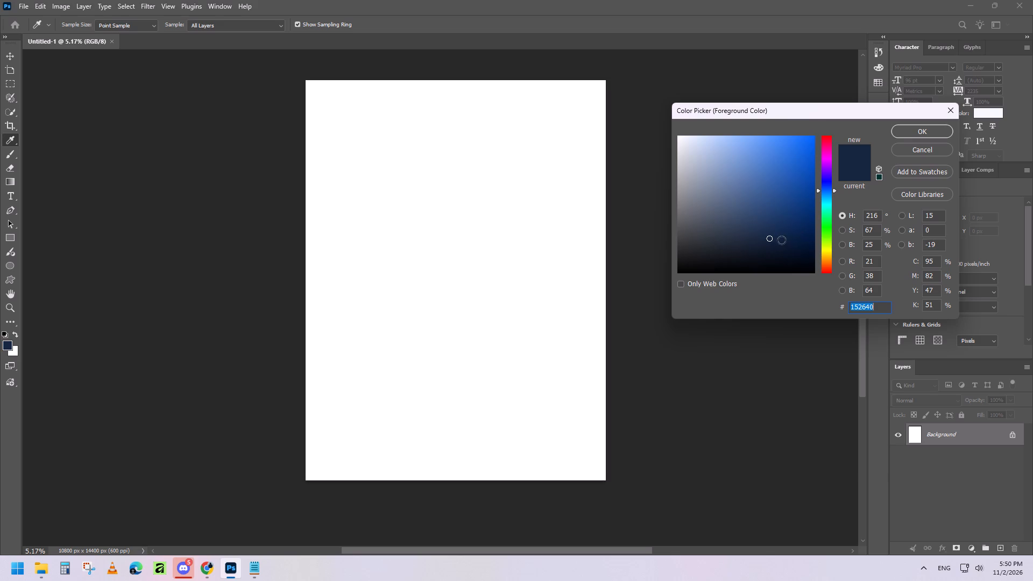
key(ctrl+c)
key(ctrl+c)
key(ctrl+c)
click(680, 267)
drag(680, 268, 645, 291)
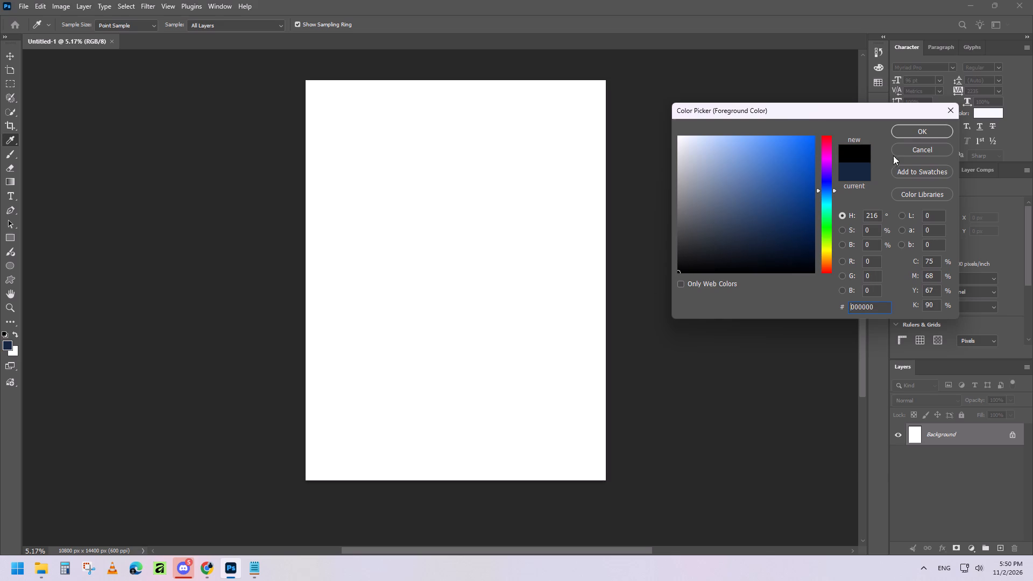
click(920, 133)
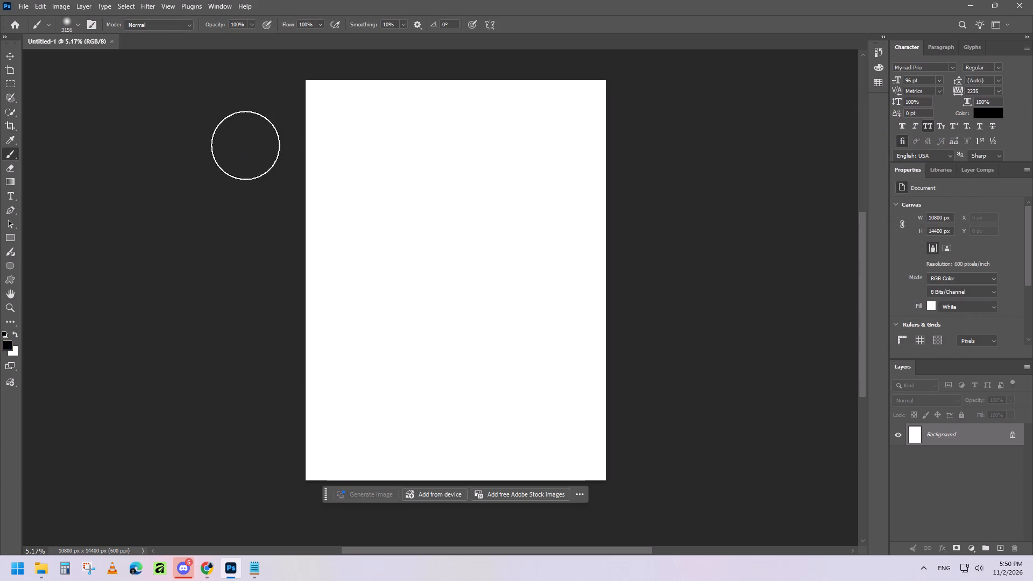
Paint black across the upper part of the canvas and down its right side on the Background layer.
drag(310, 110, 217, 123)
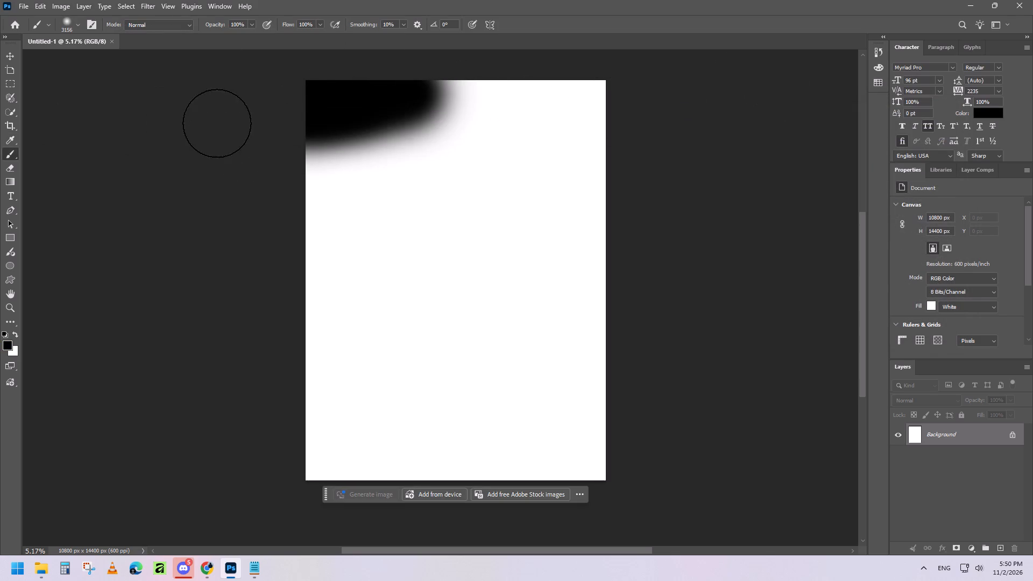
drag(217, 123, 520, 157)
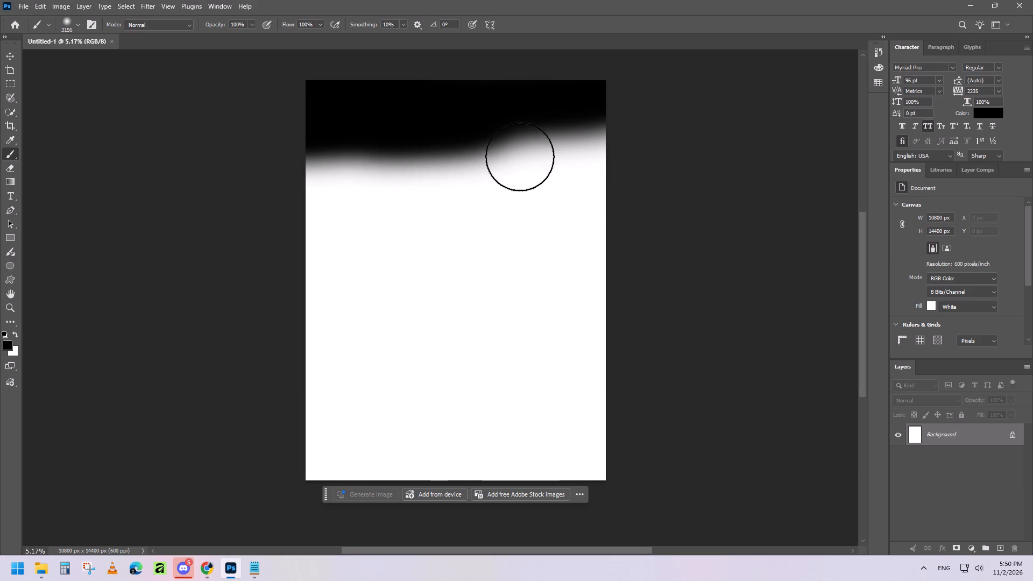
drag(520, 157, 541, 400)
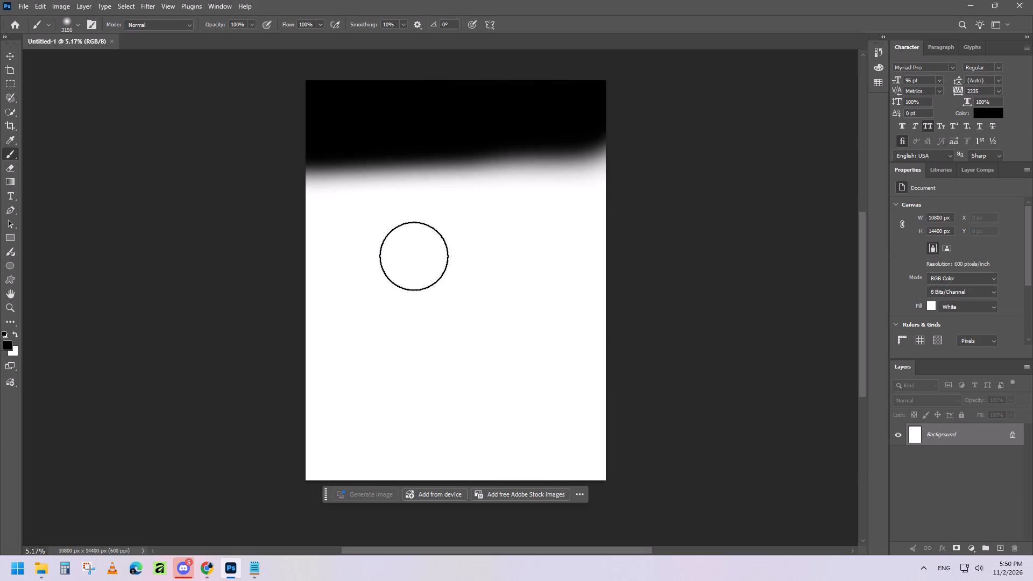
Enlarge the brush to 5000 px and paint over the remaining white areas so the whole canvas is black.
alt+right_drag(414, 256, 445, 258)
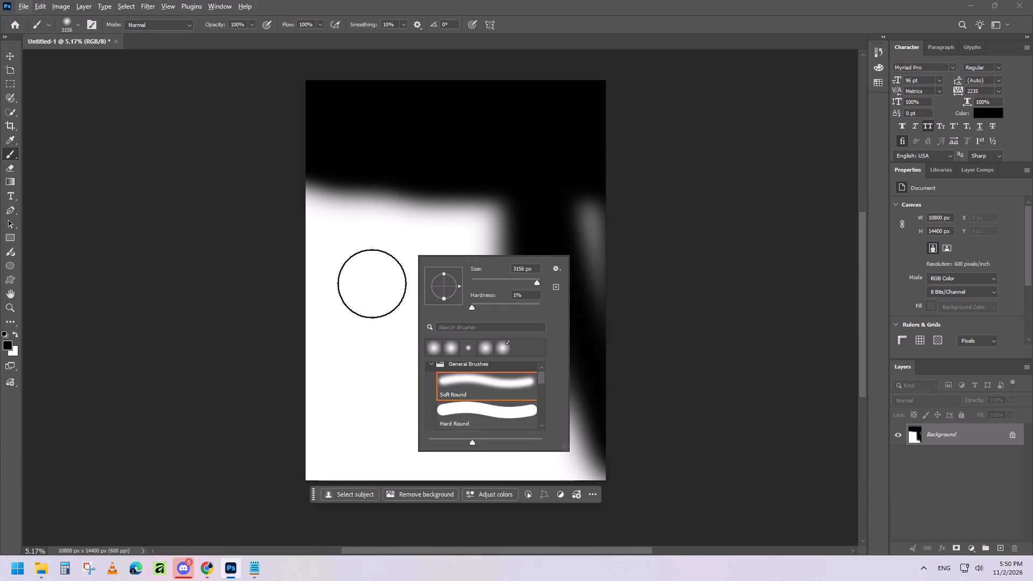
alt+right_drag(366, 277, 457, 286)
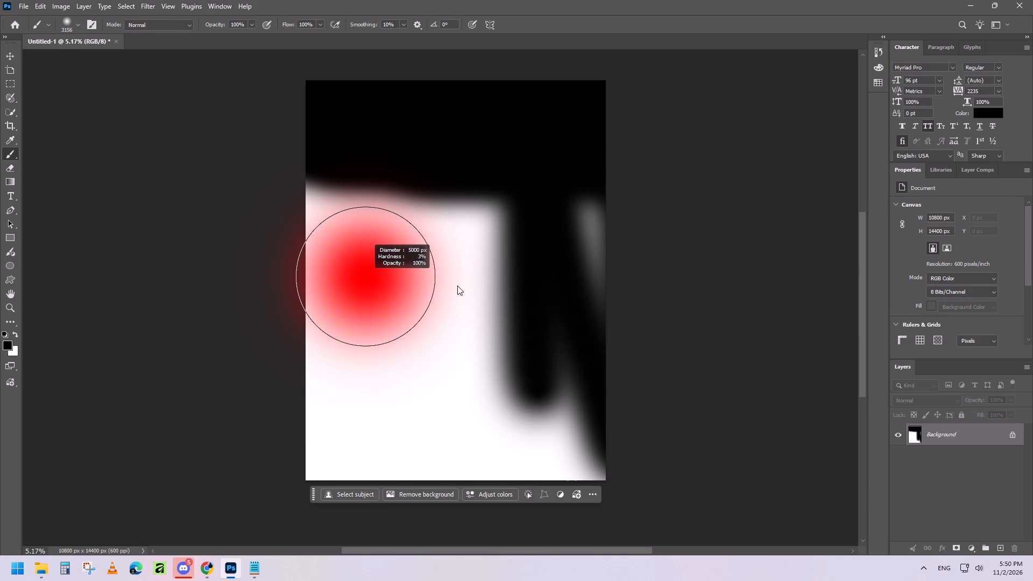
alt+right_drag(457, 286, 592, 286)
alt+right_drag(455, 297, 528, 297)
drag(342, 208, 390, 250)
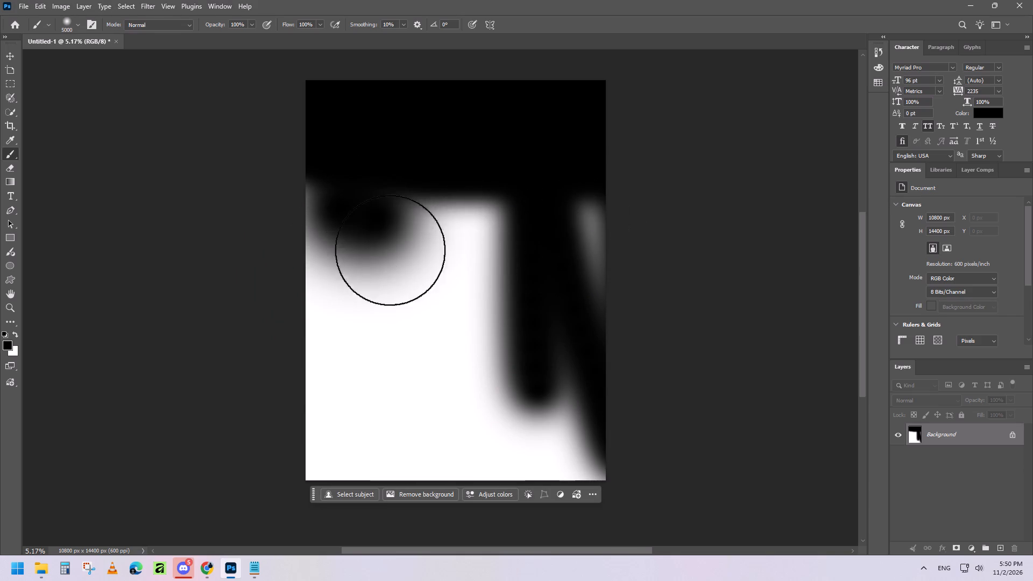
drag(390, 250, 517, 465)
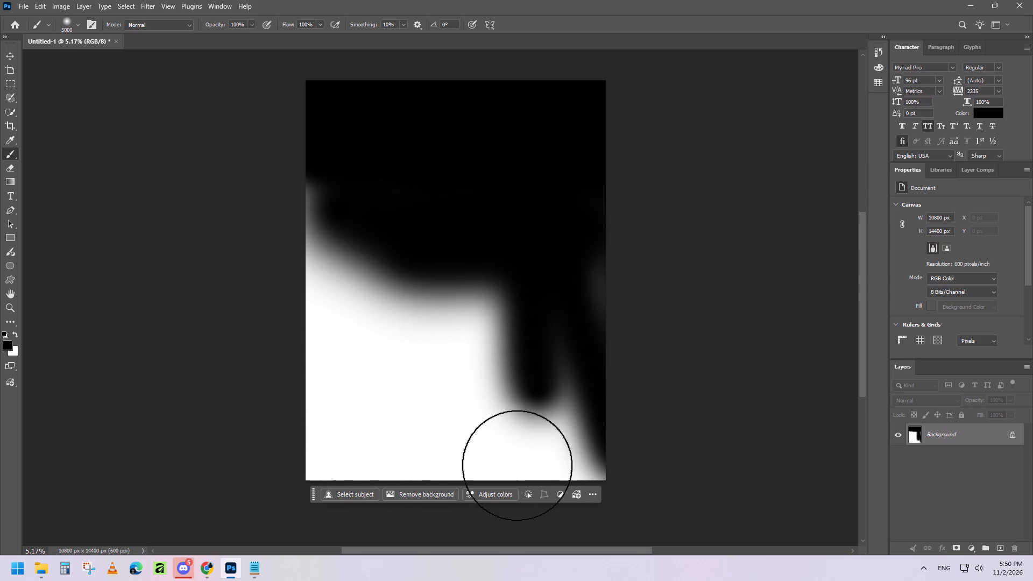
drag(517, 465, 596, 470)
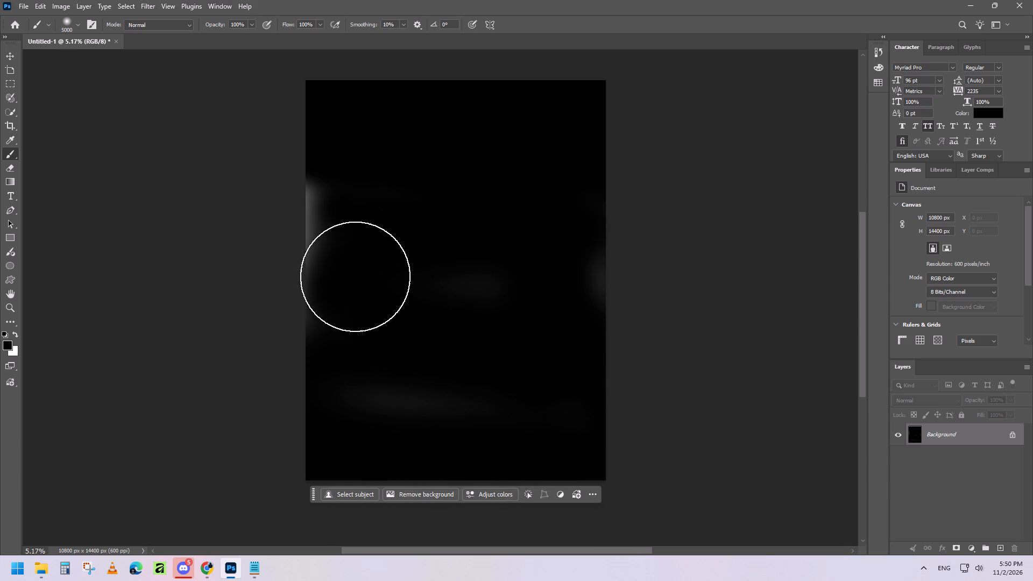
drag(355, 277, 560, 329)
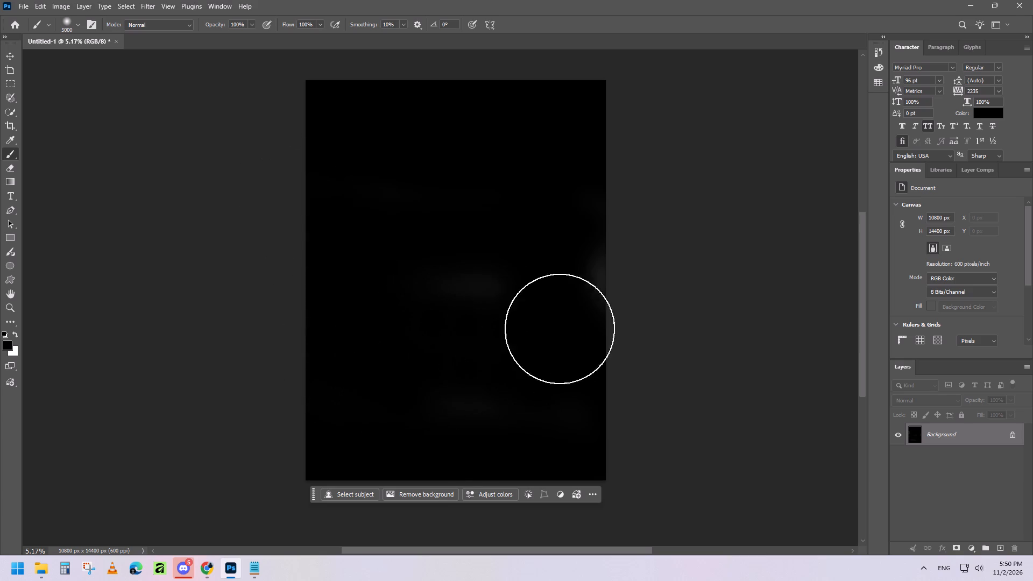
drag(560, 329, 330, 100)
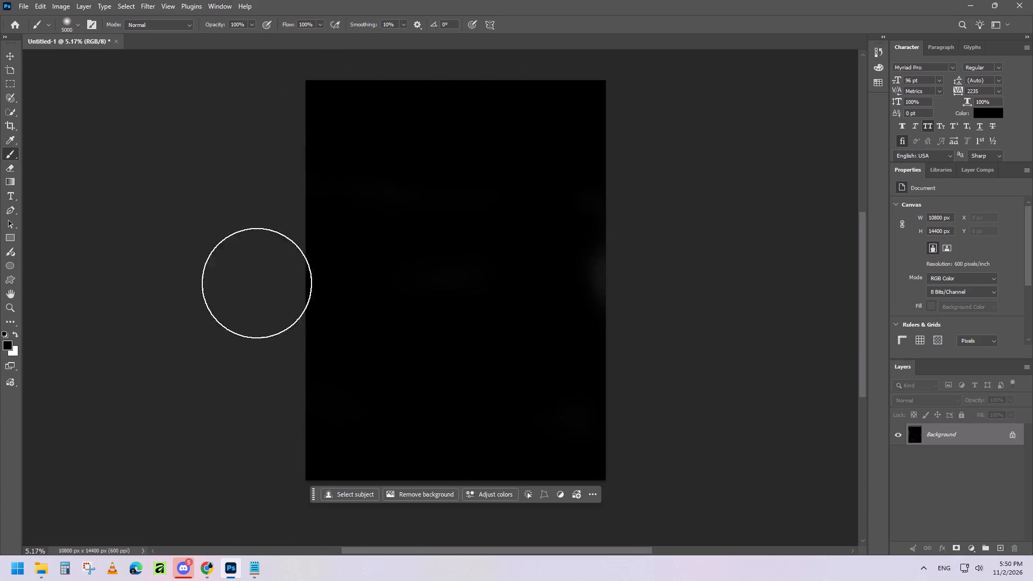
drag(585, 291, 338, 192)
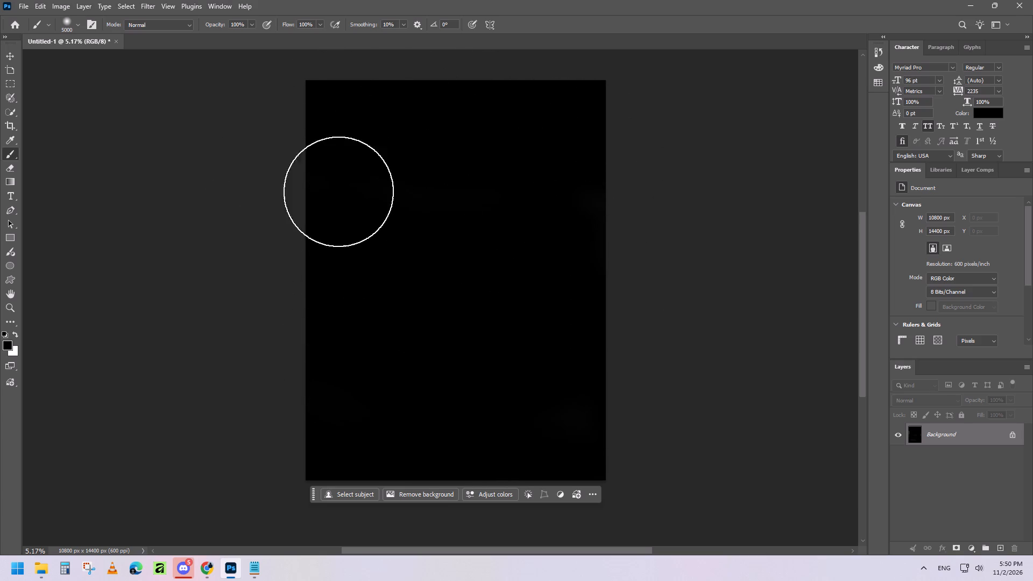
drag(338, 192, 363, 127)
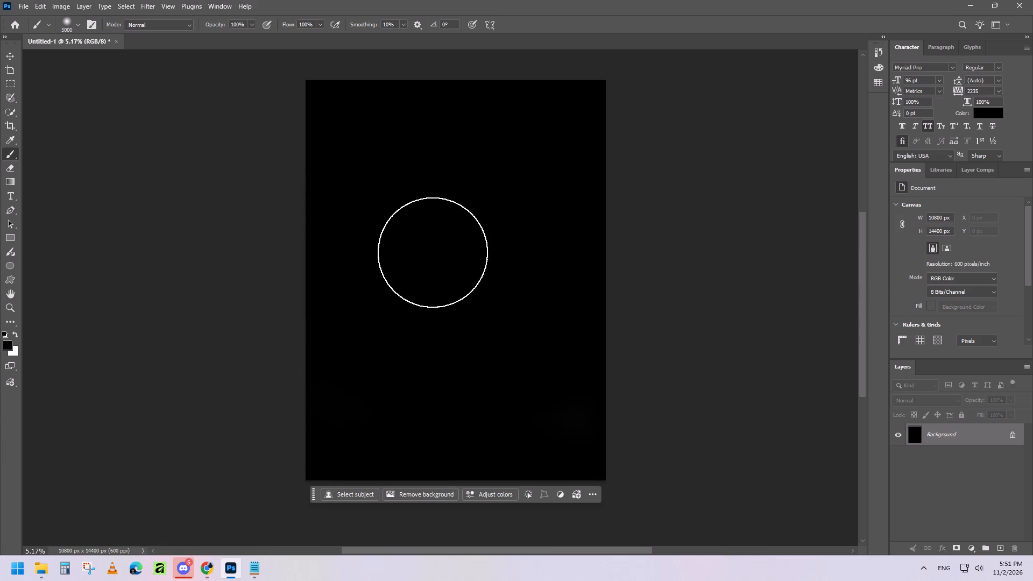
Reduce the brush size to about 1476 px.
alt+right_drag(433, 252, 405, 250)
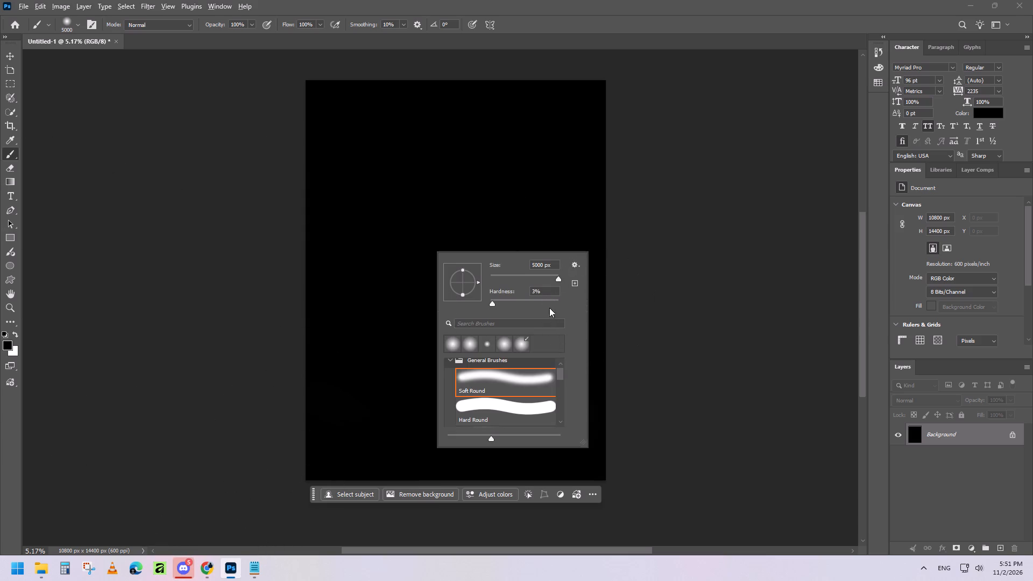
alt+right_drag(342, 296, 293, 292)
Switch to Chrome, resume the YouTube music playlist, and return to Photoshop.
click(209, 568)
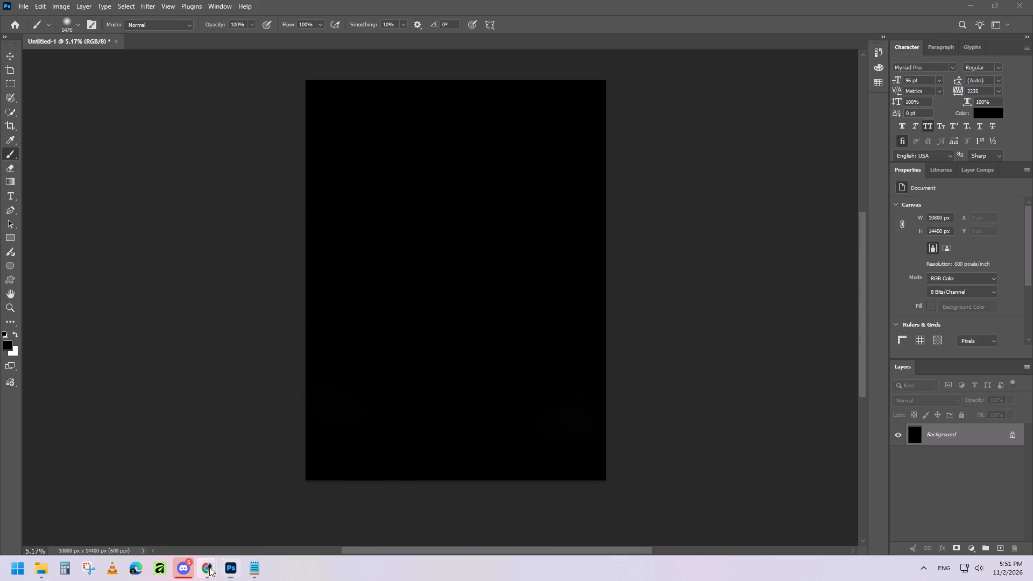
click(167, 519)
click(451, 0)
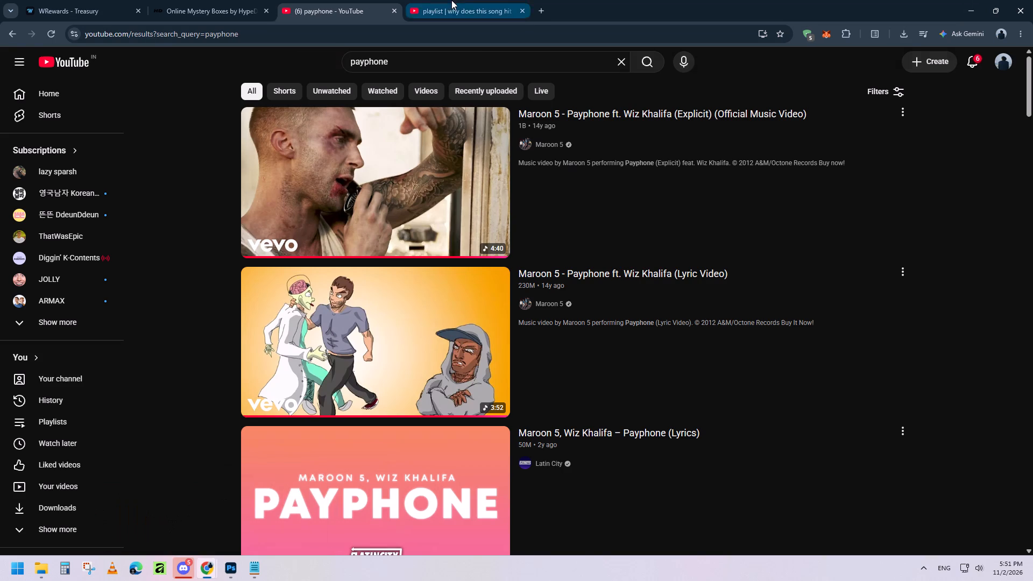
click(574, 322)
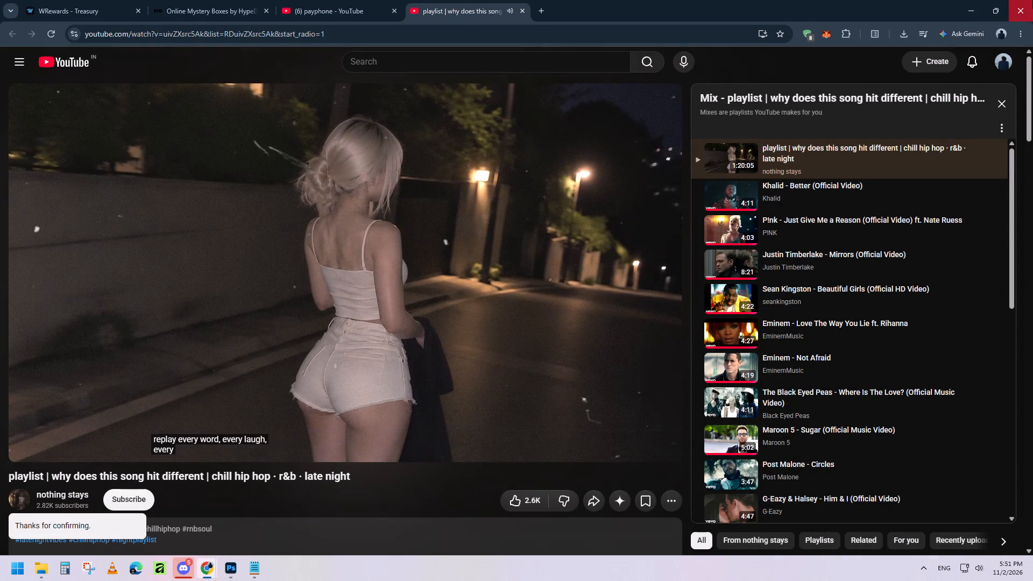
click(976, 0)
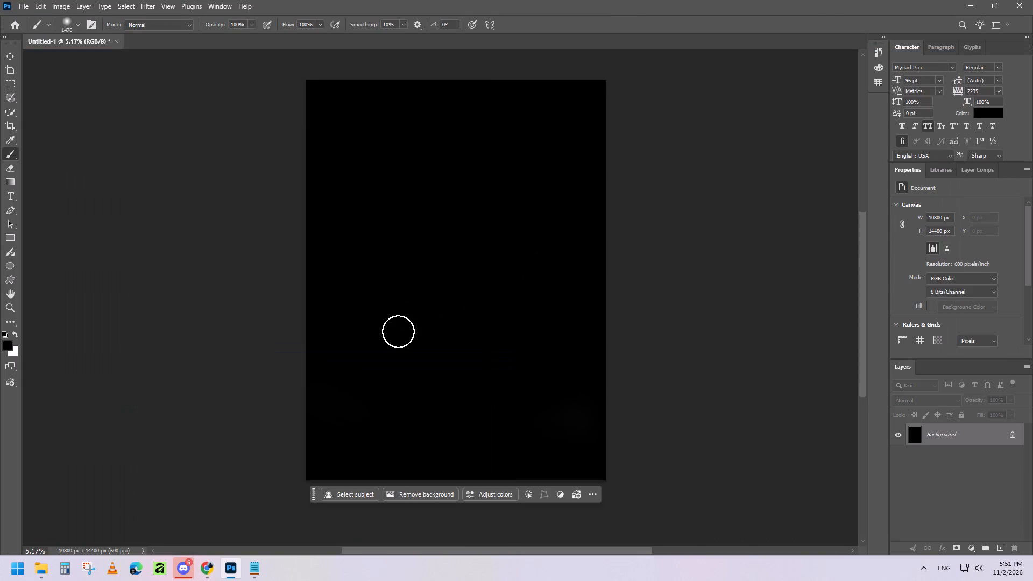
Activate the Gradient tool and choose a light blue to near-white preset from the Blues group.
right_click(10, 184)
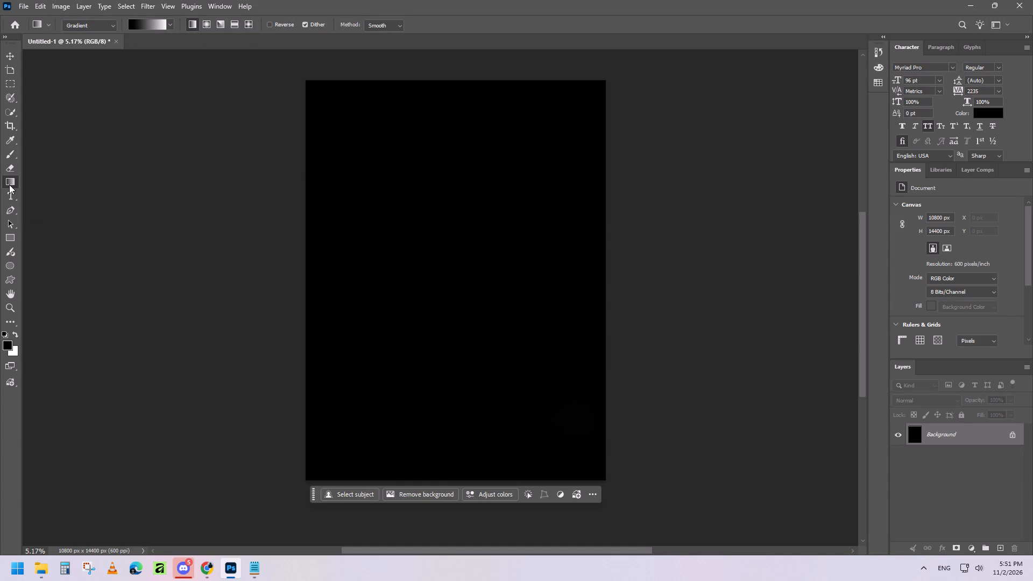
double_click(9, 181)
alt+right_drag(365, 225, 398, 235)
click(169, 25)
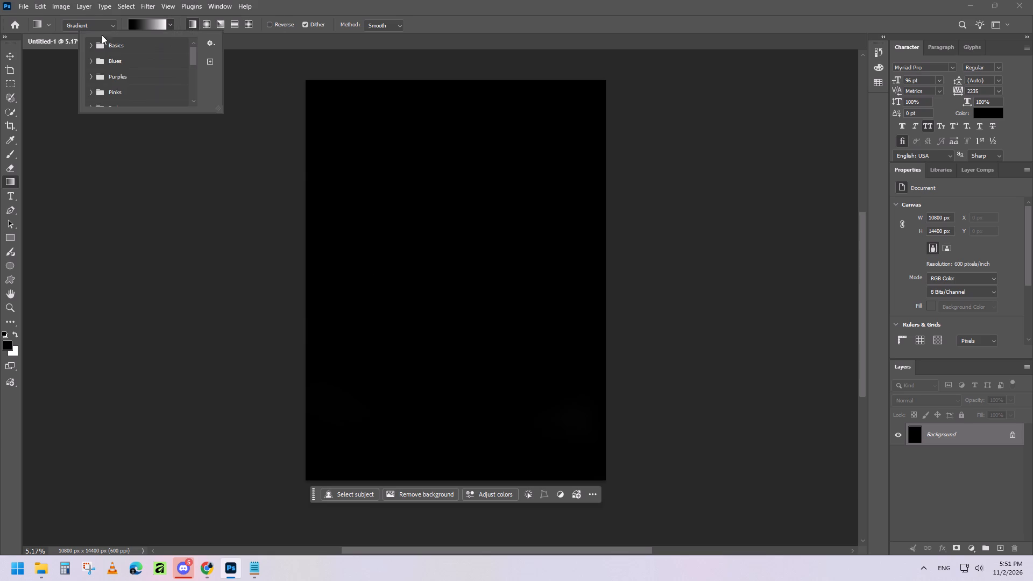
click(90, 44)
click(90, 45)
click(93, 62)
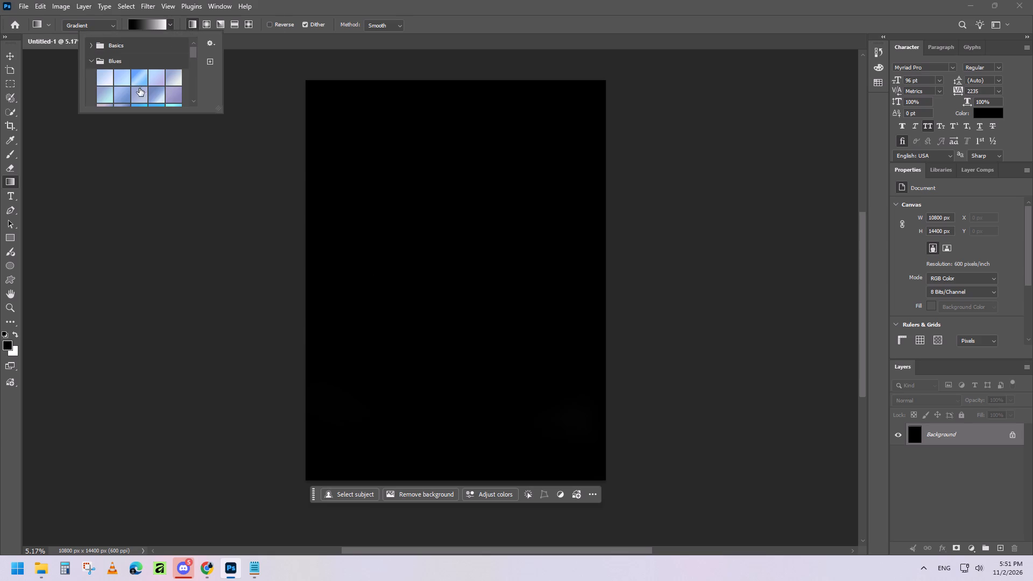
click(110, 79)
click(125, 79)
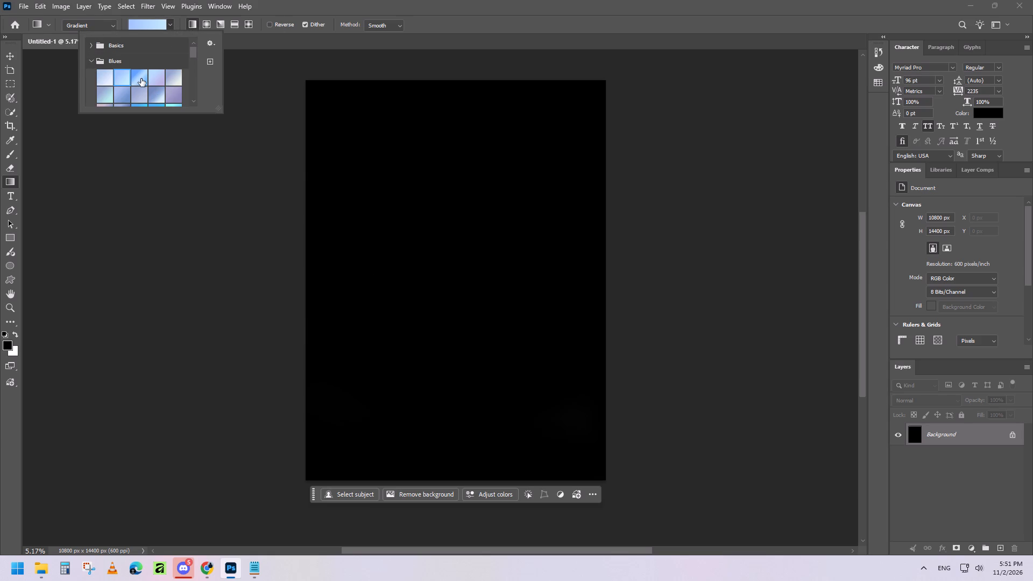
scroll(174, 86, down, 4)
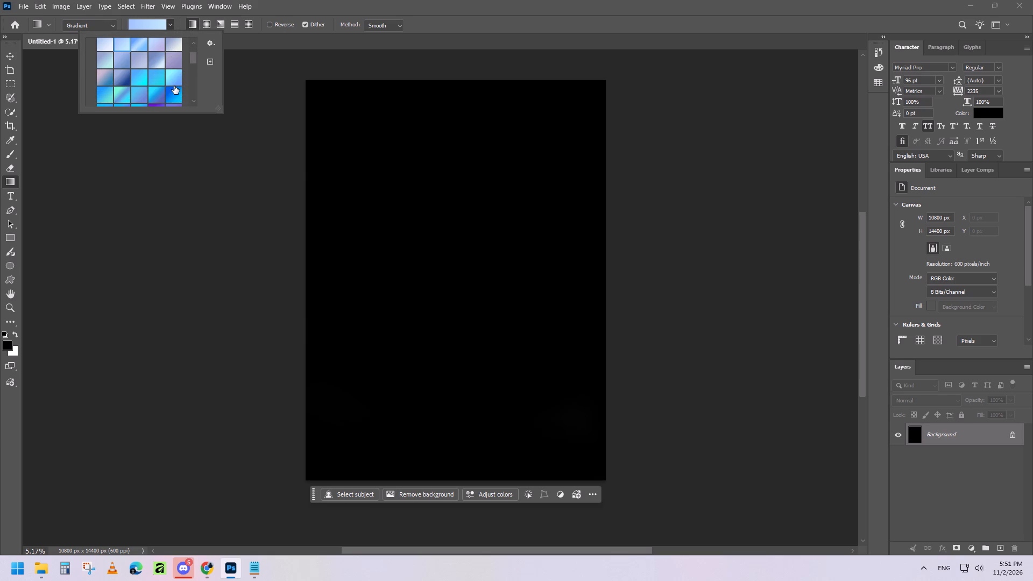
scroll(174, 89, down, 9)
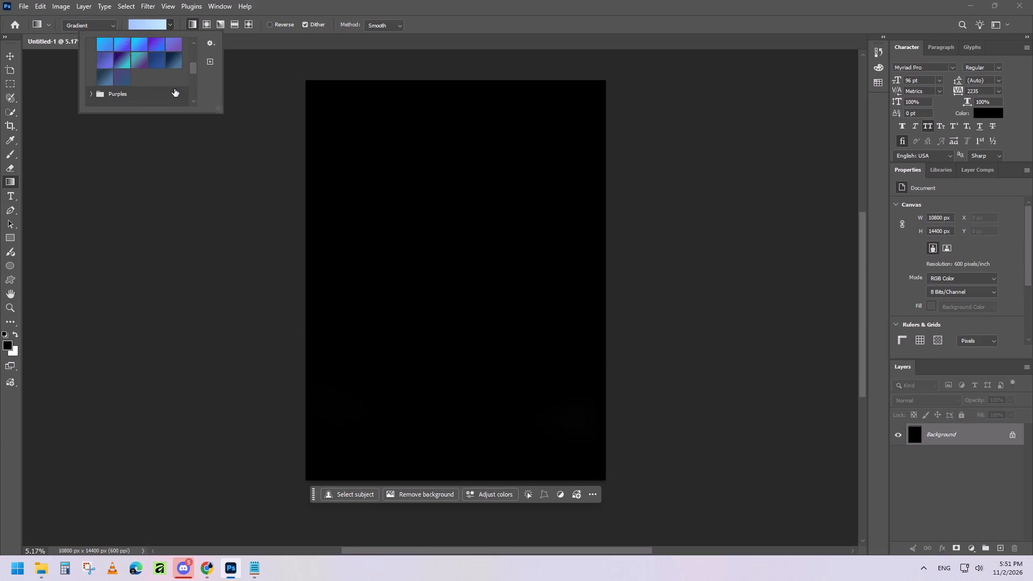
scroll(174, 89, up, 14)
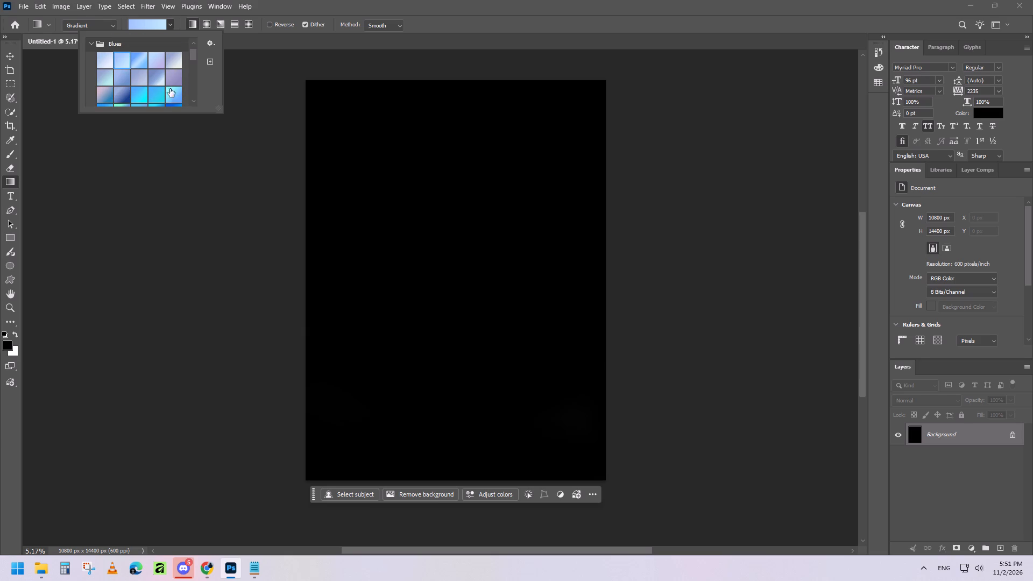
click(106, 81)
double_click(107, 80)
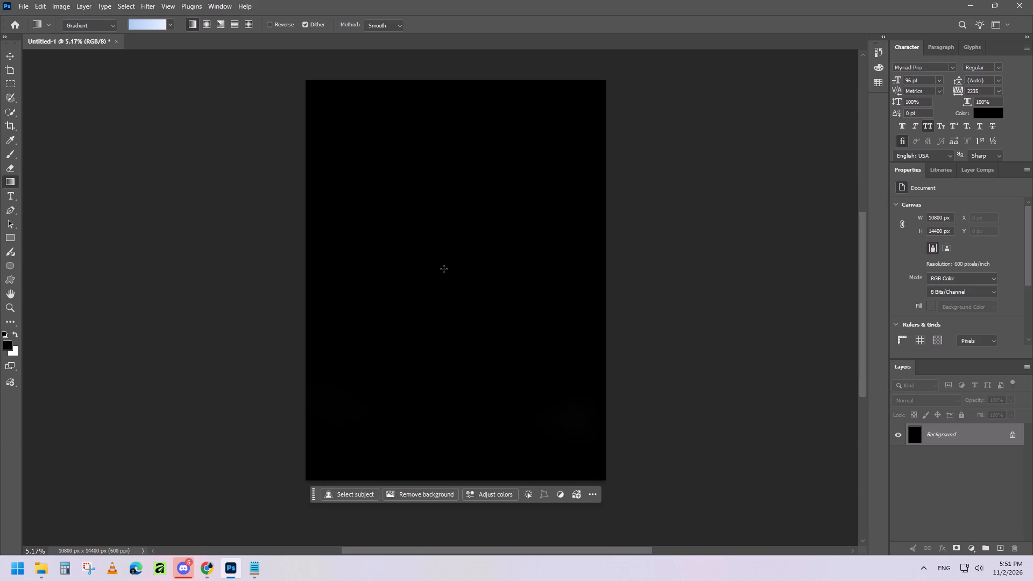
Draw a diagonal linear gradient from the canvas center toward the lower right, at about -46° and 23% scale.
drag(444, 269, 506, 322)
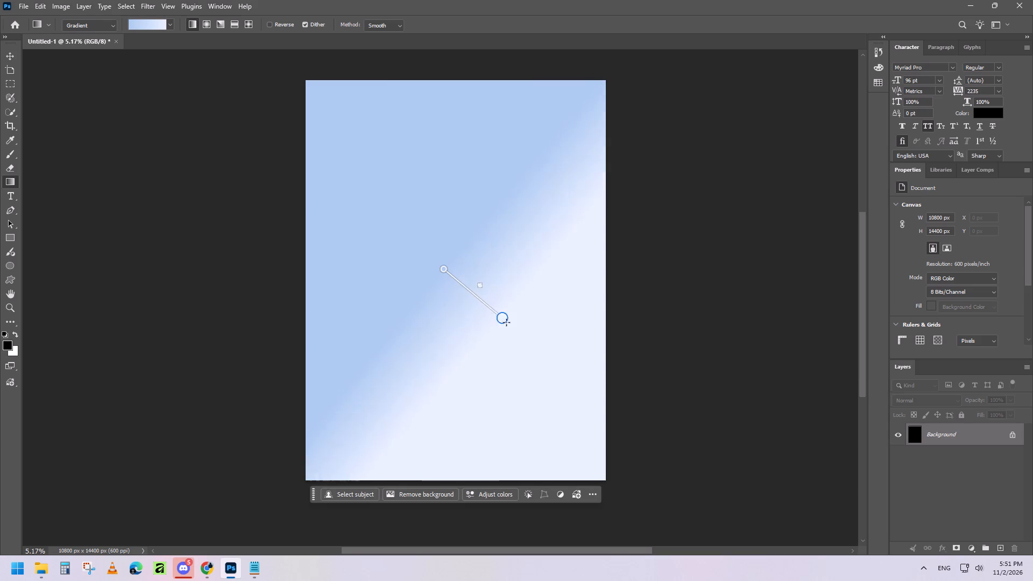
drag(506, 322, 504, 337)
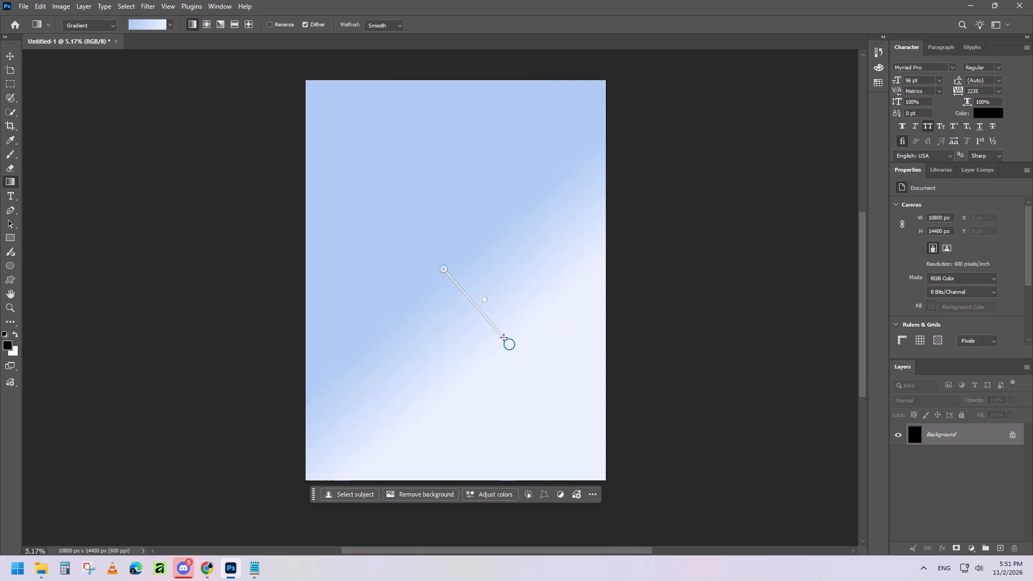
drag(504, 337, 491, 318)
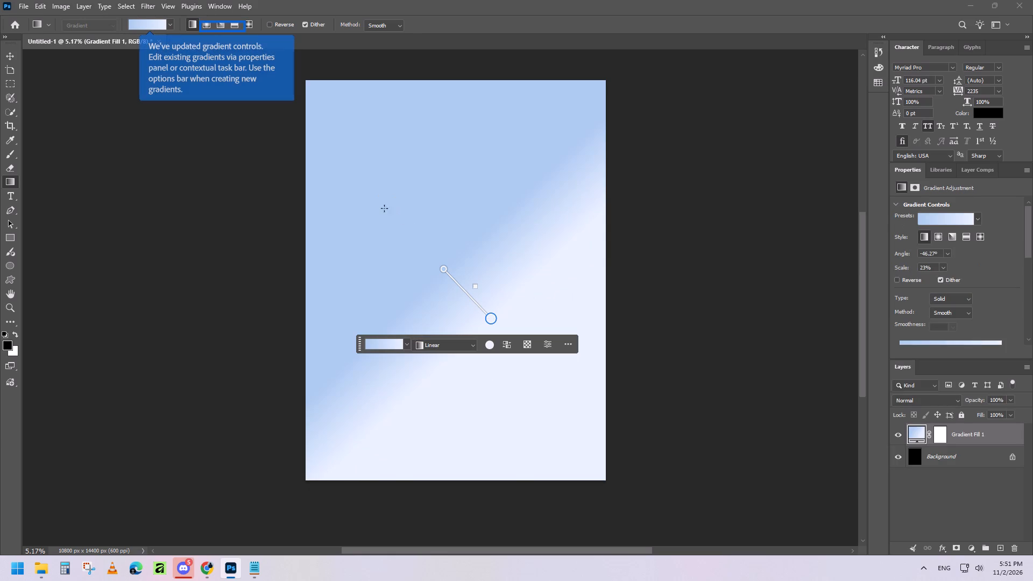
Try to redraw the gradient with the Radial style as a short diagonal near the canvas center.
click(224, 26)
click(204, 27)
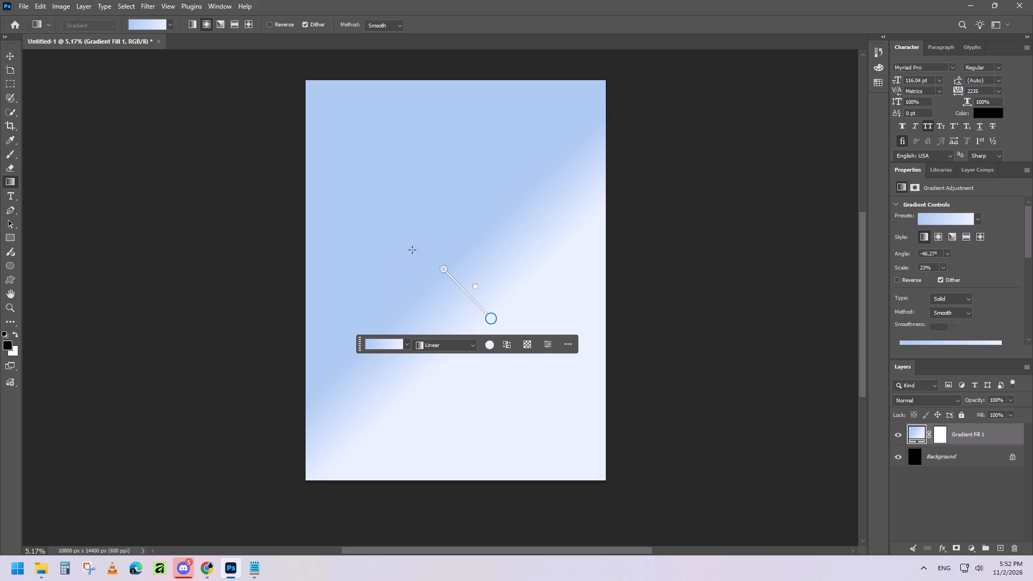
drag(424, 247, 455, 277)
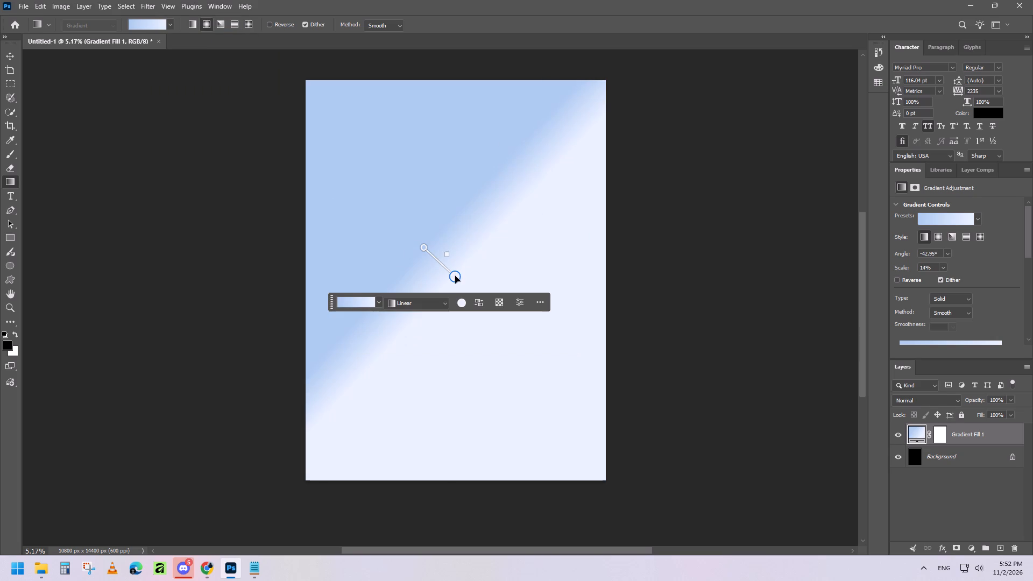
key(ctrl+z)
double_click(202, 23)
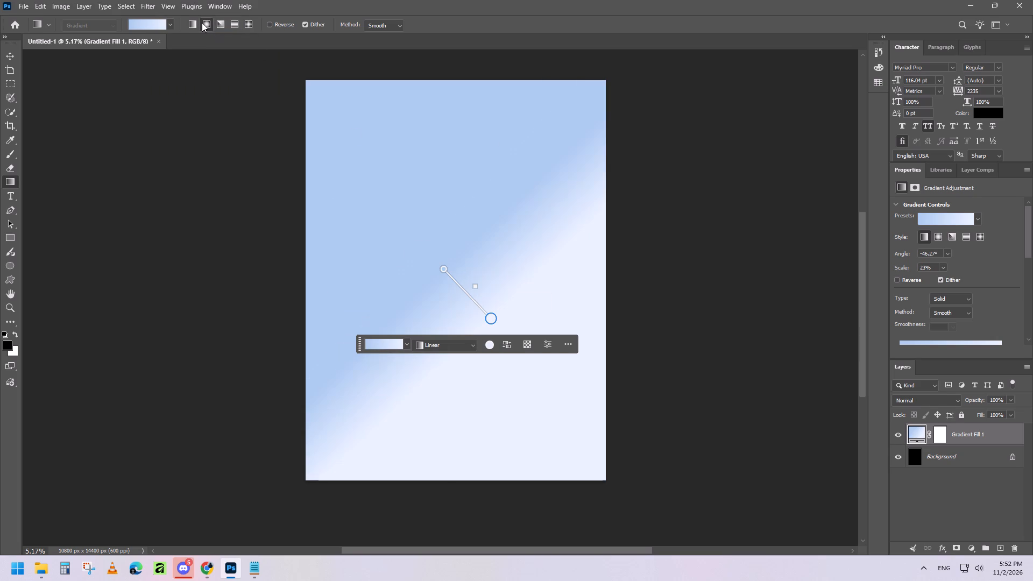
Change the existing gradient to Radial and enlarge it to about 72% scale at an angle of about -36°.
click(458, 345)
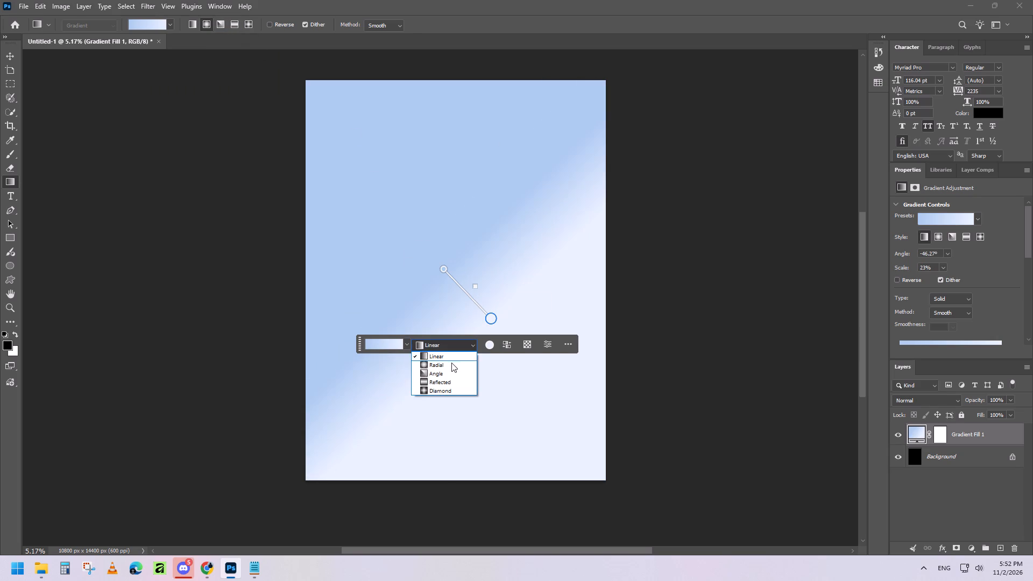
click(451, 363)
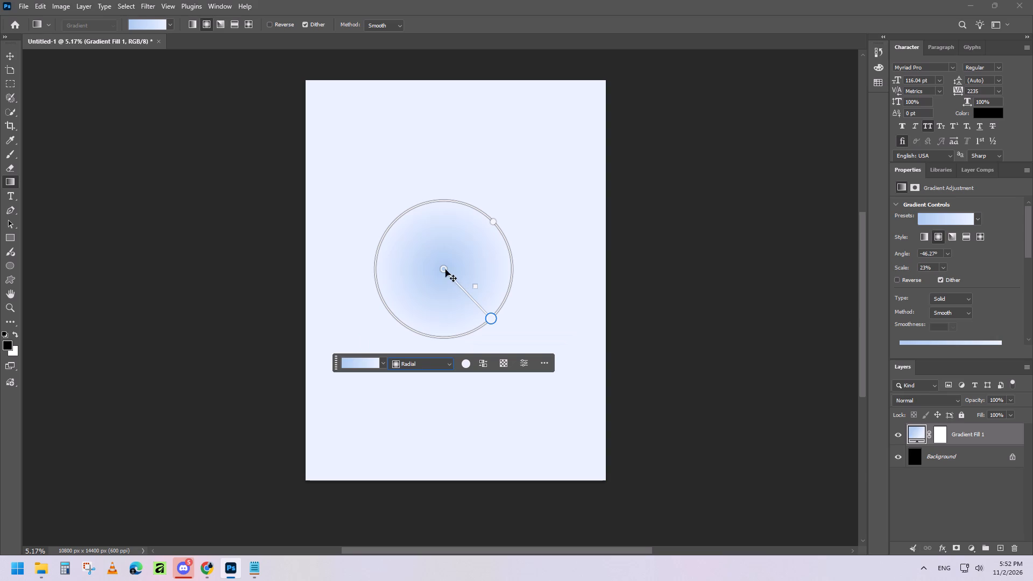
drag(492, 318, 574, 381)
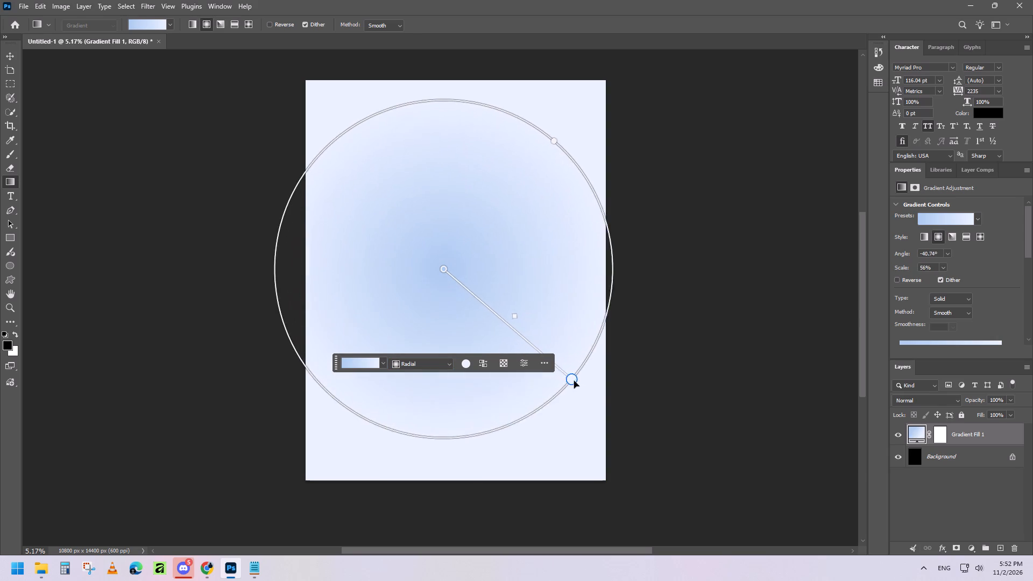
drag(574, 381, 618, 395)
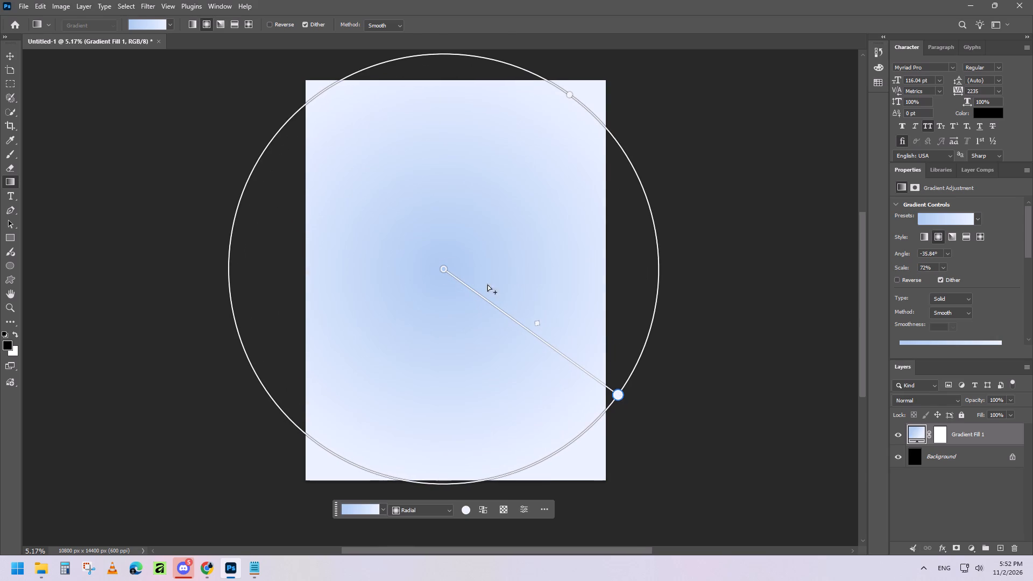
Move the radial gradient's center point close to the middle of the canvas.
drag(445, 268, 461, 287)
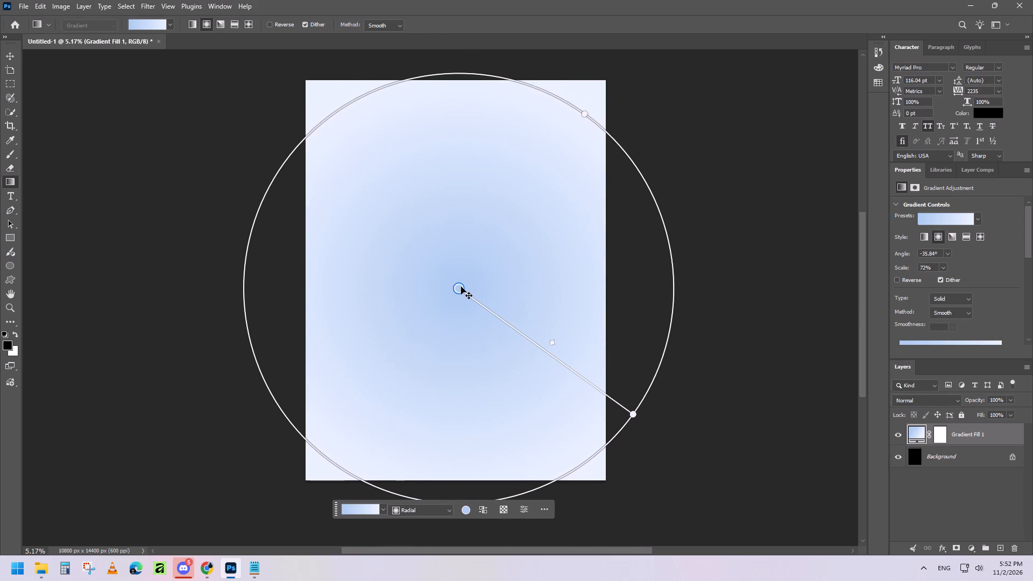
drag(461, 287, 462, 286)
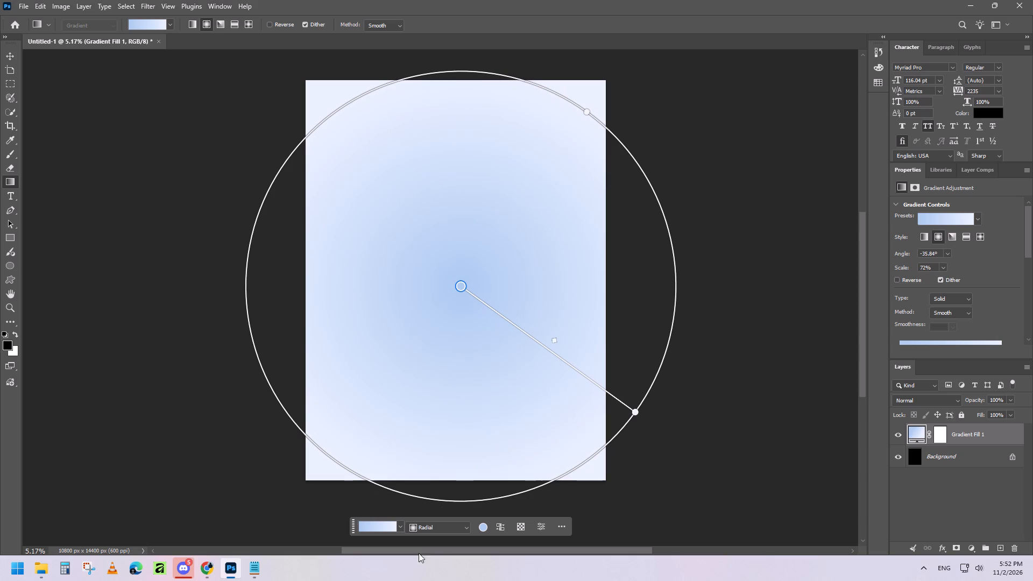
Open the color of the radial gradient's light blue starting stop for editing.
double_click(370, 528)
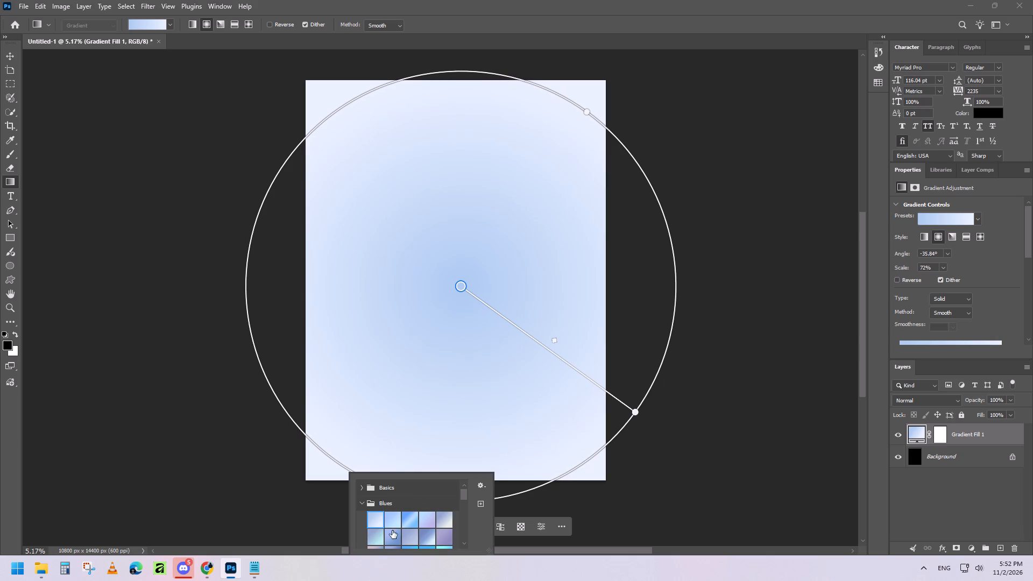
click(633, 506)
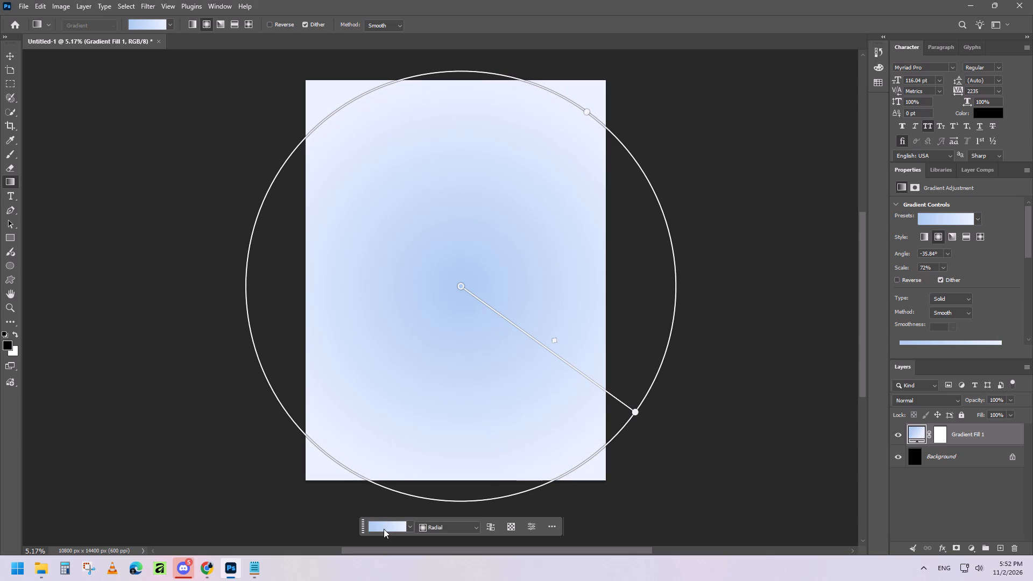
double_click(140, 21)
double_click(932, 225)
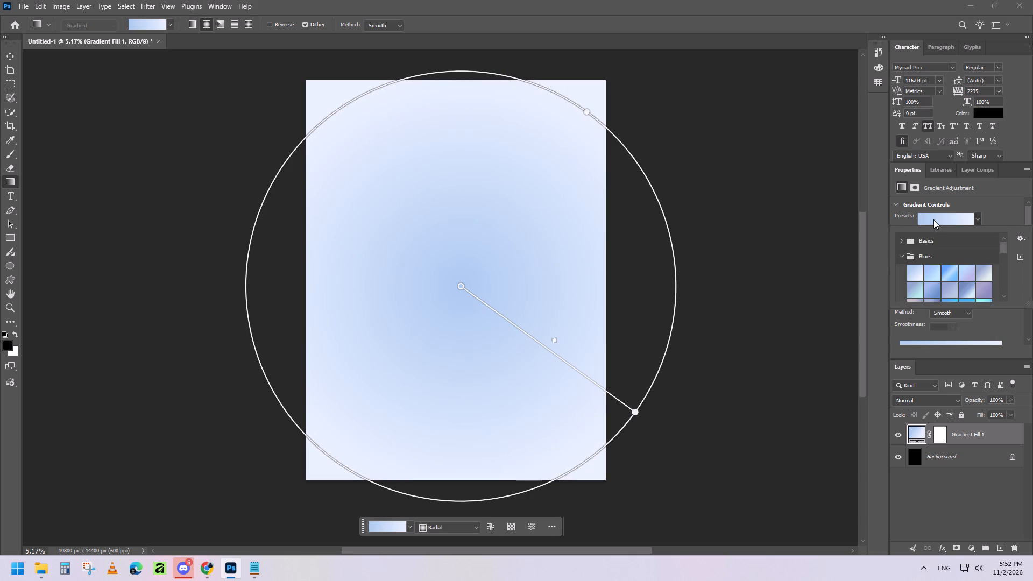
click(933, 219)
scroll(983, 327, down, 2)
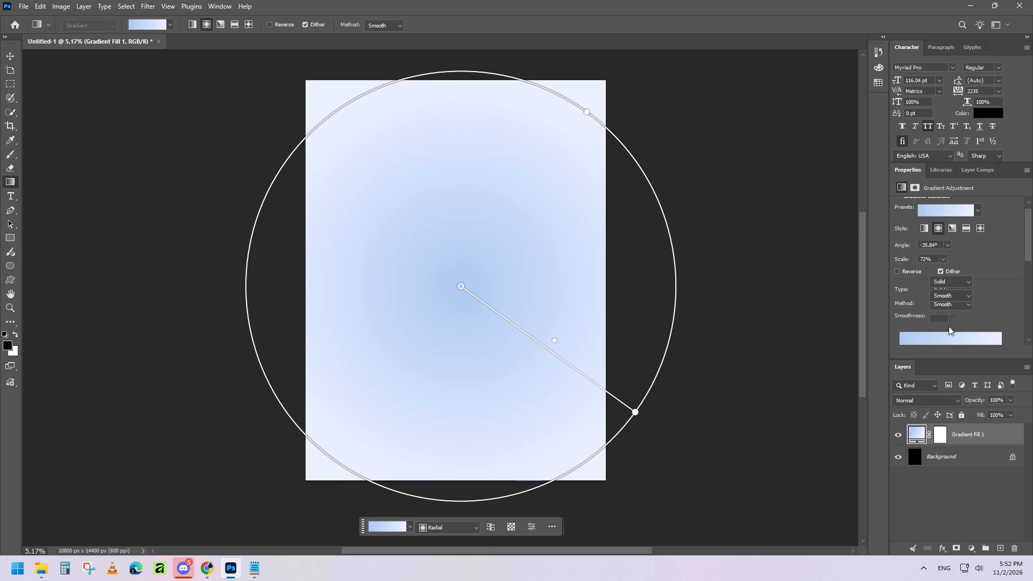
scroll(922, 331, down, 2)
double_click(919, 315)
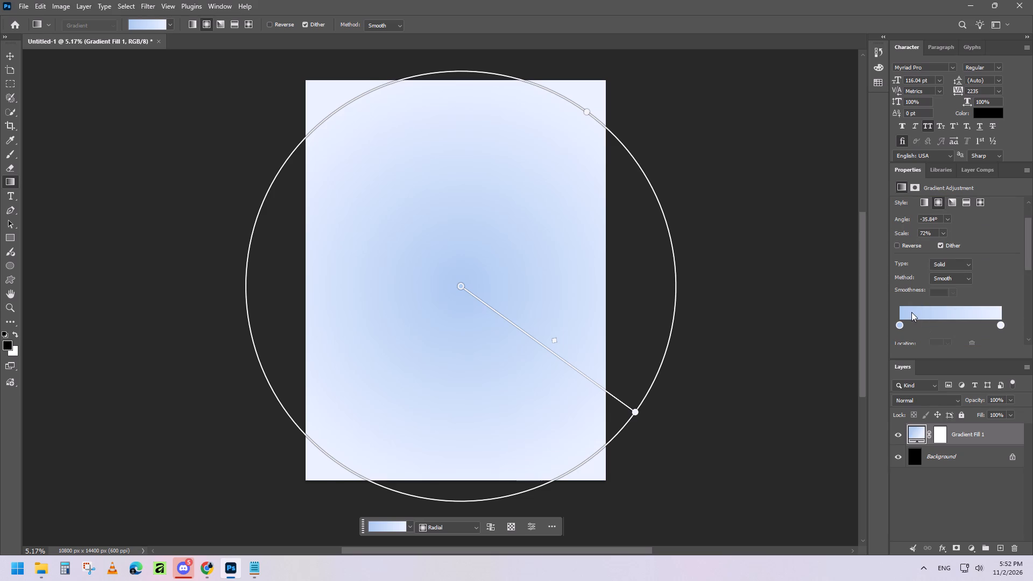
double_click(911, 312)
click(1003, 310)
double_click(899, 325)
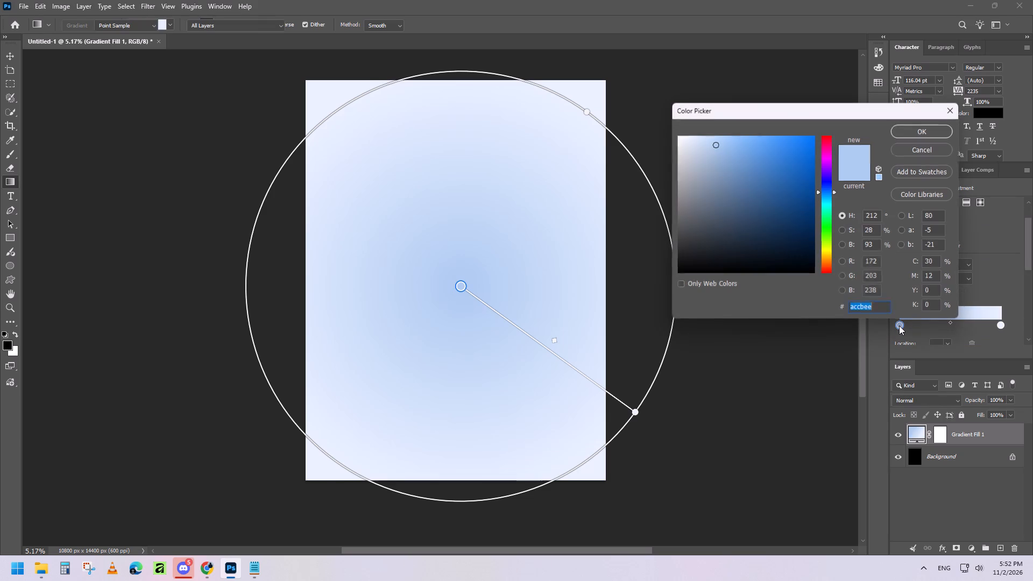
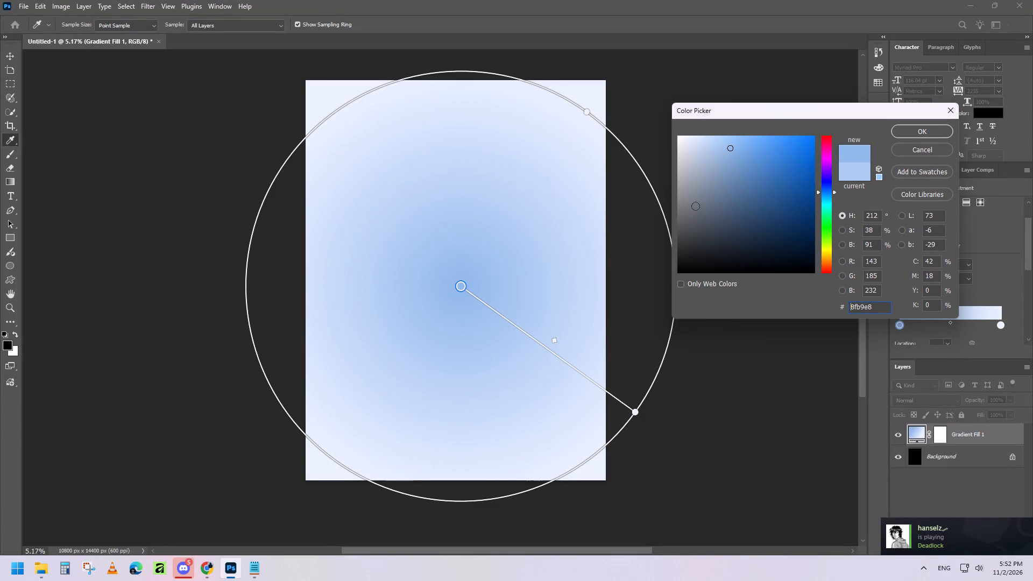
Set the starting stop of the radial gradient to a clearer light blue, #94bbf4.
click(553, 341)
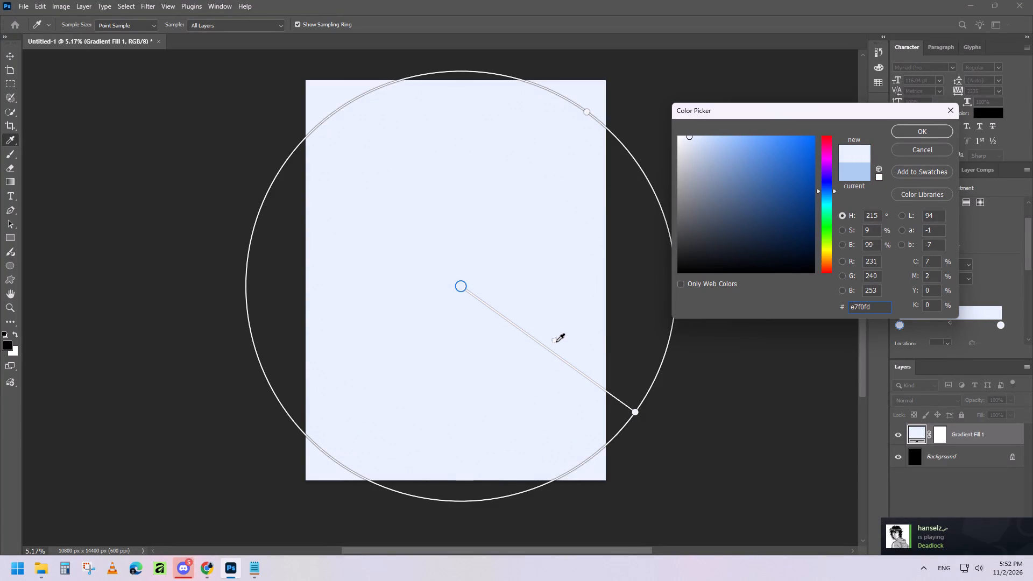
key(ctrl+x)
key(ctrl+z)
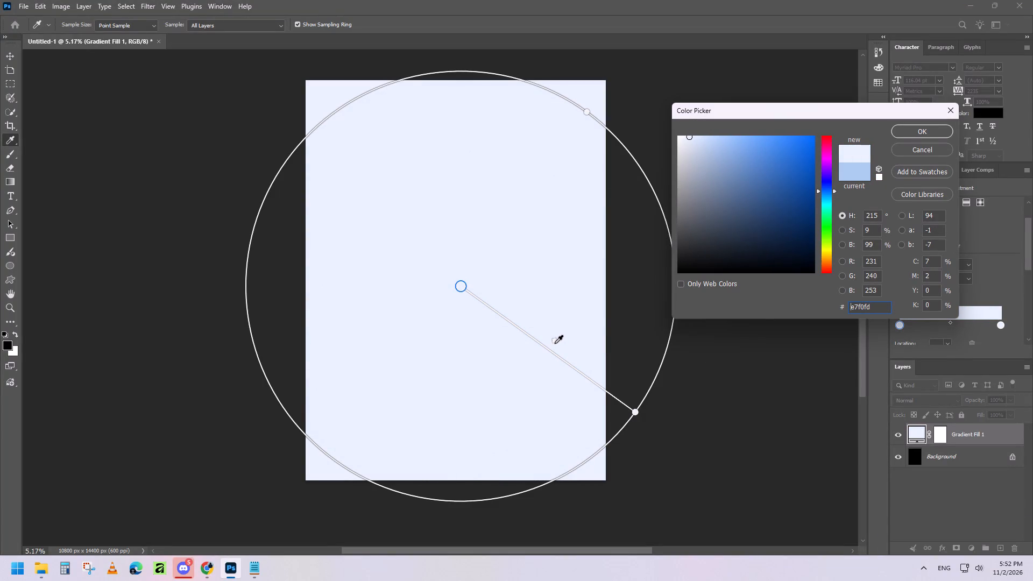
key(ctrl+z)
drag(722, 142, 736, 146)
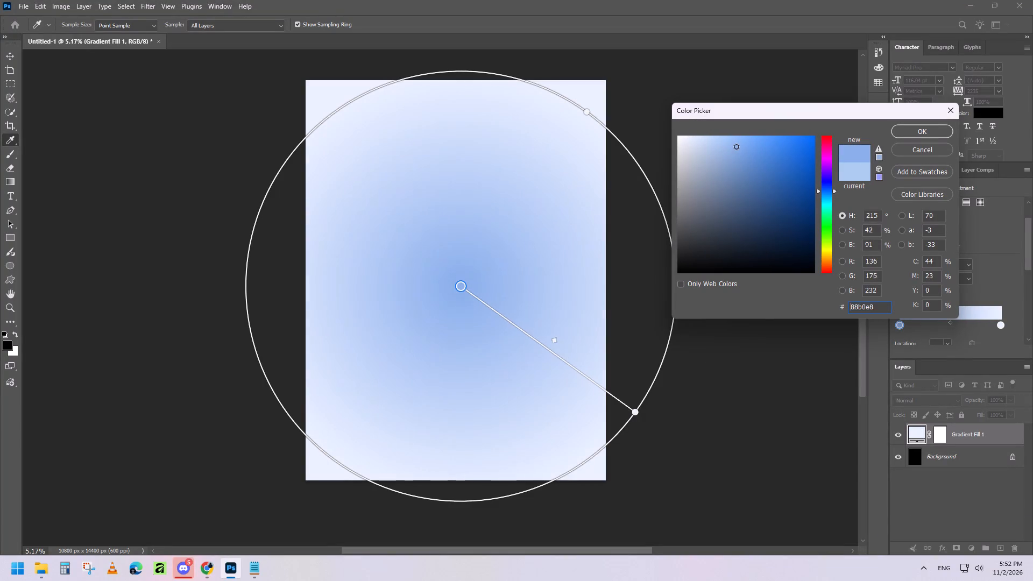
drag(736, 146, 731, 141)
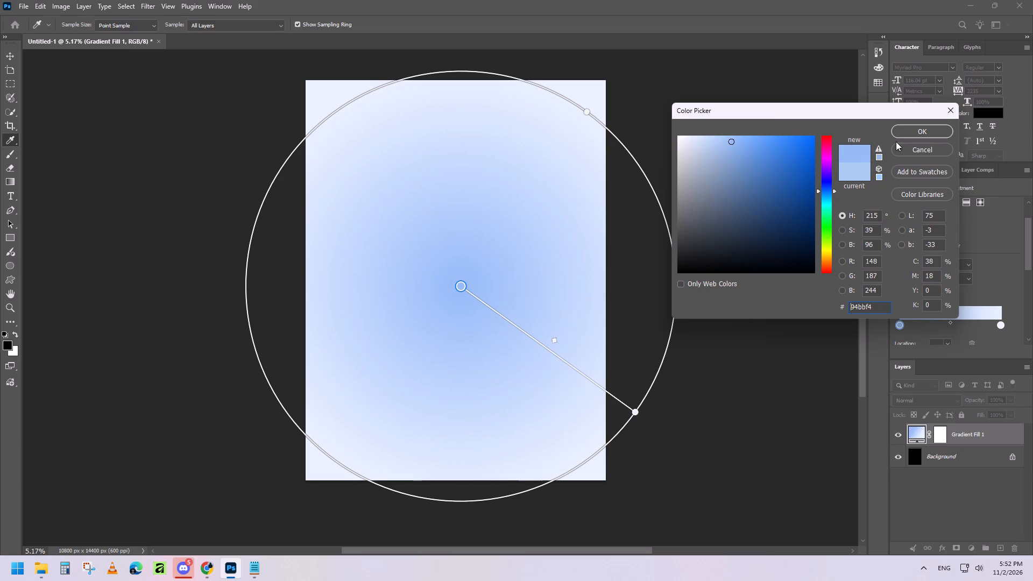
click(916, 129)
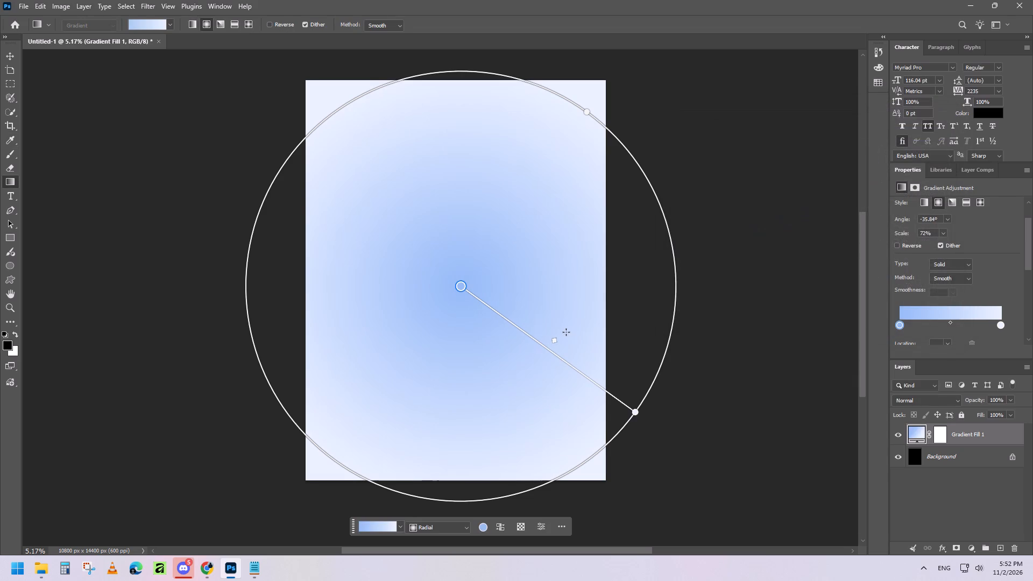
Shift the gradient's color midpoint outward to about two thirds of the way toward the pale end stop.
drag(555, 341, 575, 353)
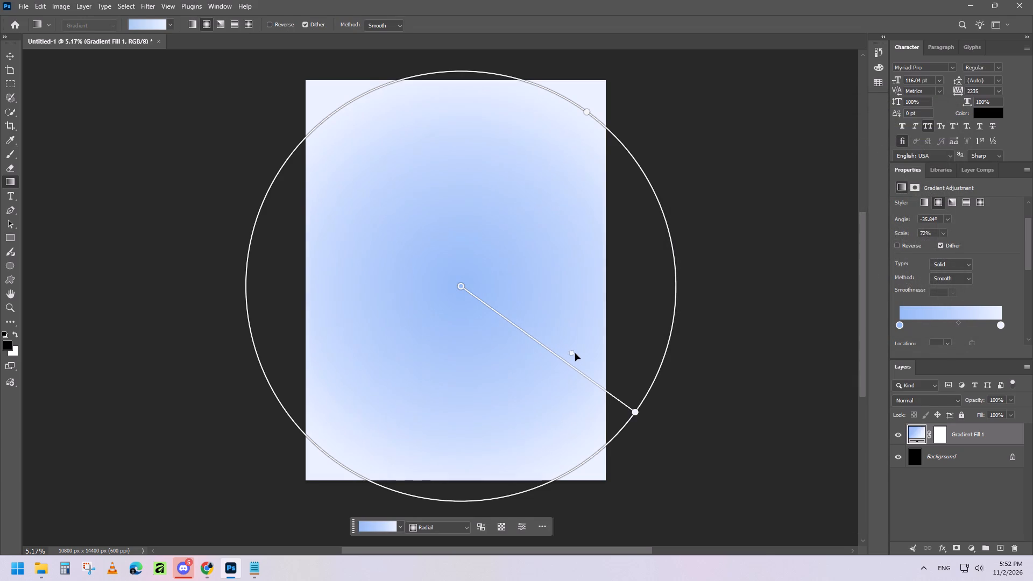
drag(575, 353, 490, 308)
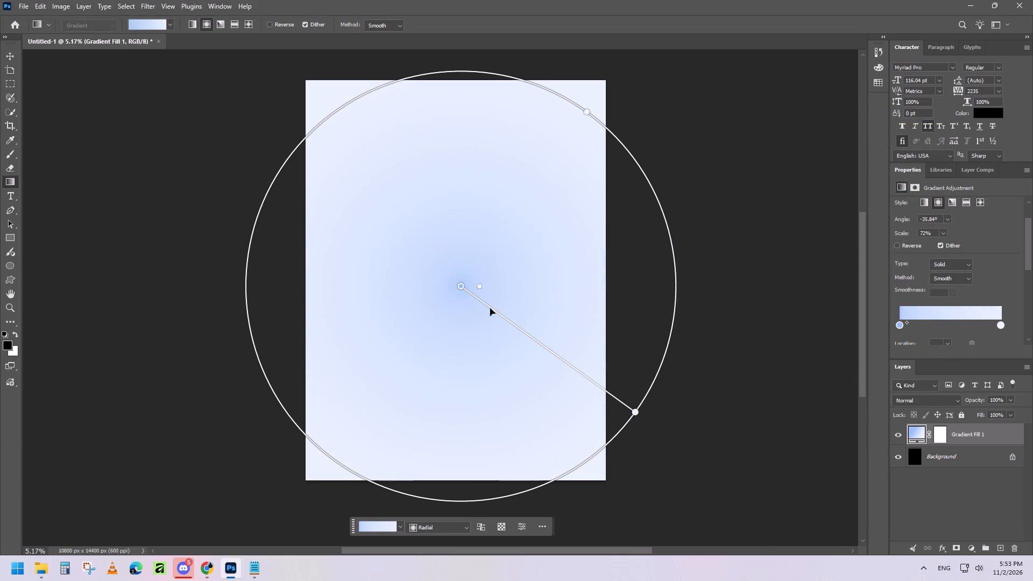
drag(490, 308, 590, 366)
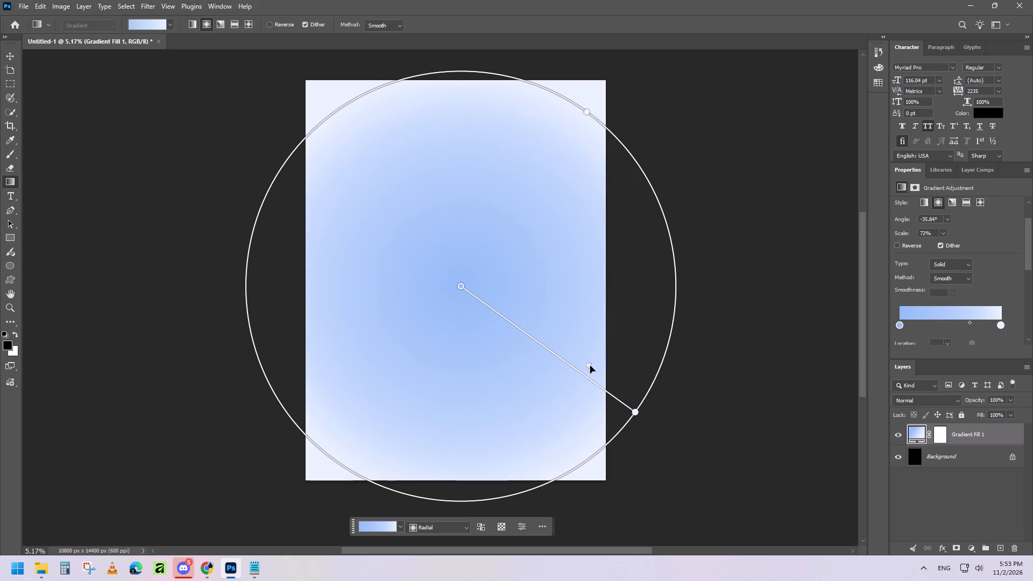
drag(590, 366, 575, 361)
drag(575, 361, 581, 364)
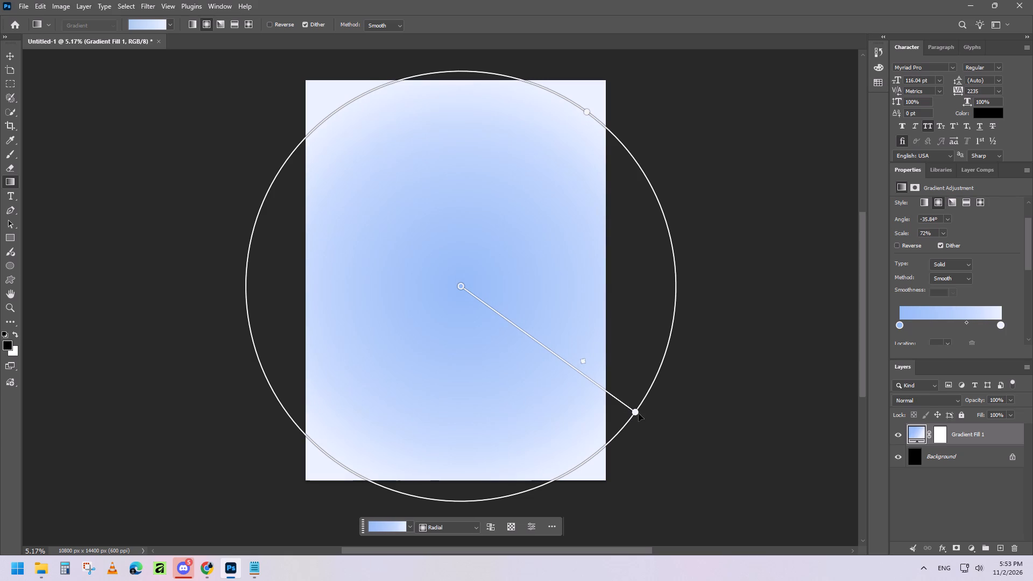
Enlarge the radial gradient to about 77% scale at an angle of about -35°.
drag(638, 414, 656, 423)
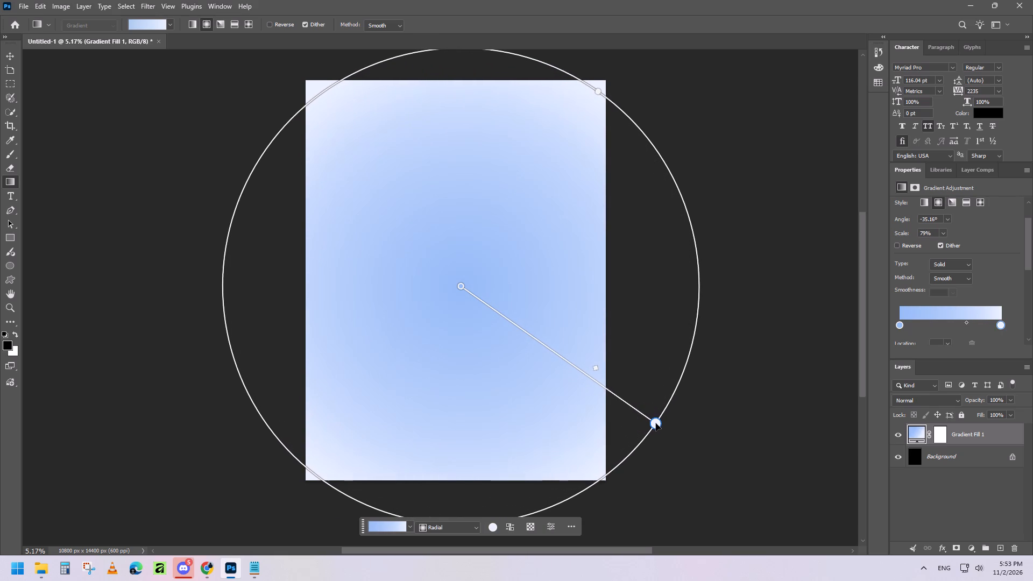
drag(656, 423, 650, 419)
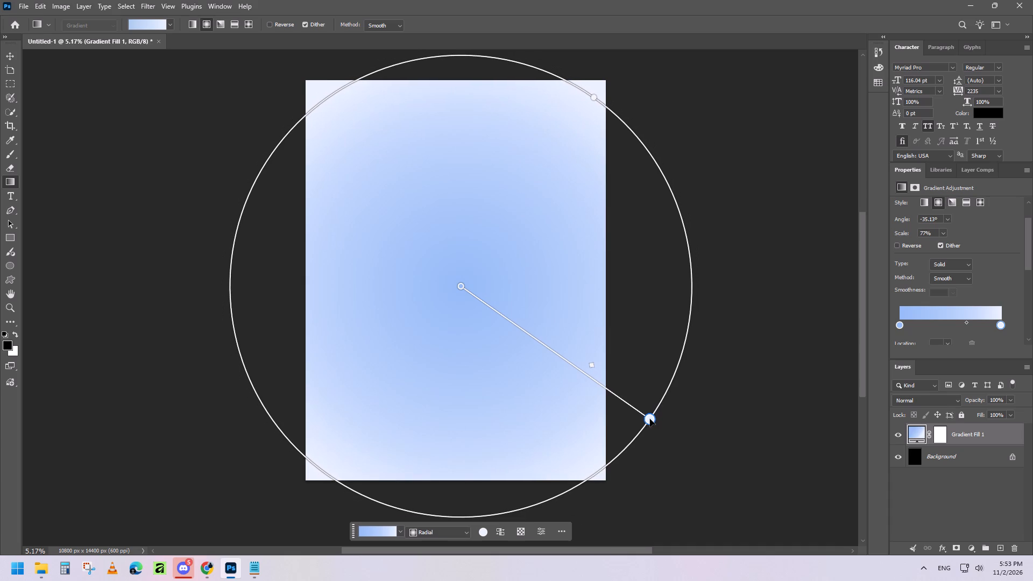
Set the gradient's outer end stop to pale blue #d8e6fa.
double_click(1002, 327)
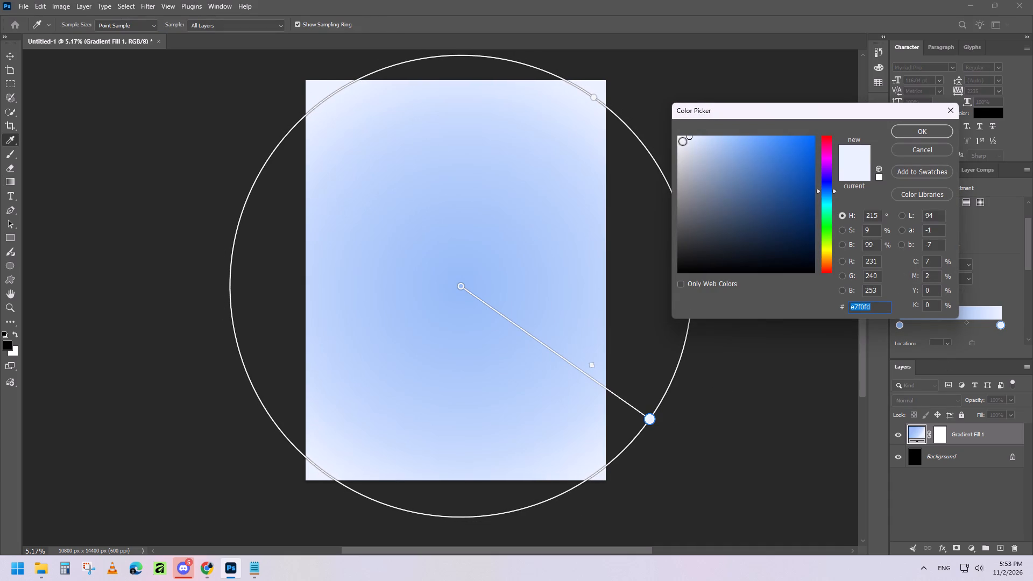
click(692, 139)
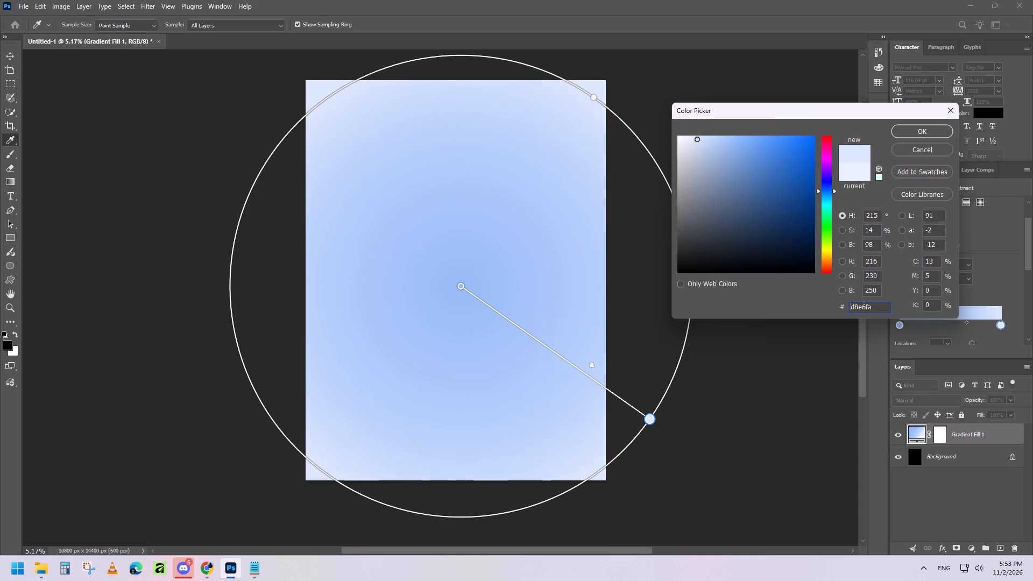
click(916, 128)
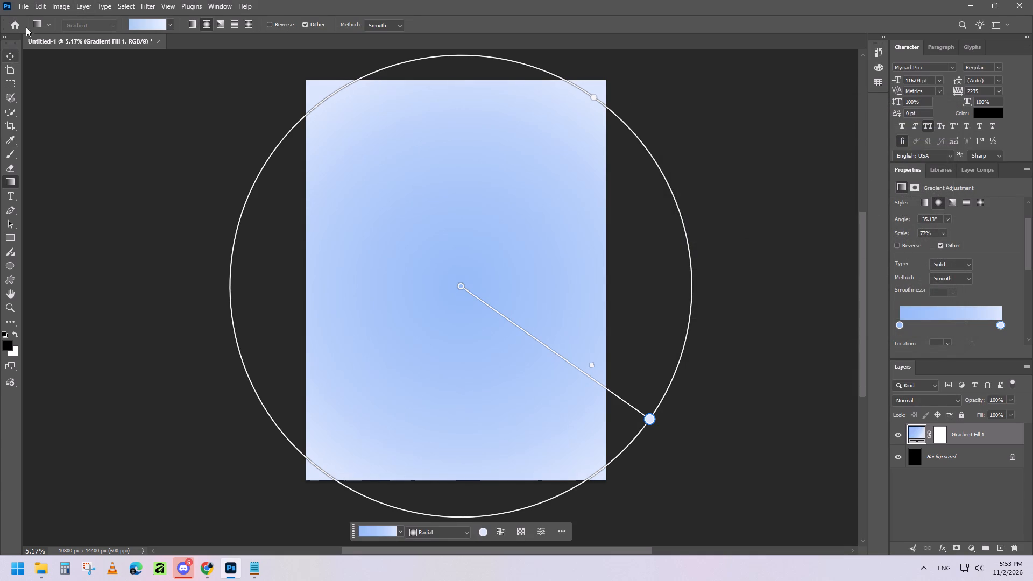
Add the heading text ALLURE in the upper part of the canvas with its letter tracking set to 0.
click(143, 92)
click(25, 6)
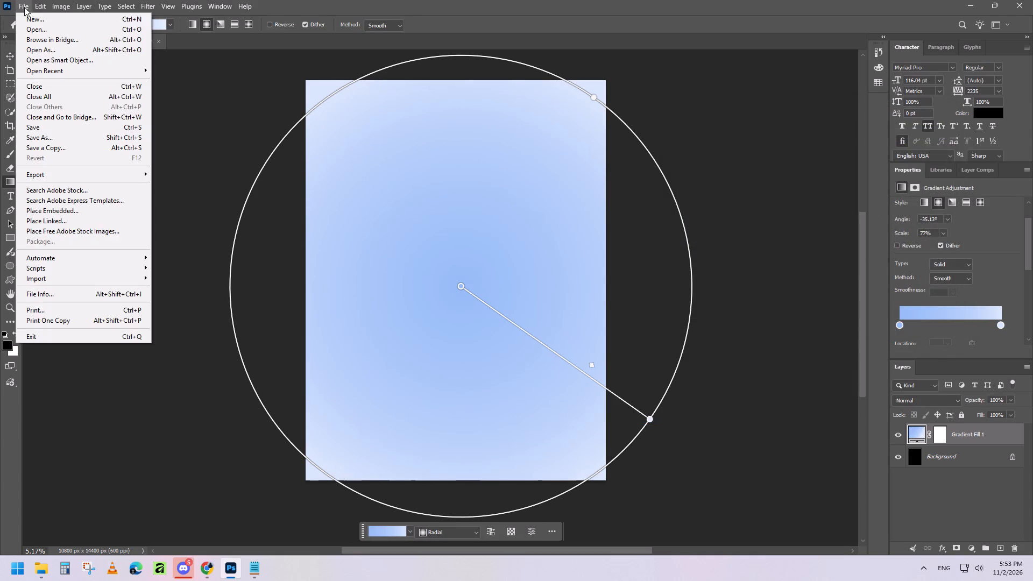
click(10, 195)
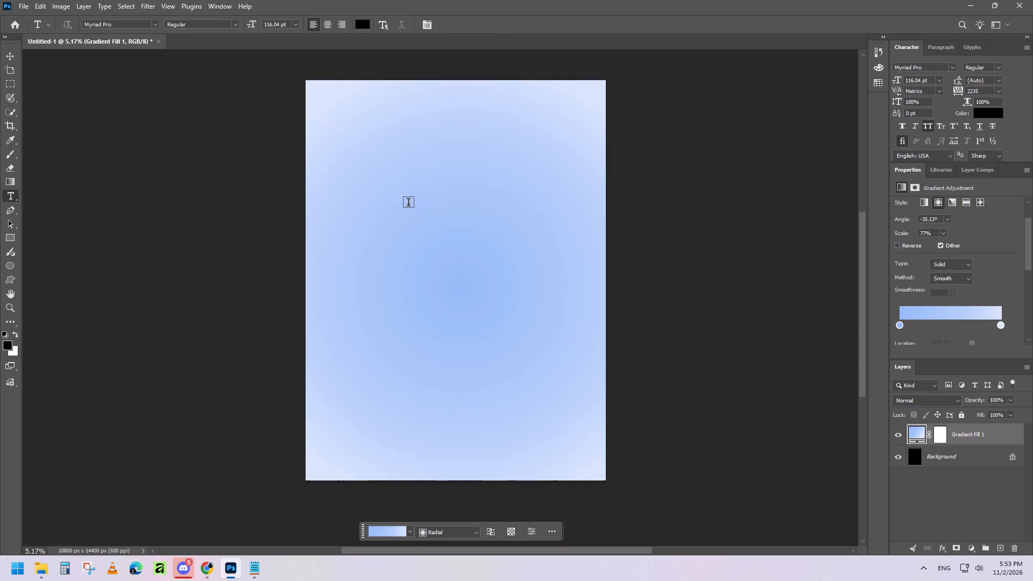
click(408, 198)
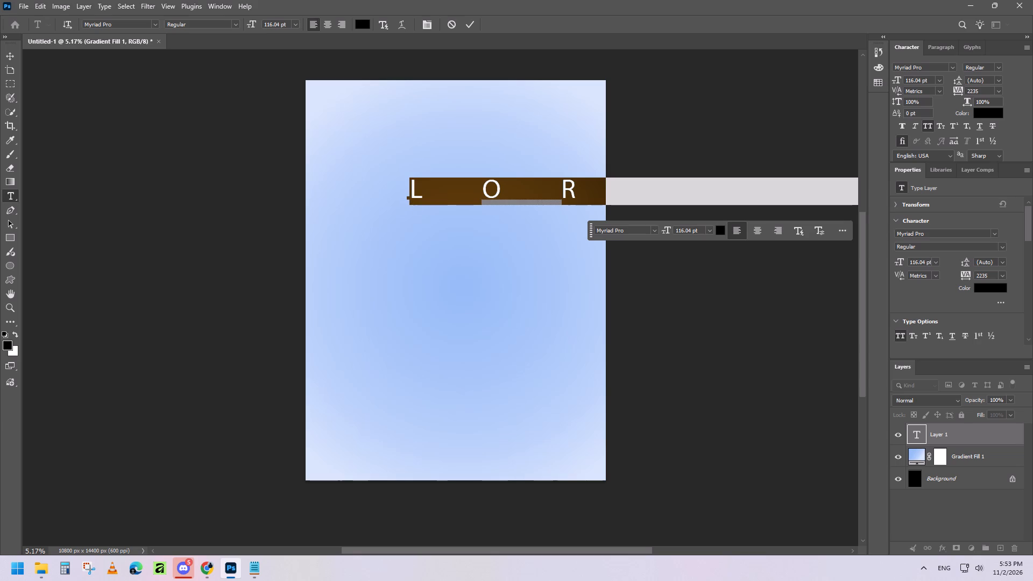
click(1002, 275)
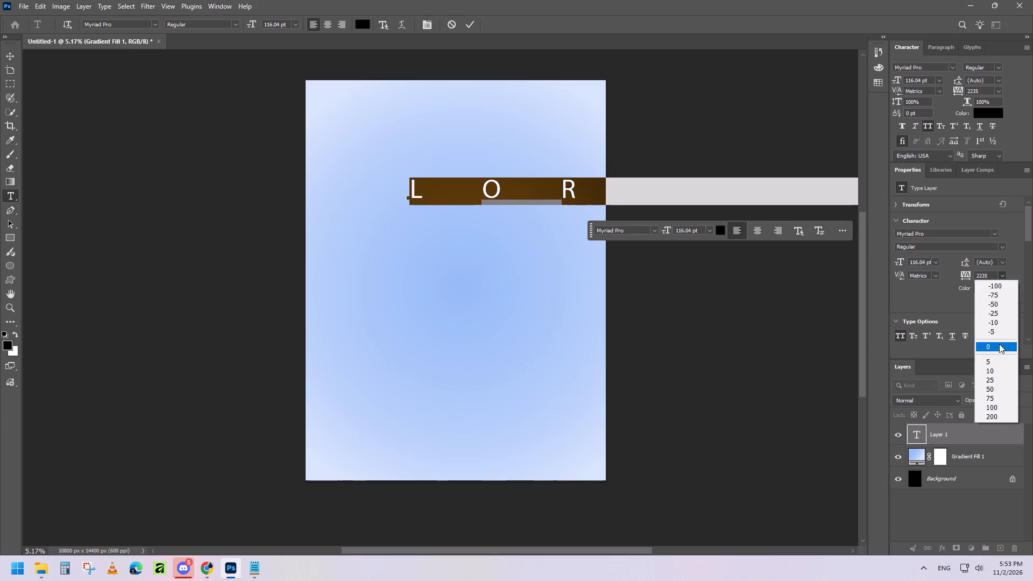
click(999, 344)
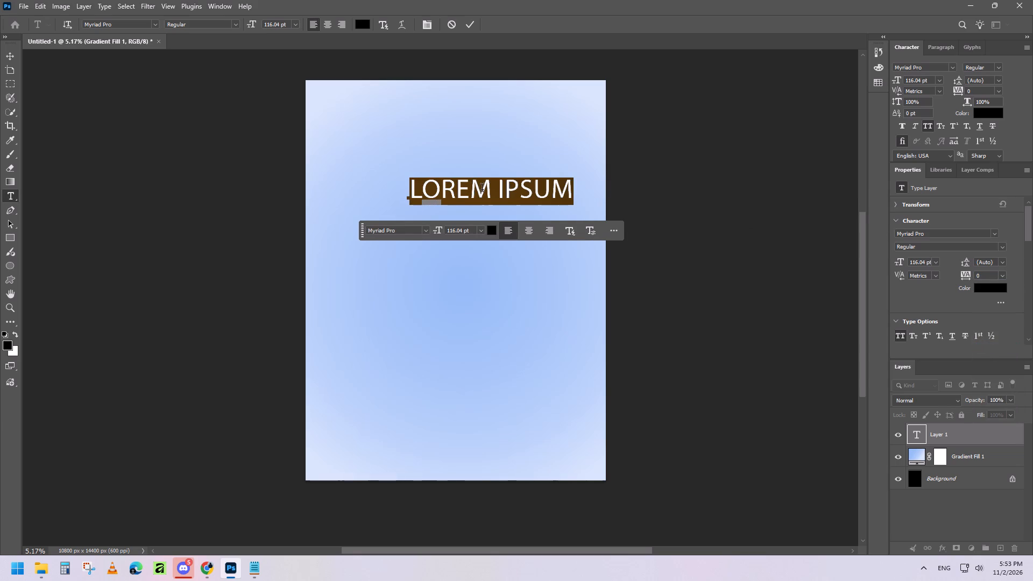
key(shift+a)
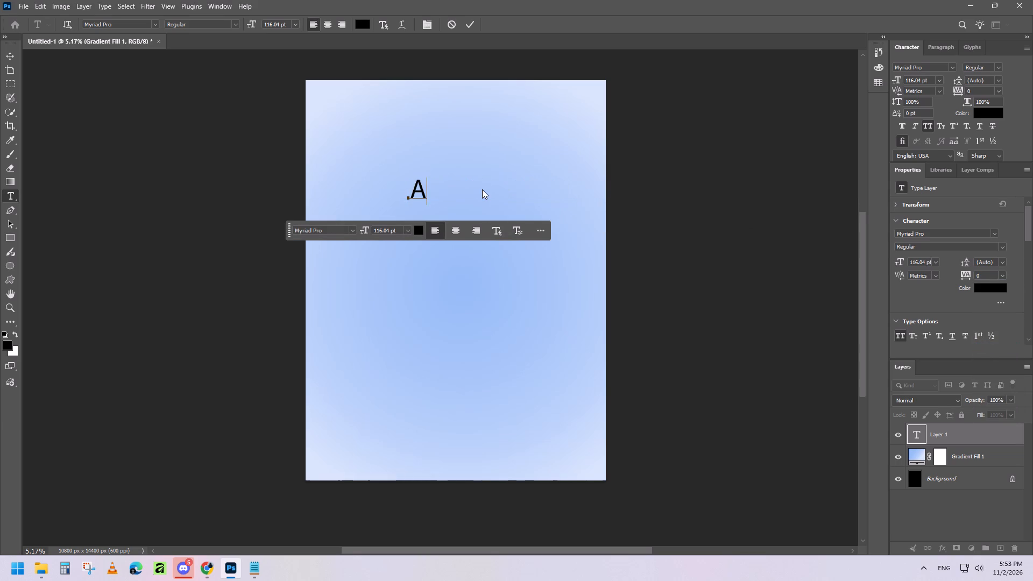
key(shift+l)
text(LURE)
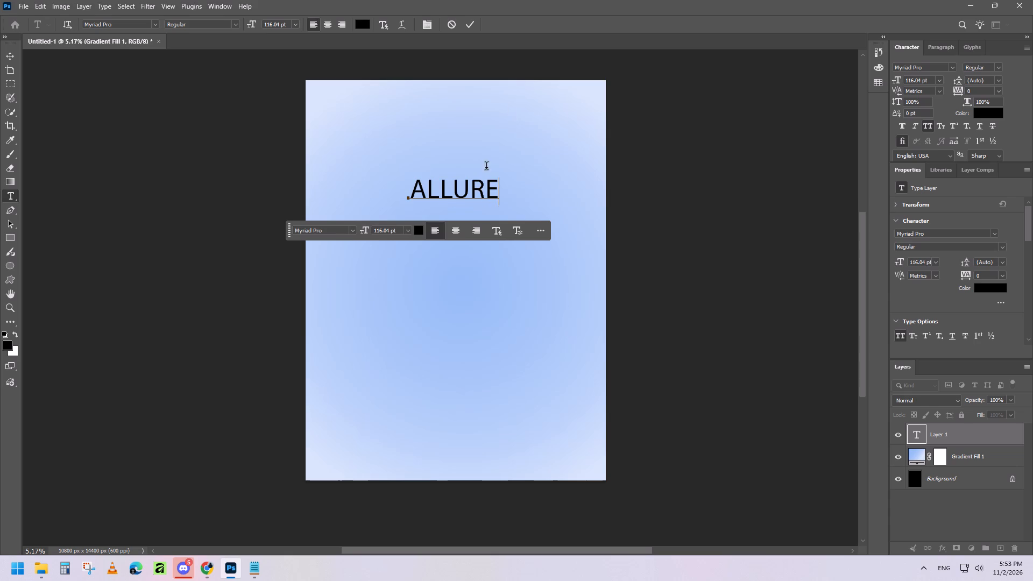
click(475, 20)
Bring up the open Chrome windows to switch to the browser.
click(203, 571)
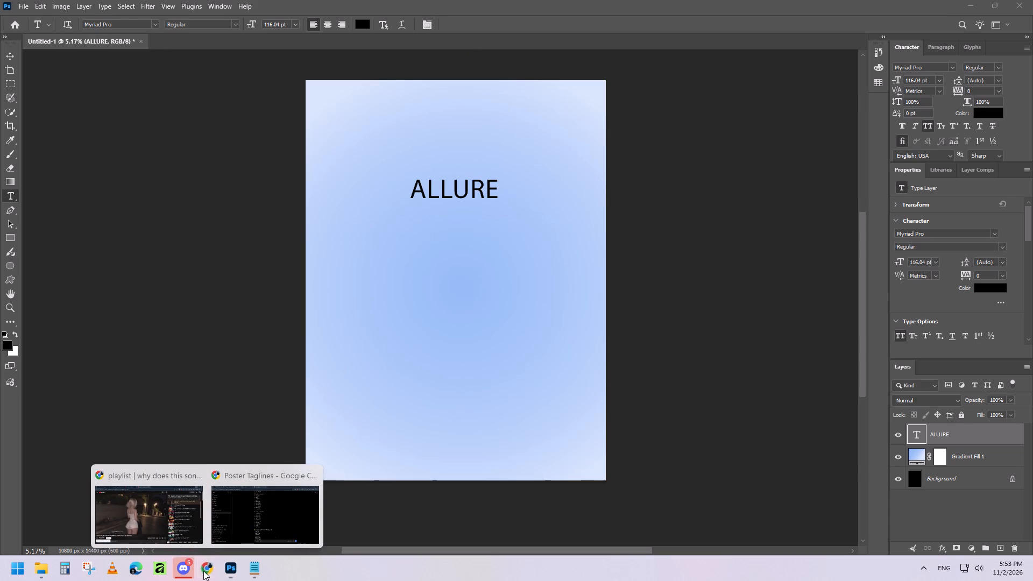
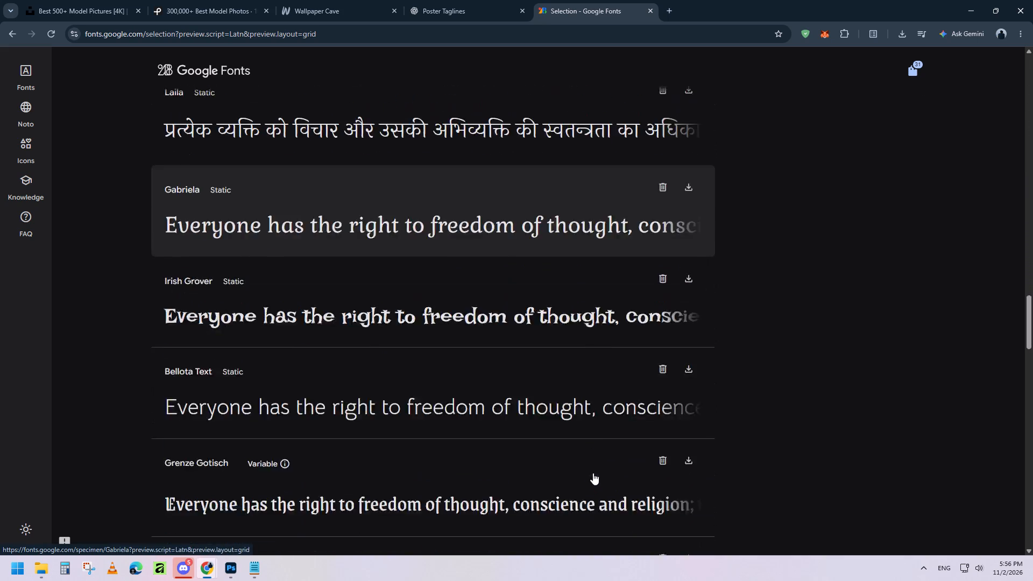
scroll(593, 473, down, 12)
scroll(549, 504, up, 6)
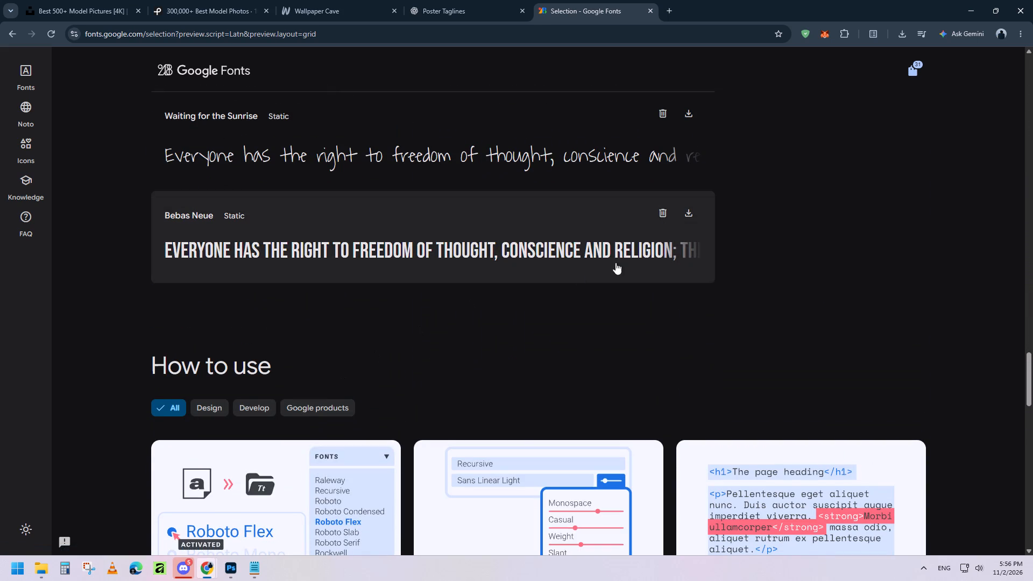
click(687, 215)
scroll(705, 266, up, 2)
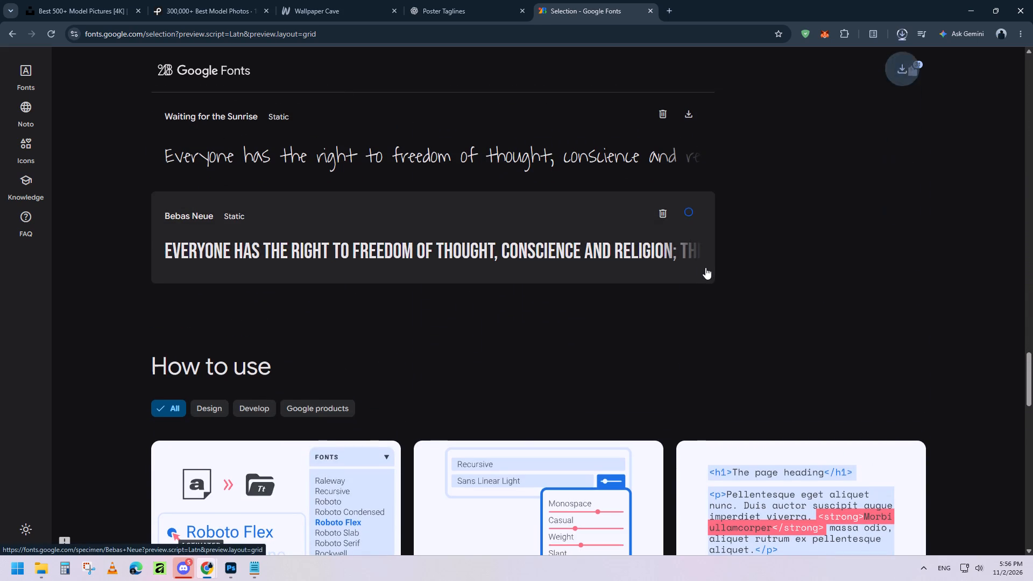
scroll(705, 267, up, 5)
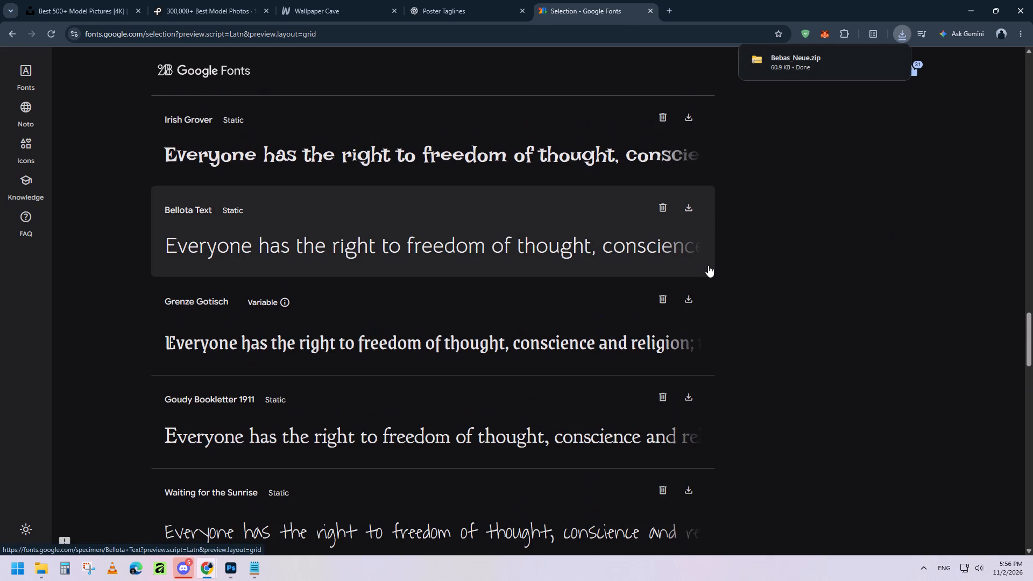
scroll(716, 261, up, 3)
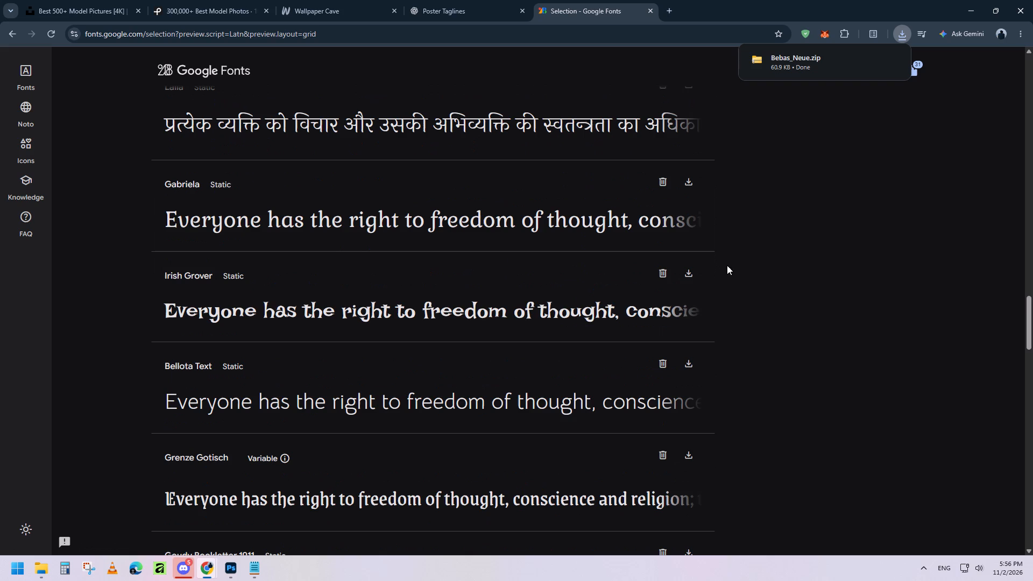
scroll(823, 310, up, 19)
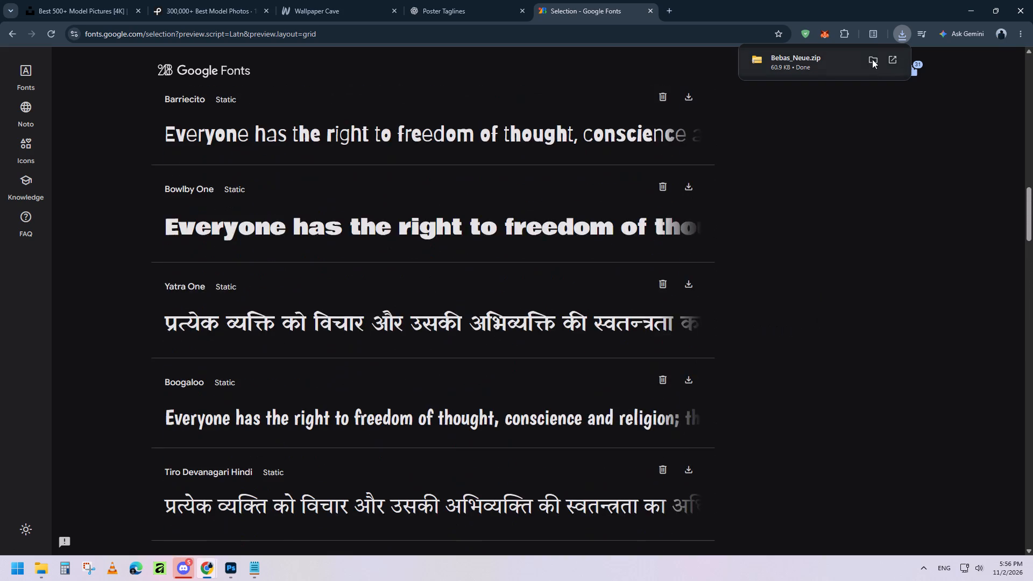
Install the BebasNeue-Regular font from the downloaded Bebas_Neue archive.
click(875, 59)
double_click(200, 192)
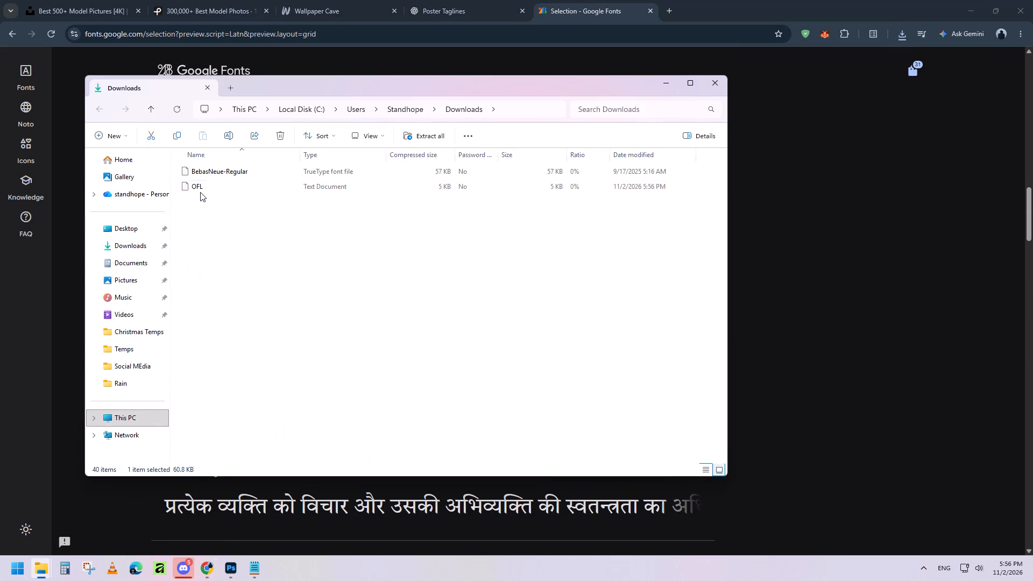
double_click(213, 171)
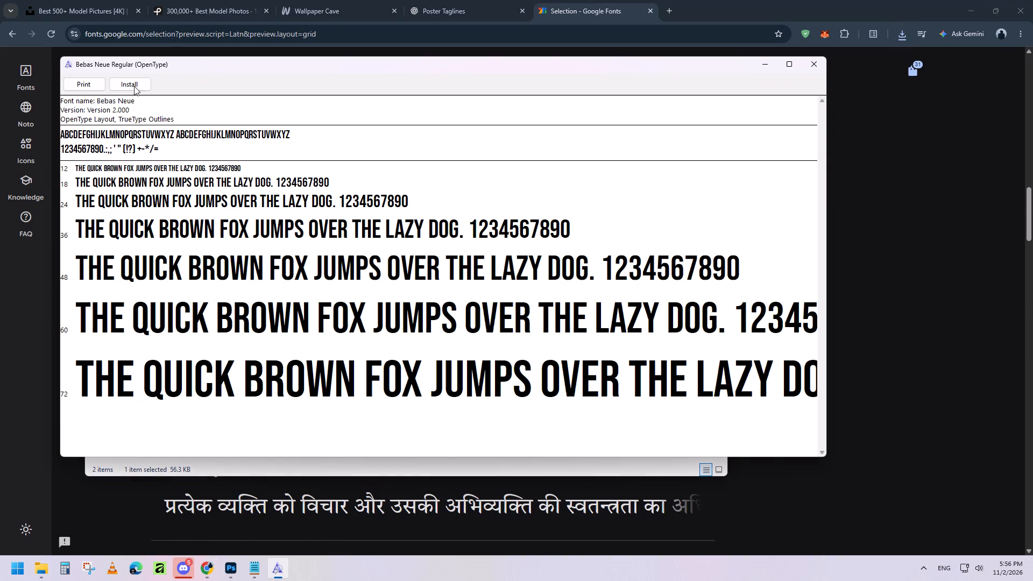
click(131, 88)
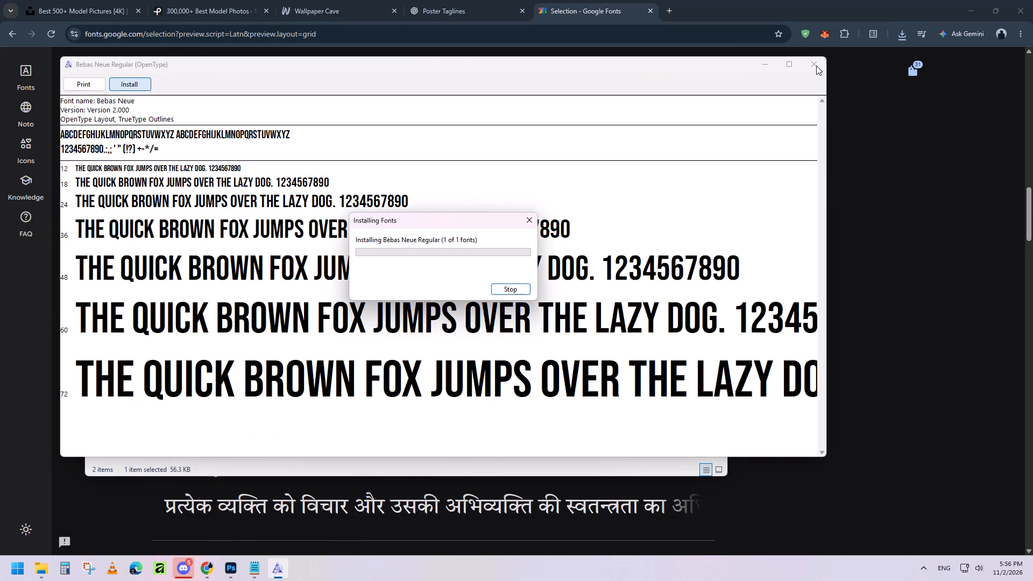
click(816, 66)
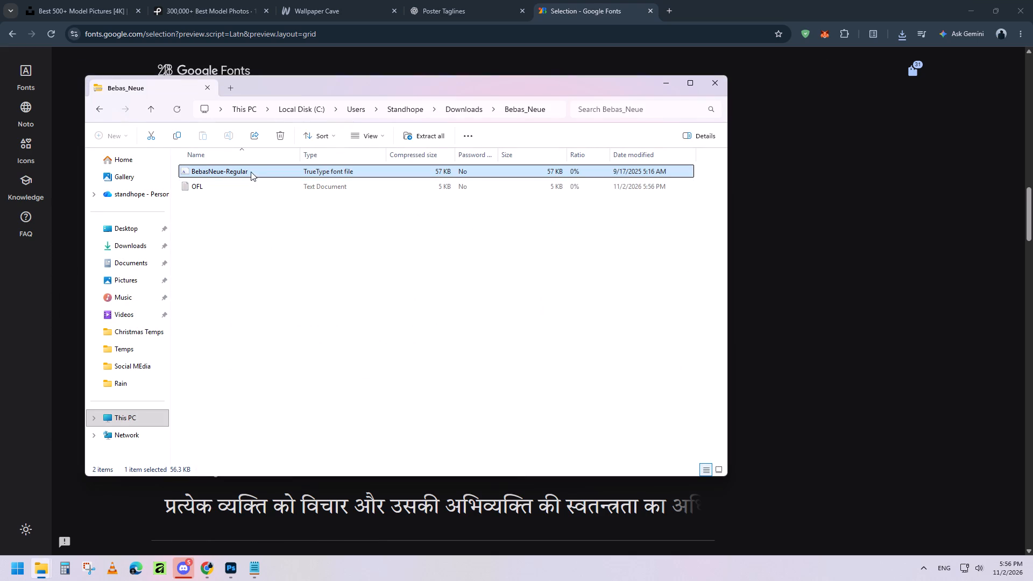
Permanently delete the Bebas_Neue archive from the Downloads folder and put the folder window away.
click(93, 109)
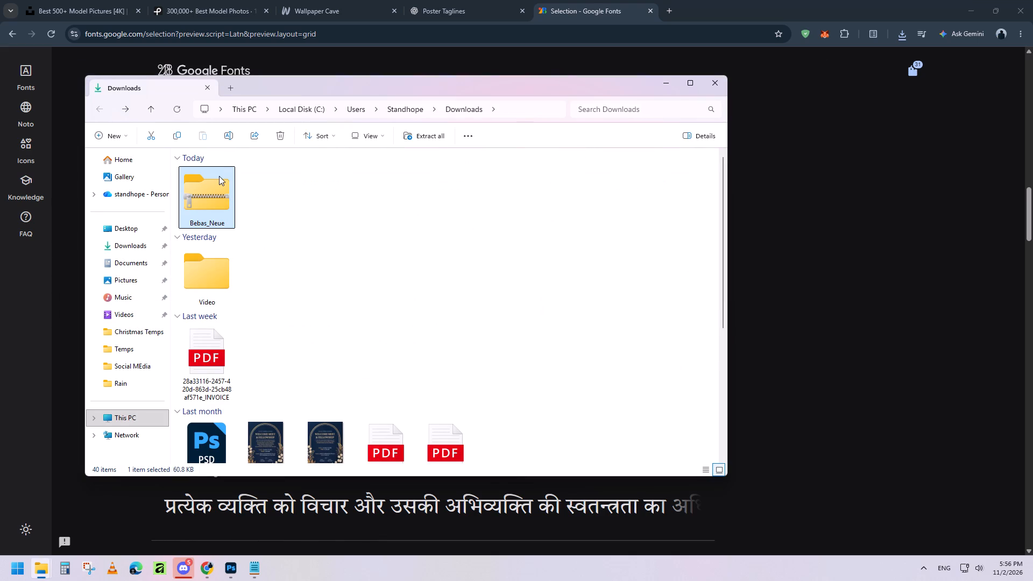
key(shift+Delete)
key(Return)
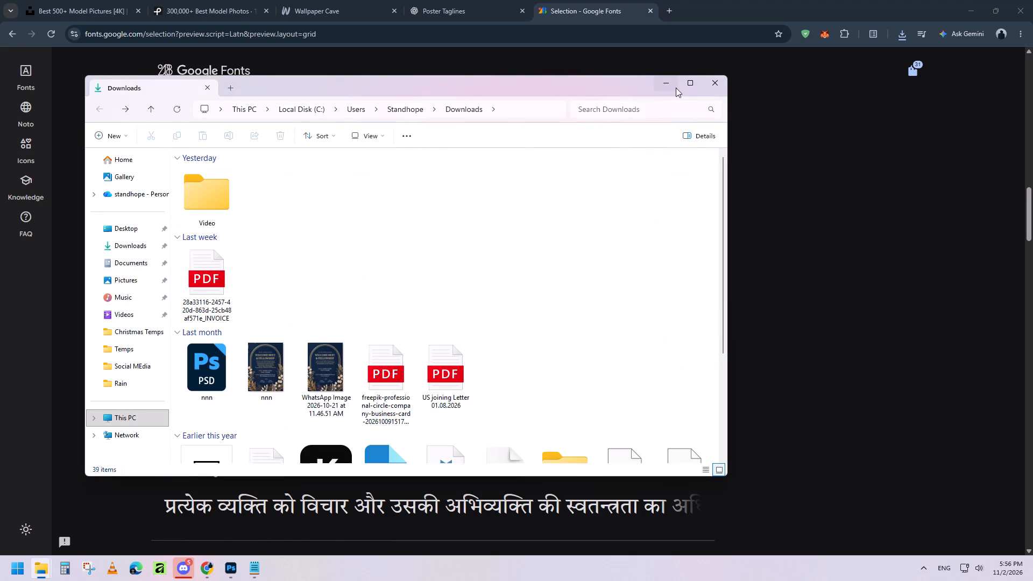
click(666, 84)
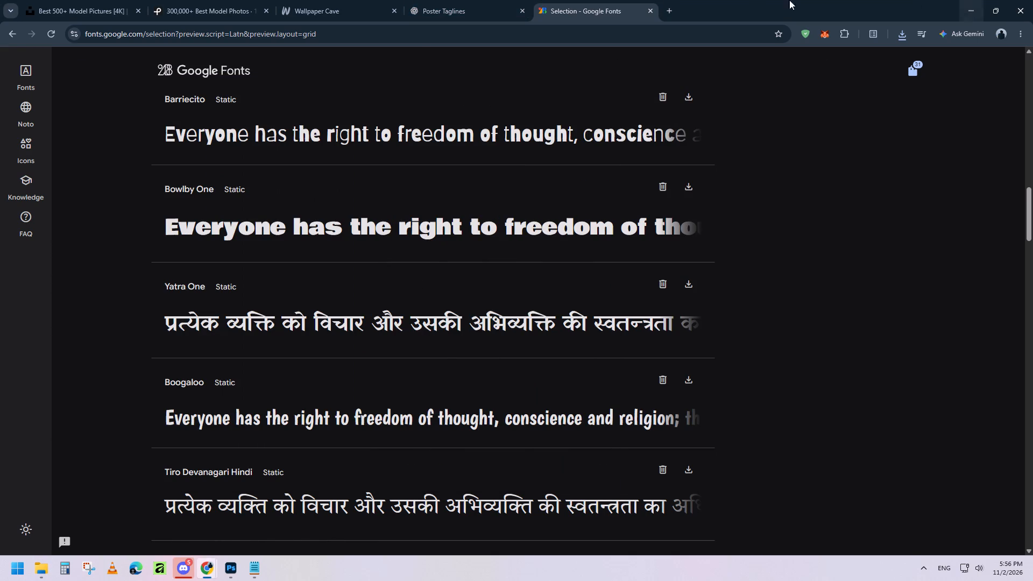
Consult the ChatGPT tagline list, switch to Photoshop and add the text EUPHORIA below ALLURE in Bebas Neue Regular.
click(470, 0)
scroll(731, 344, down, 2)
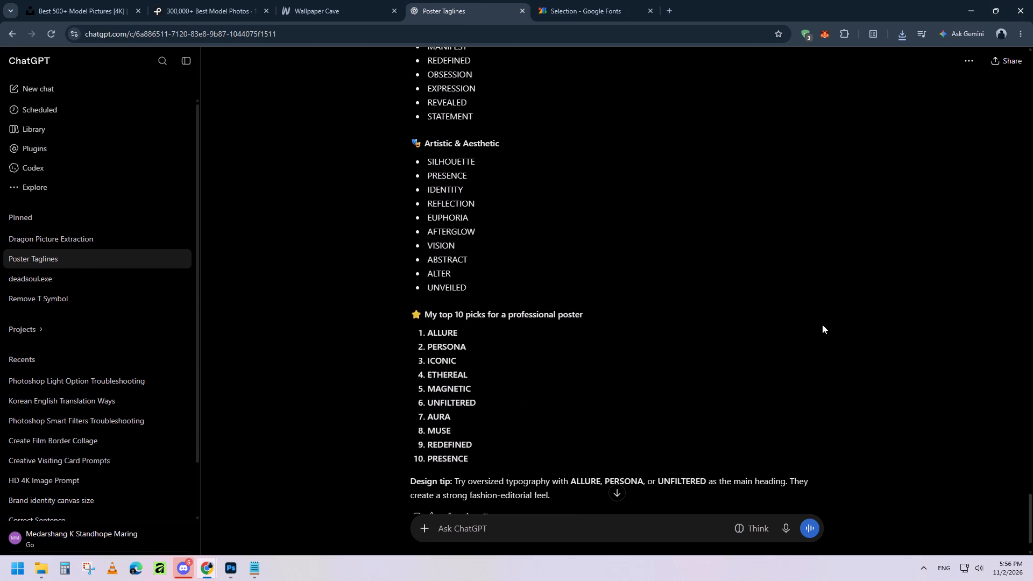
click(971, 0)
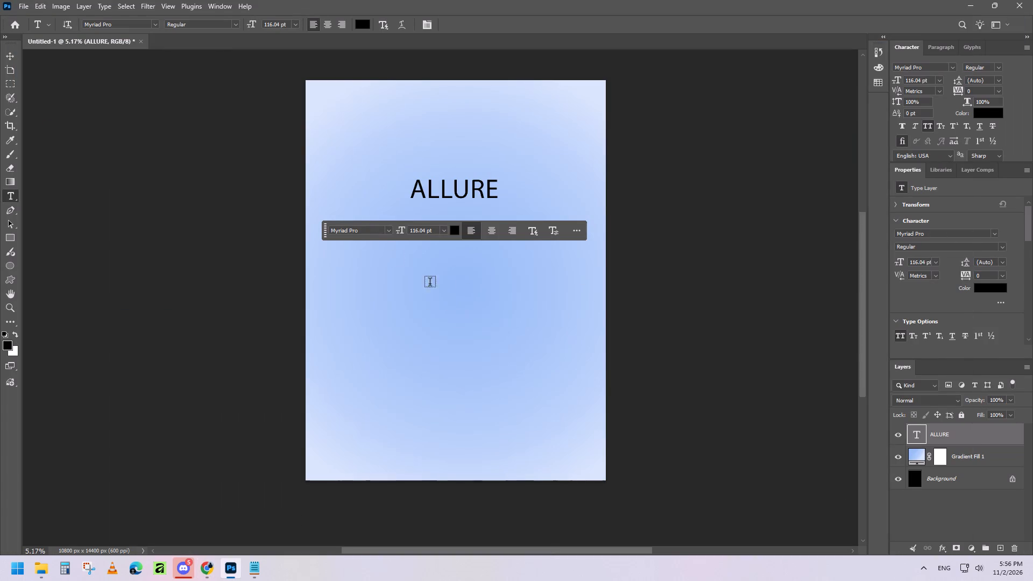
click(455, 327)
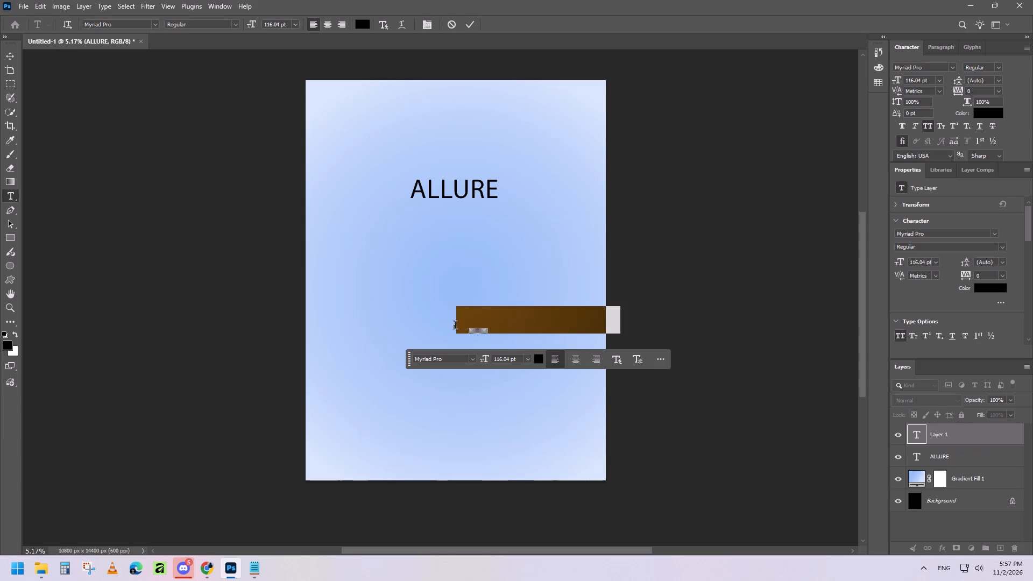
text(EUP)
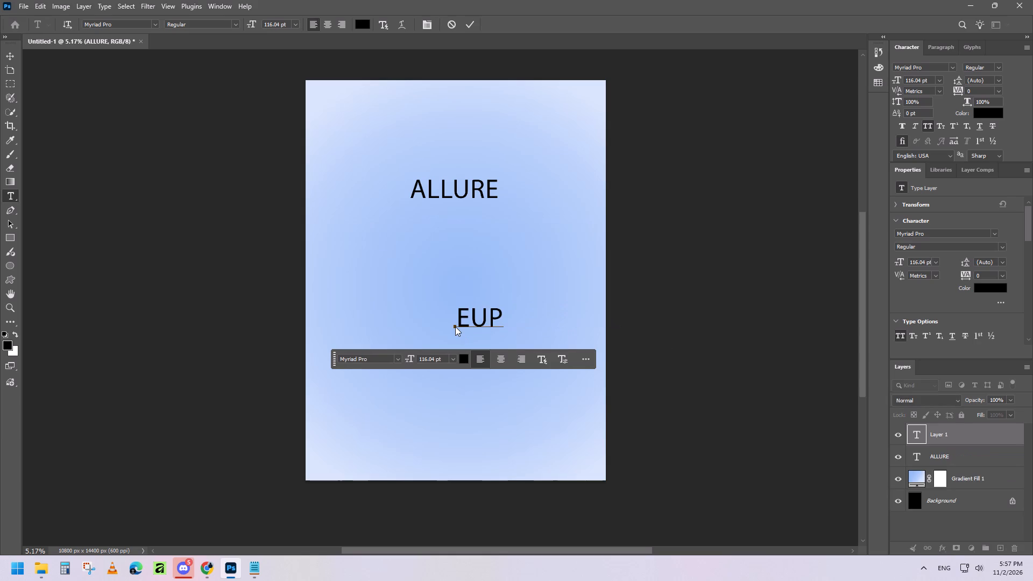
text(horia)
key(ctrl+a)
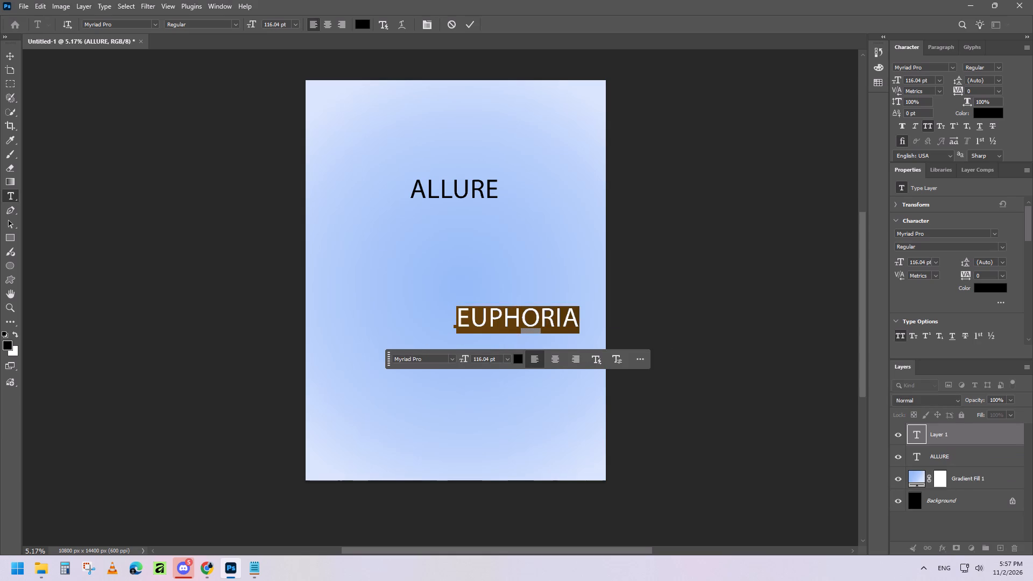
click(453, 359)
text(beb)
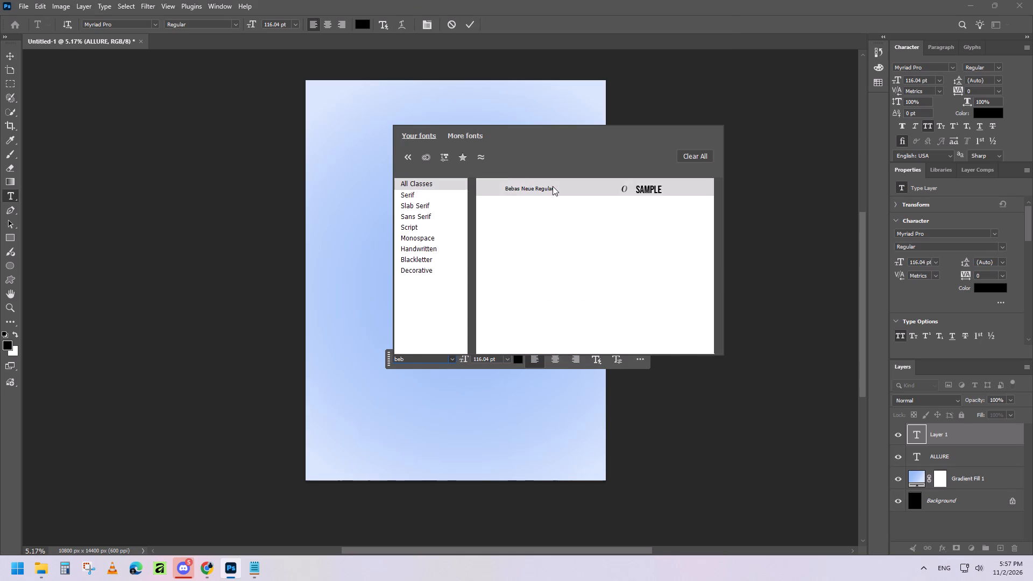
click(553, 186)
click(492, 187)
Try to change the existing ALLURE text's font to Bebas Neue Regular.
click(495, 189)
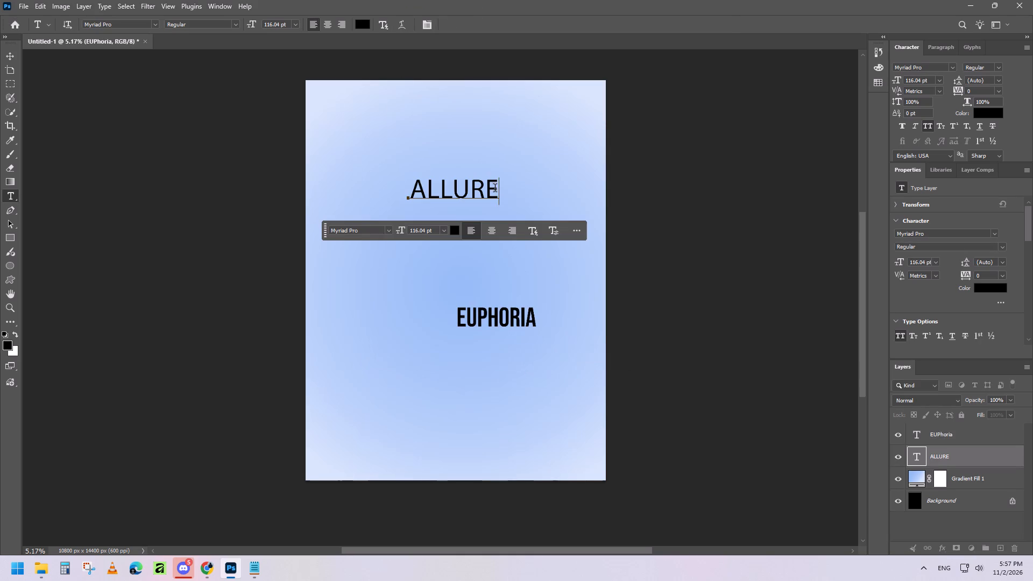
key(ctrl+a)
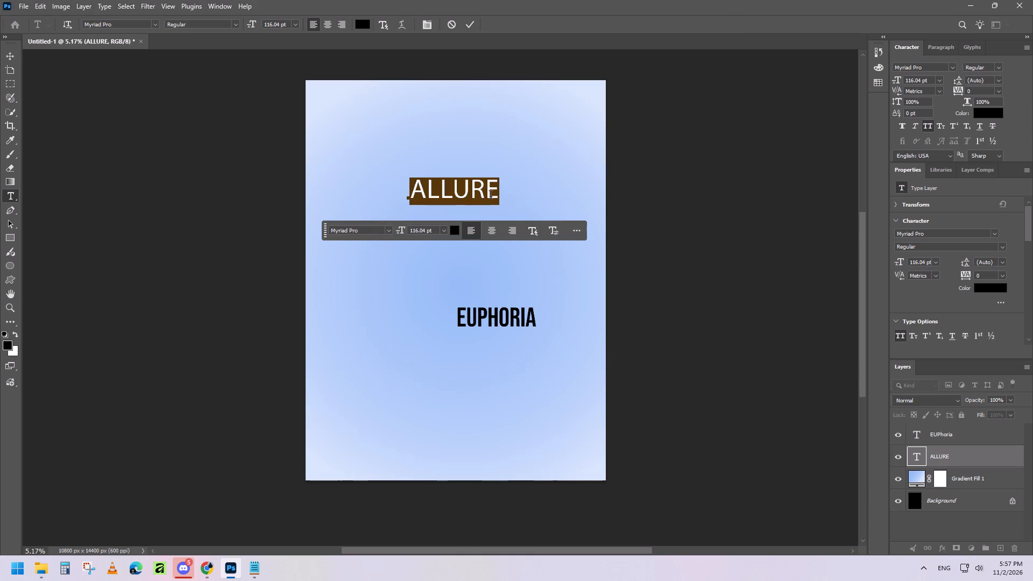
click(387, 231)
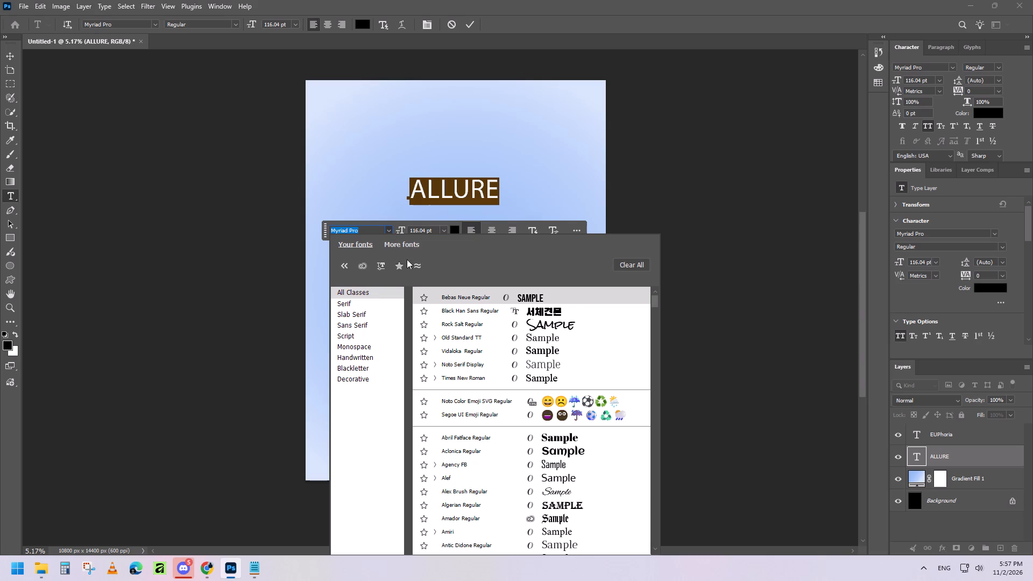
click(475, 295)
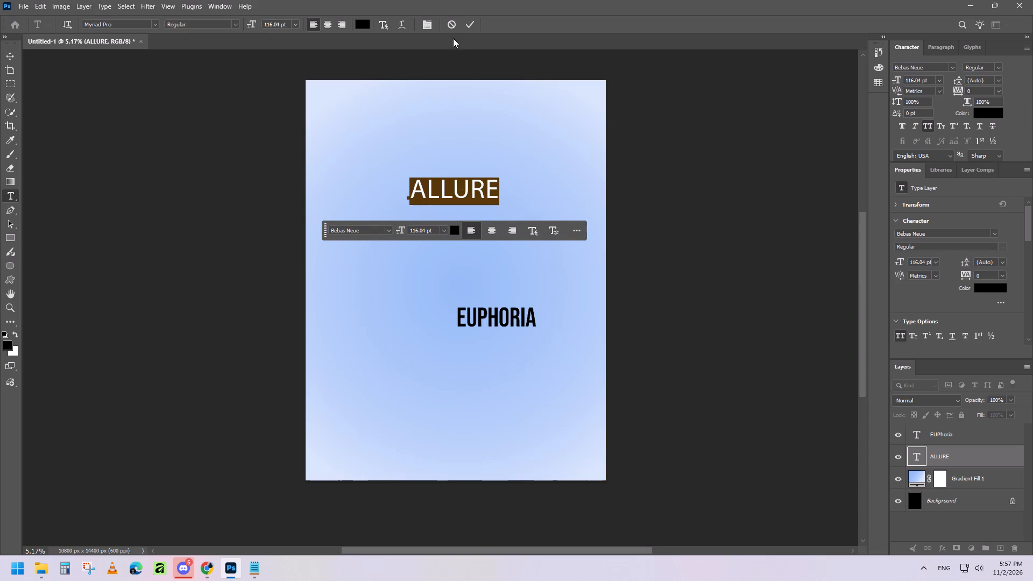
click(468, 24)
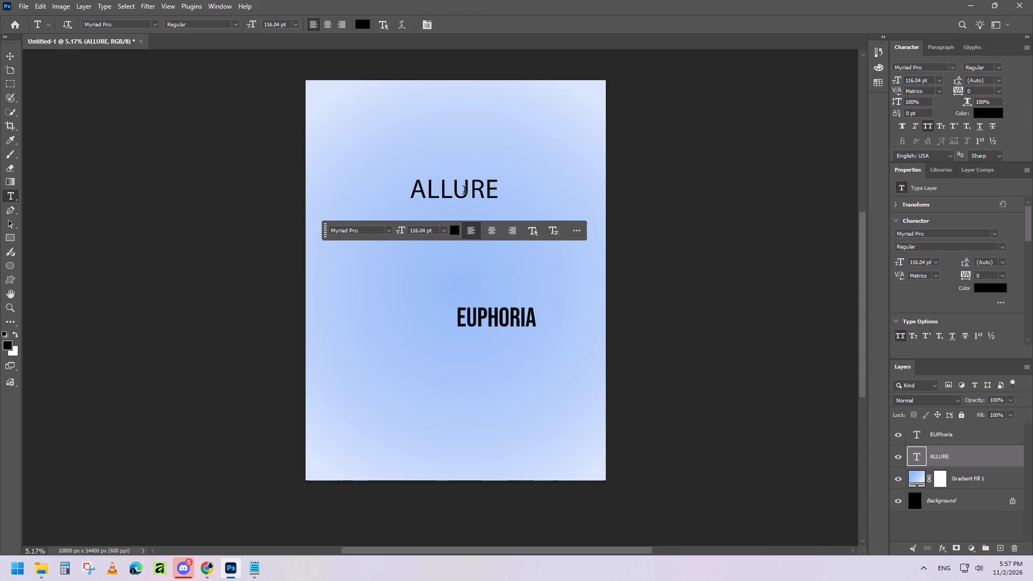
Clear the ALLURE text, set its font to Bebas Neue Regular and retype the word as "Allure".
click(464, 192)
key(ctrl+a)
click(385, 231)
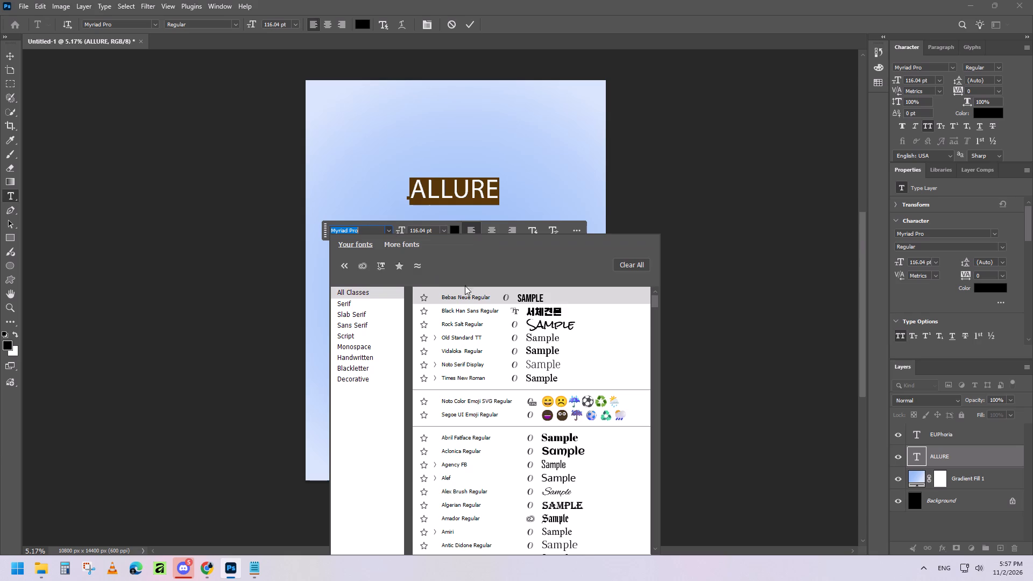
double_click(470, 296)
click(367, 226)
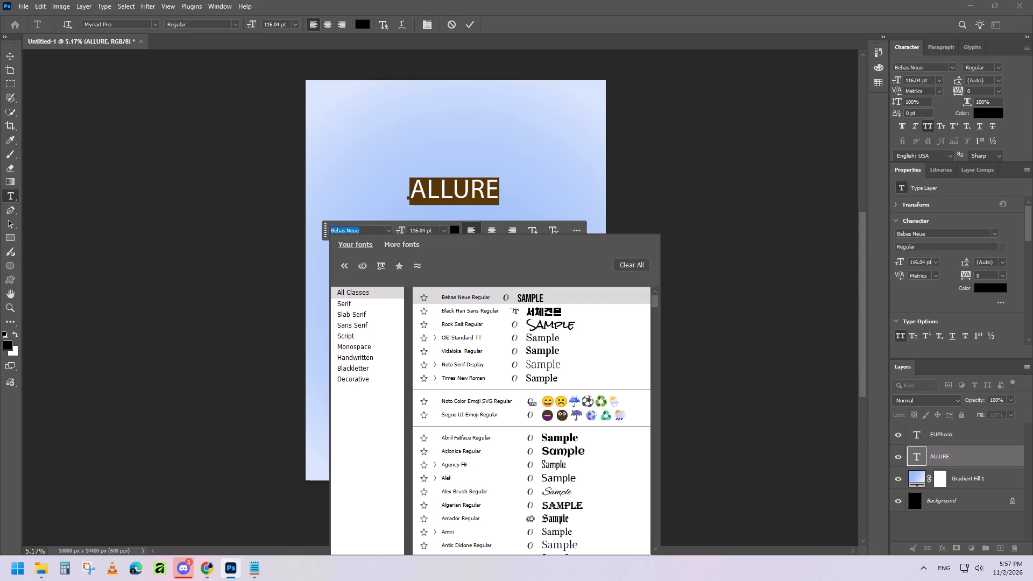
key(Return)
key(Return)
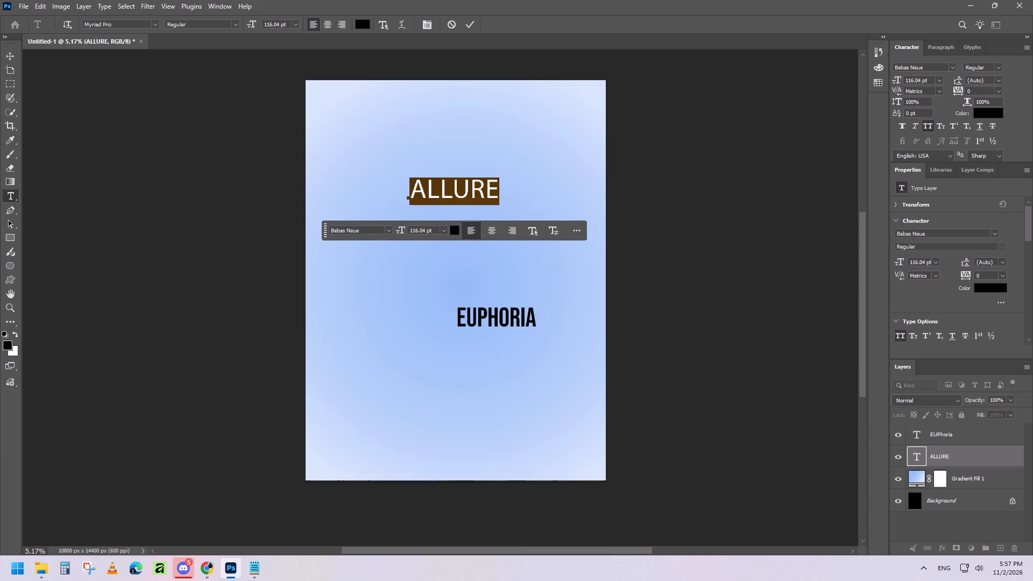
key(BackSpace)
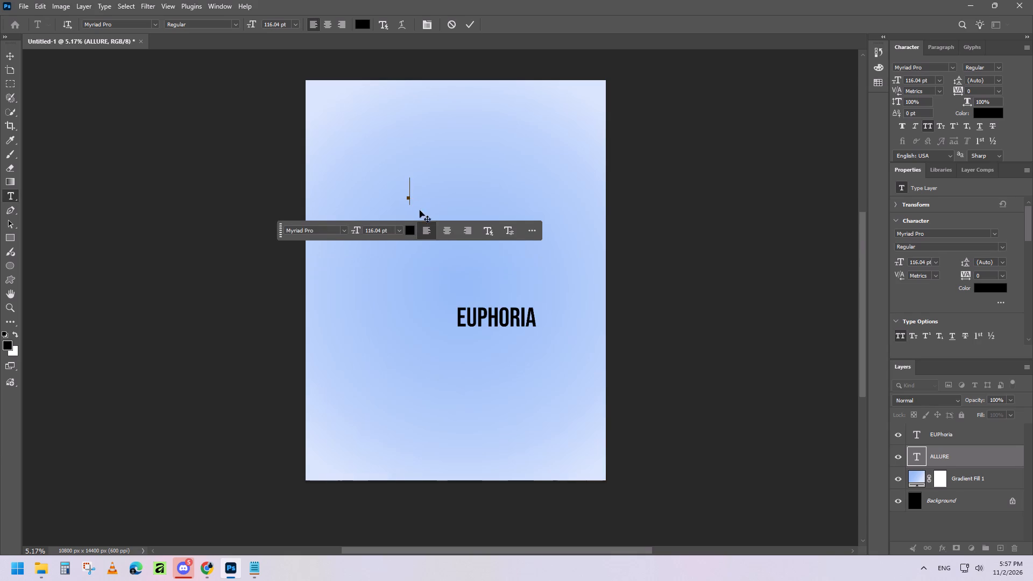
key(Delete)
key(Delete)
key(Delete)
key(Delete)
key(Delete)
click(345, 230)
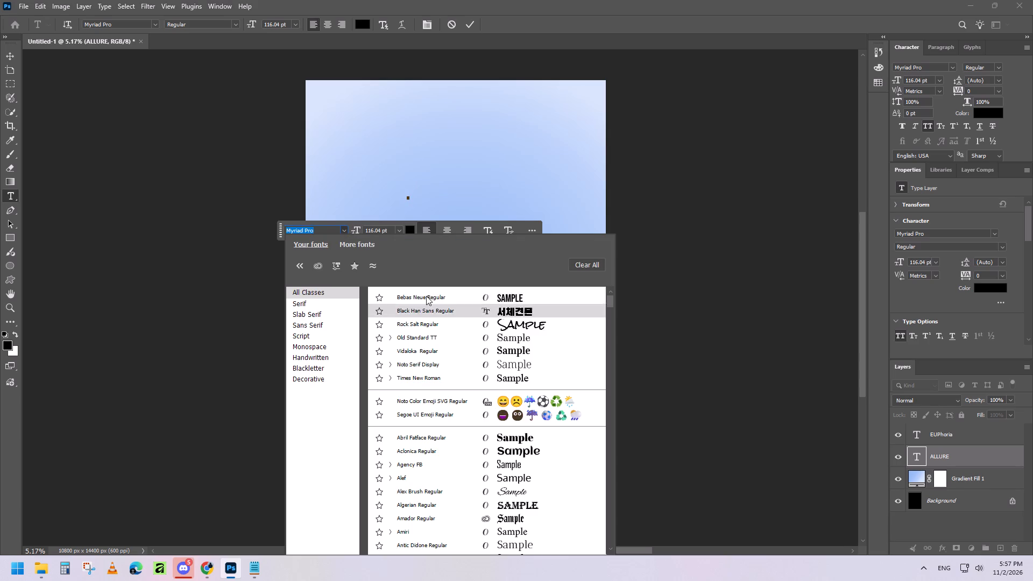
click(426, 296)
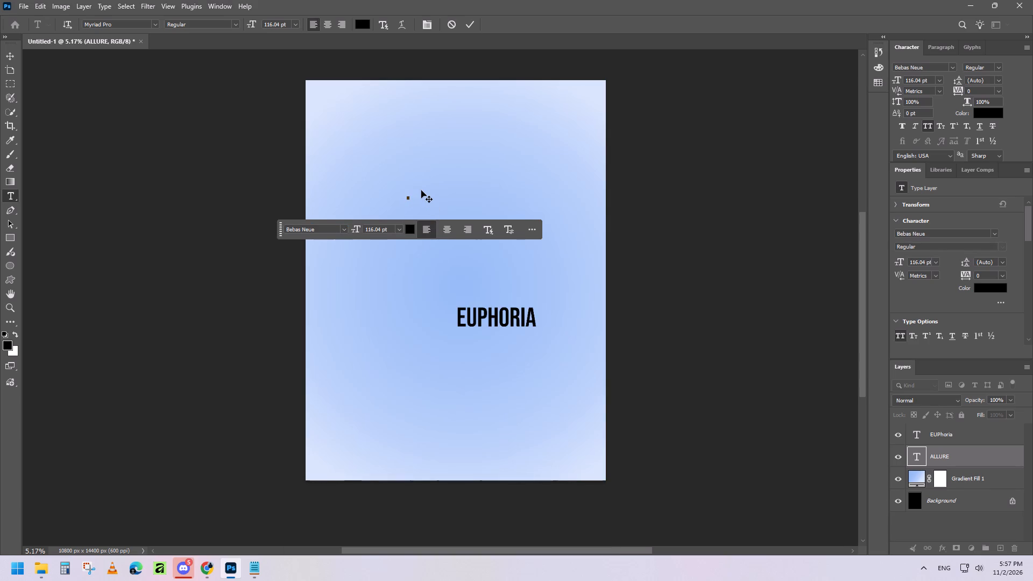
key(shift+a)
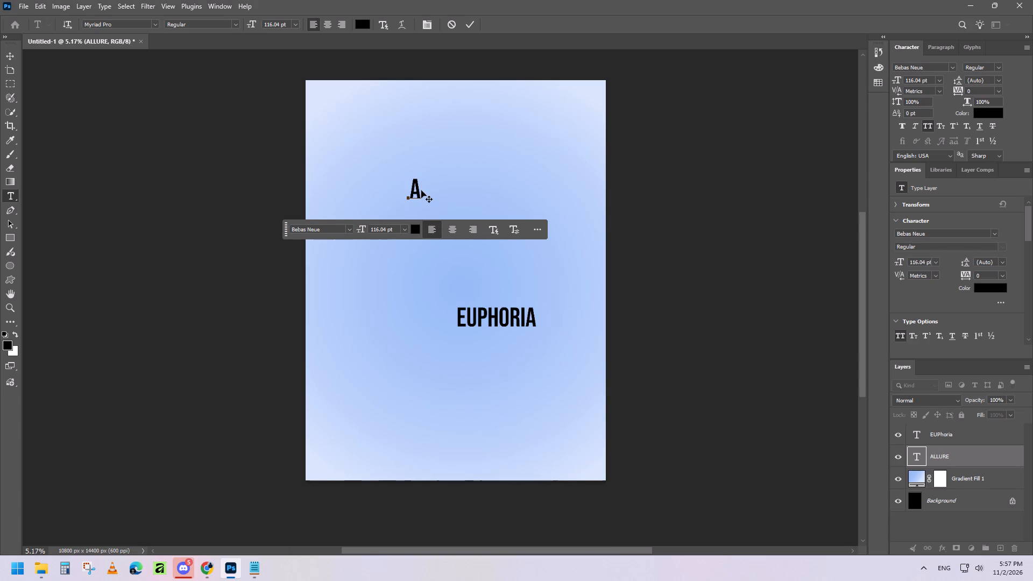
text(llure)
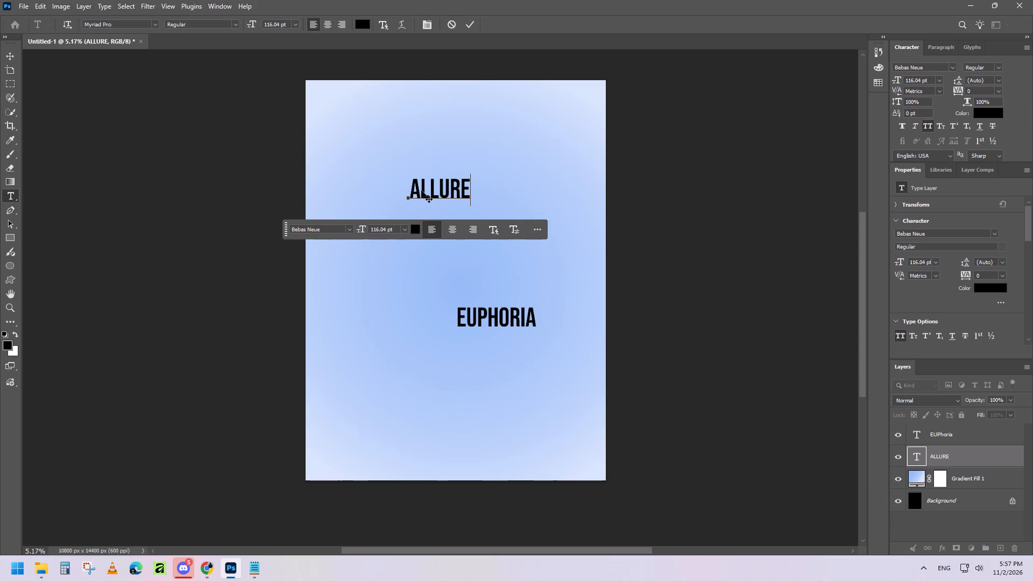
click(474, 19)
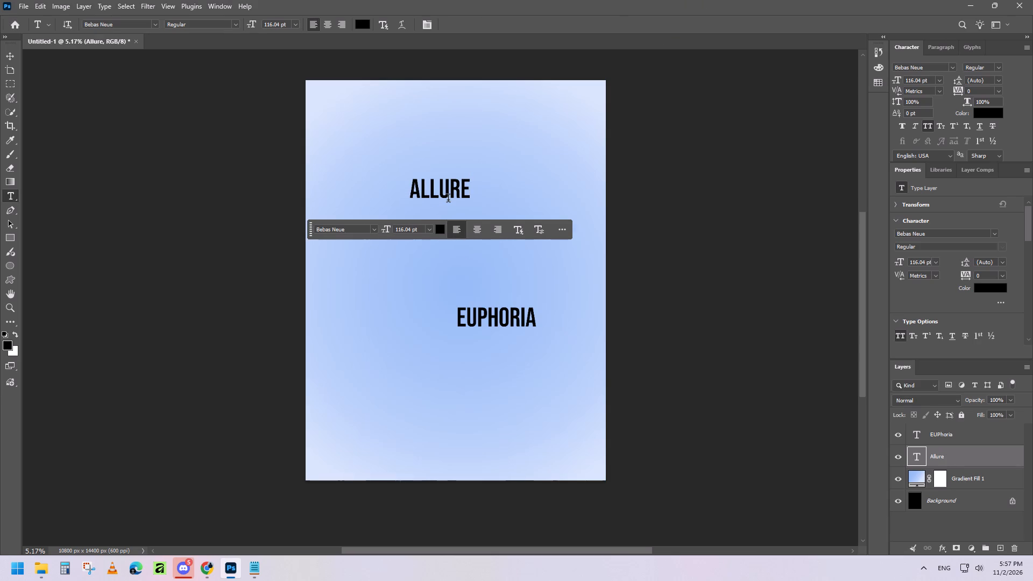
Enlarge the ALLURE text proportionally to about 472 pt and move it to the top of the canvas.
click(10, 49)
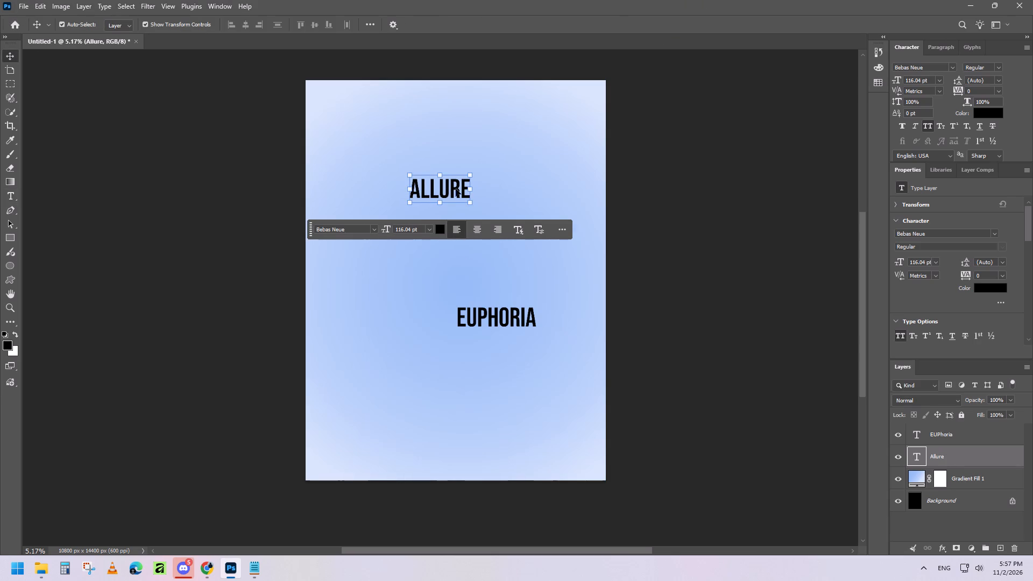
drag(471, 202, 581, 219)
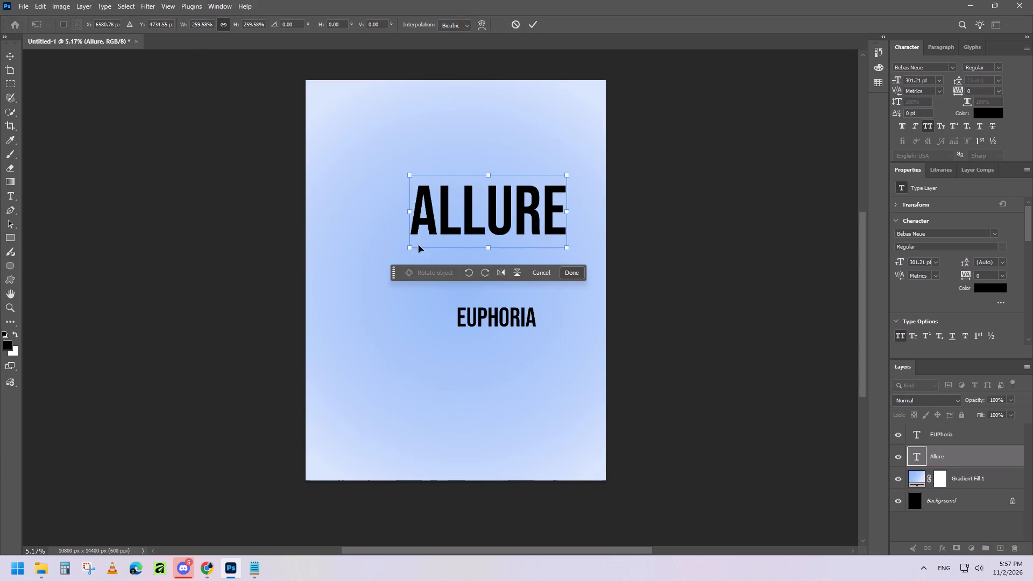
drag(411, 246, 312, 263)
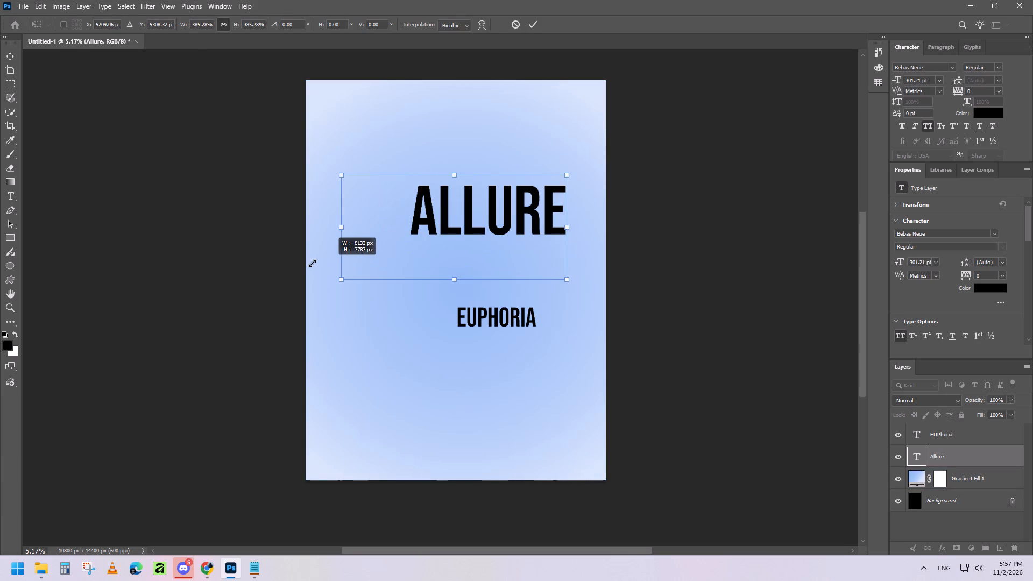
drag(312, 263, 310, 264)
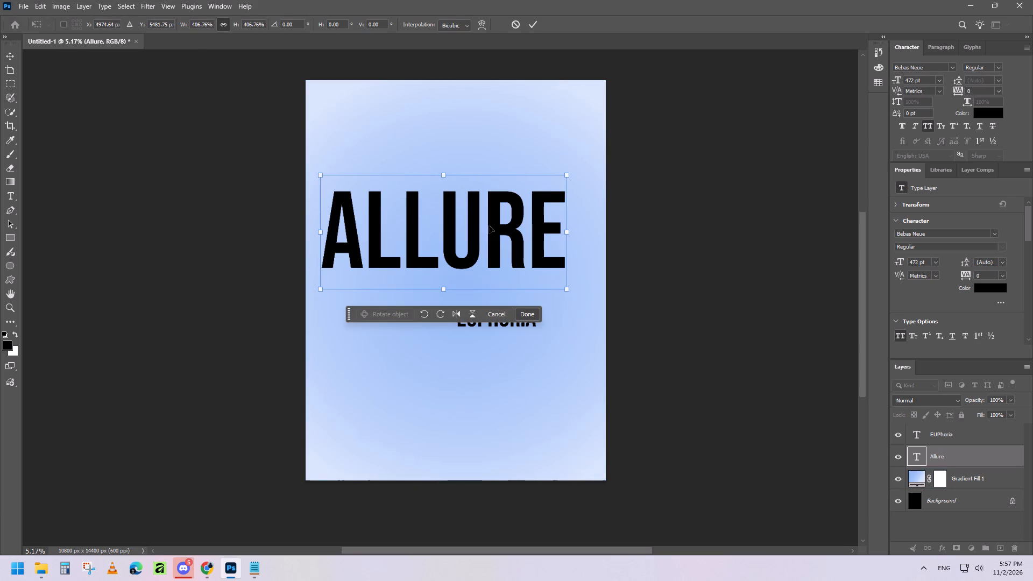
drag(477, 215, 483, 116)
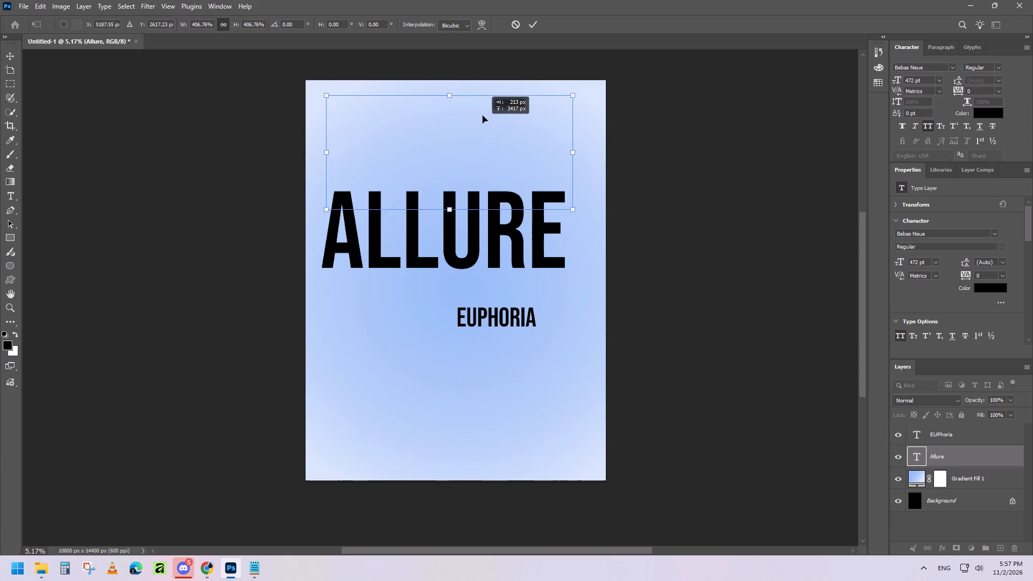
drag(483, 116, 480, 122)
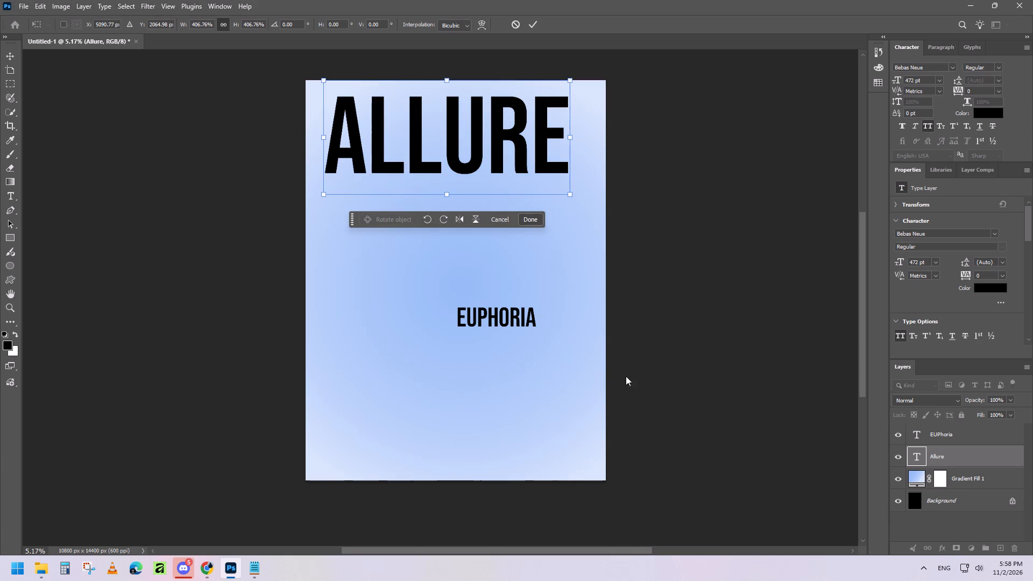
click(513, 315)
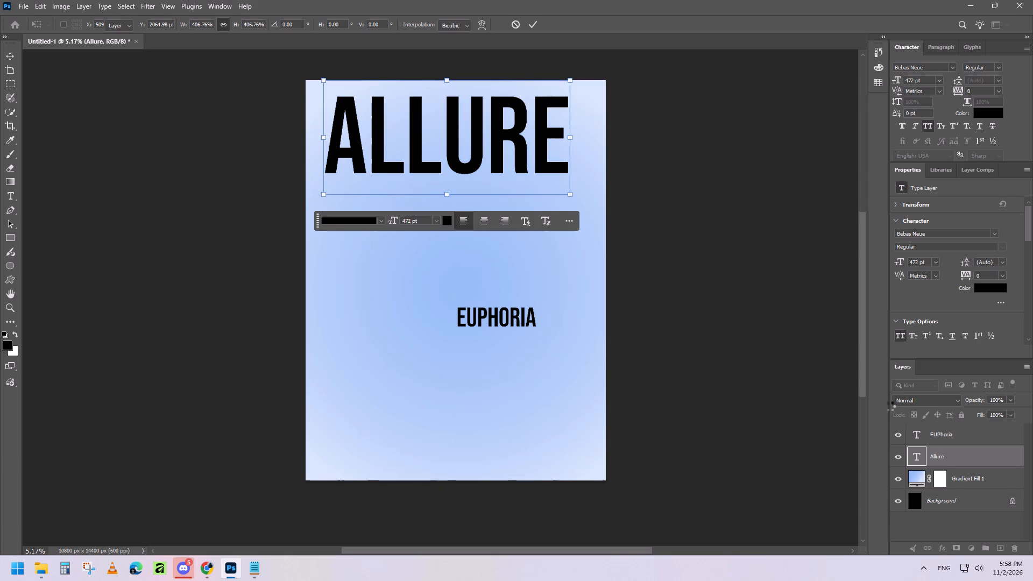
Hide the EUPHORIA text layer.
click(897, 435)
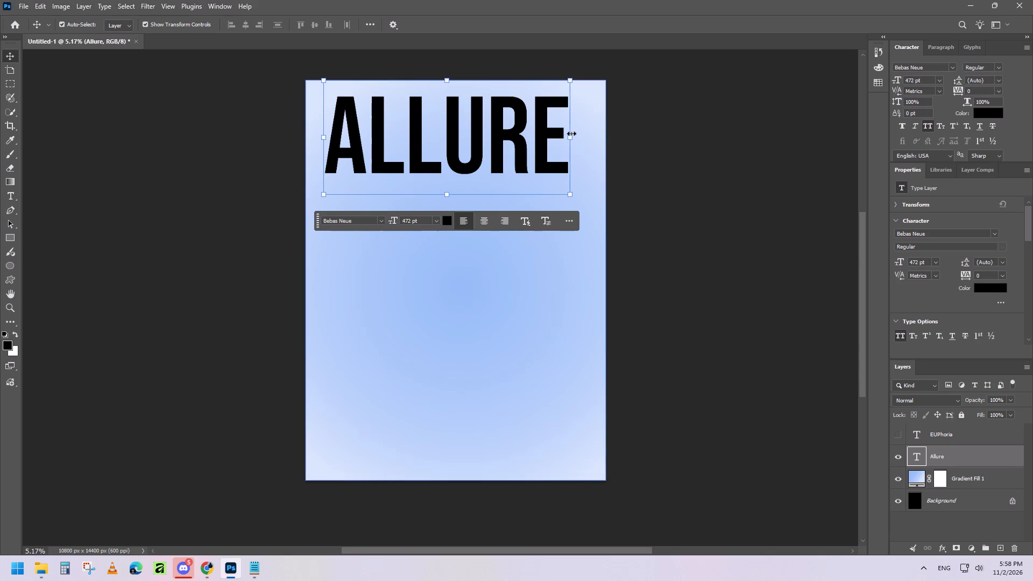
Scale the ALLURE text proportionally to about 527 pt so it nearly spans the canvas width.
drag(570, 138, 584, 138)
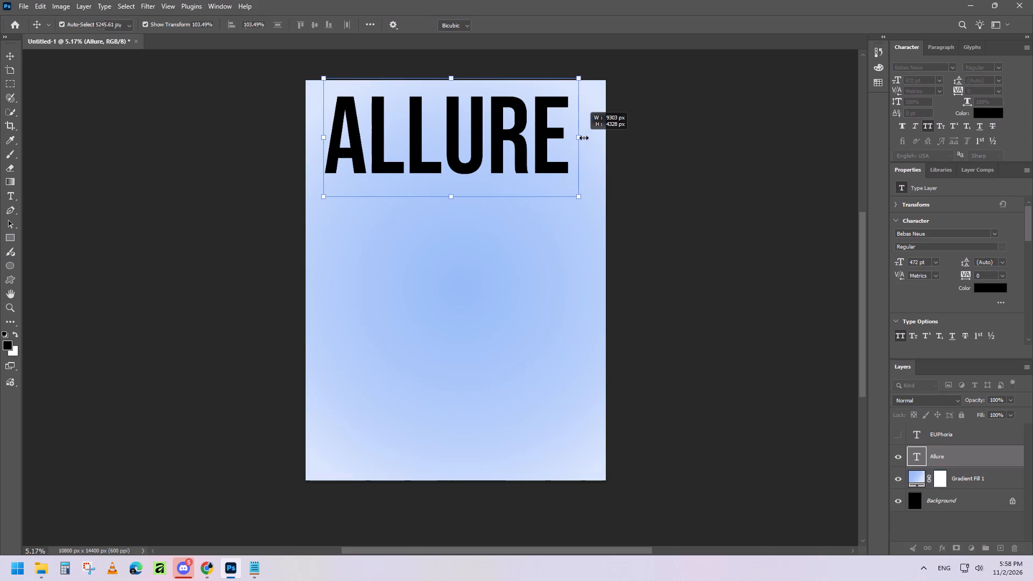
drag(584, 138, 584, 138)
drag(324, 138, 320, 138)
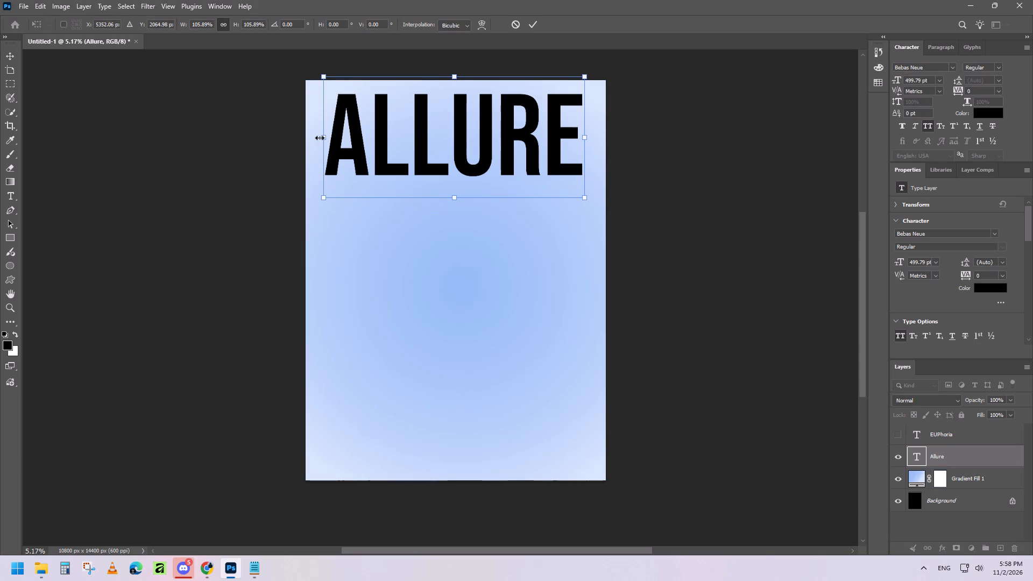
drag(320, 138, 316, 138)
drag(585, 137, 591, 138)
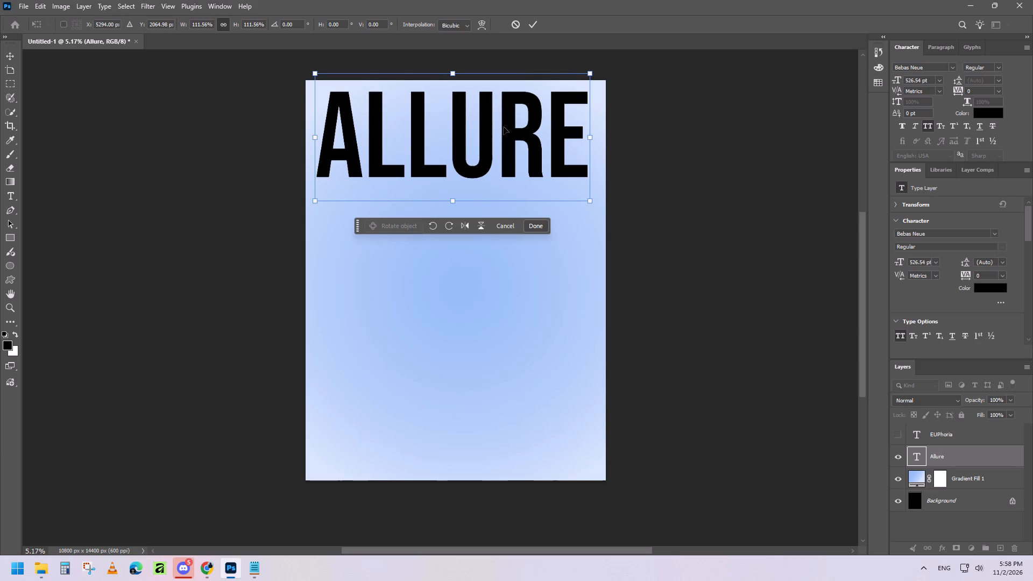
click(534, 24)
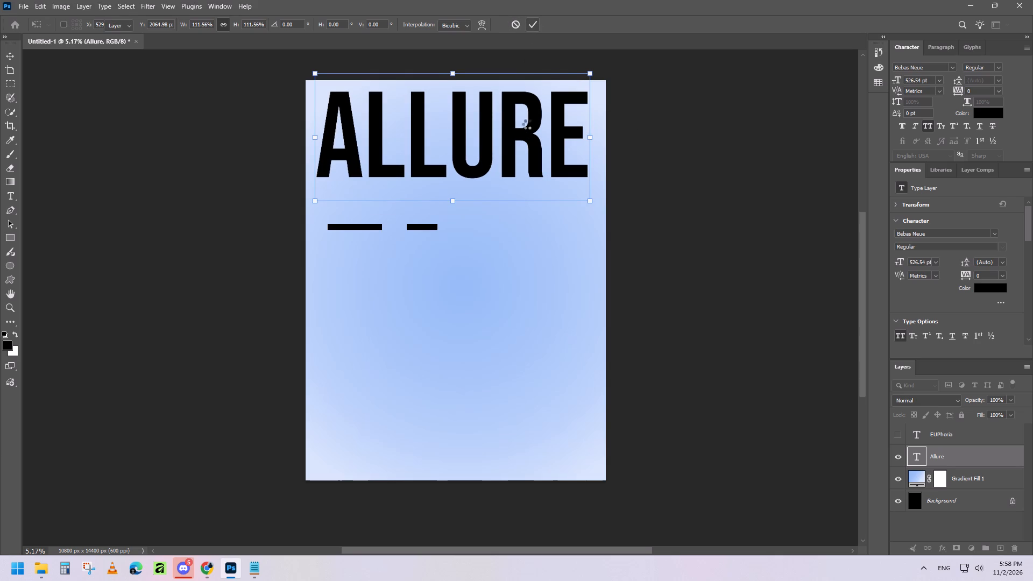
Duplicate the ALLURE text directly below the original, horizontally aligned with a gap of about 340 px.
click(511, 133)
alt+drag(510, 138, 510, 151)
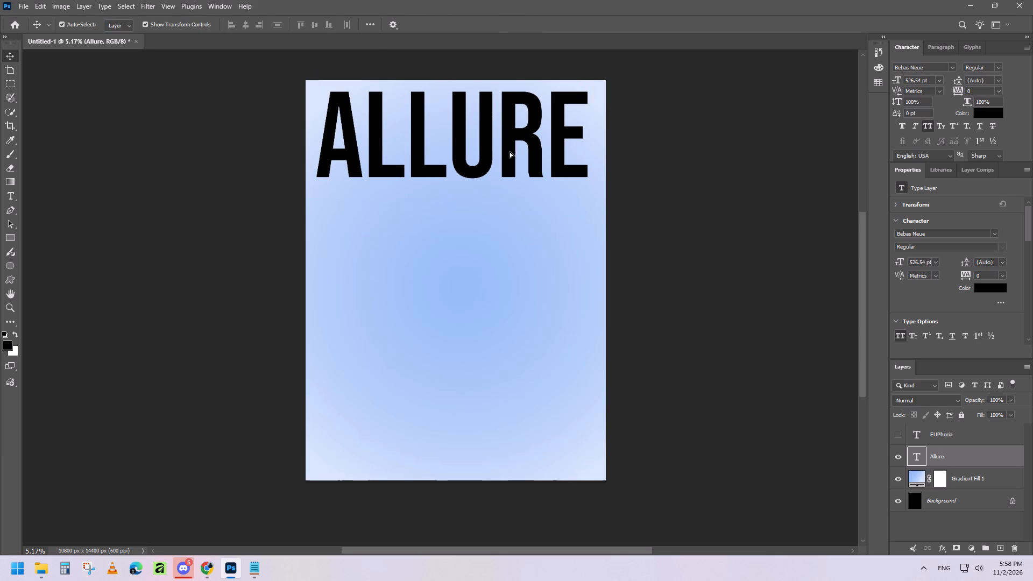
alt+drag(510, 151, 511, 236)
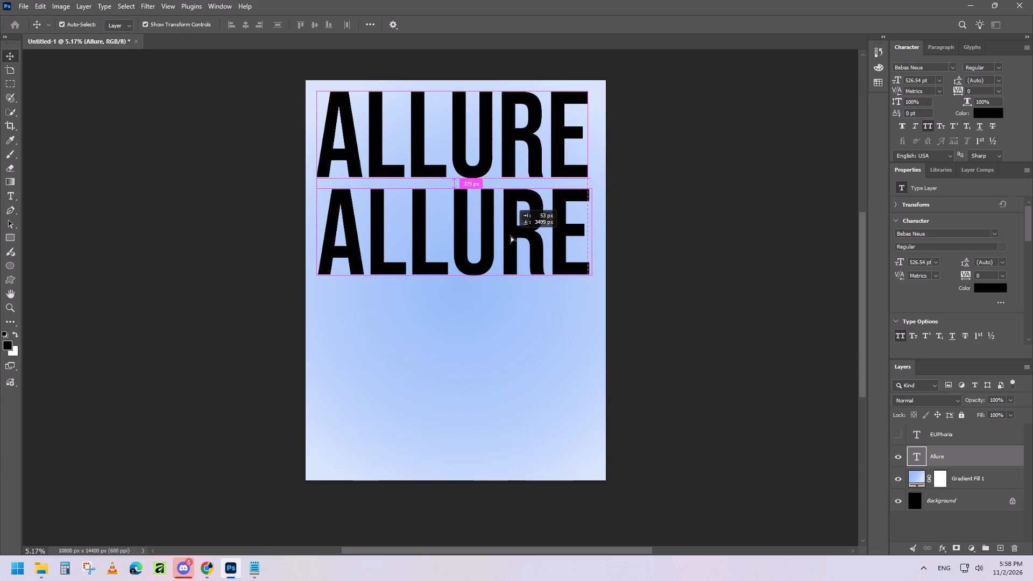
alt+drag(511, 236, 510, 235)
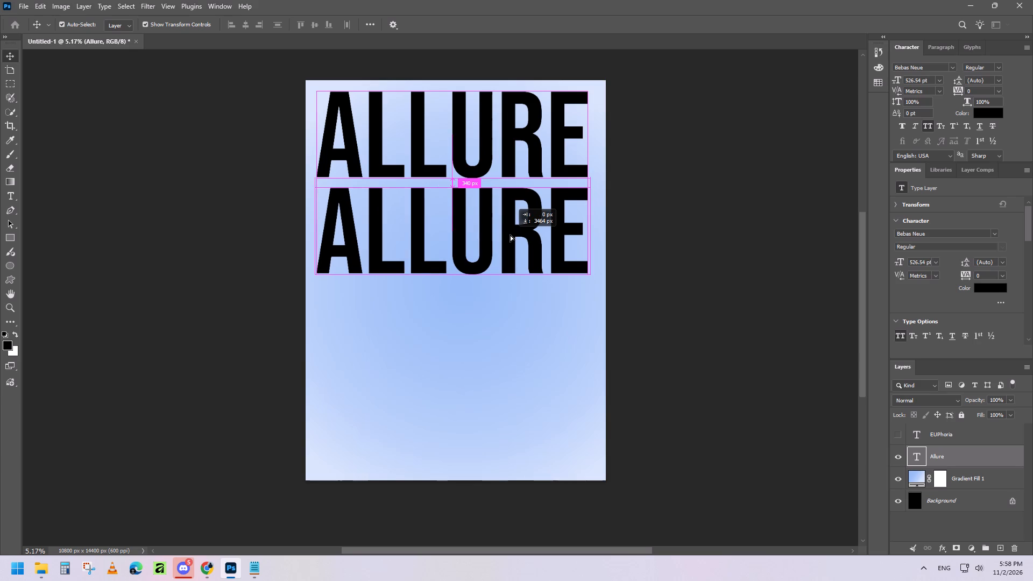
alt+drag(510, 235, 511, 235)
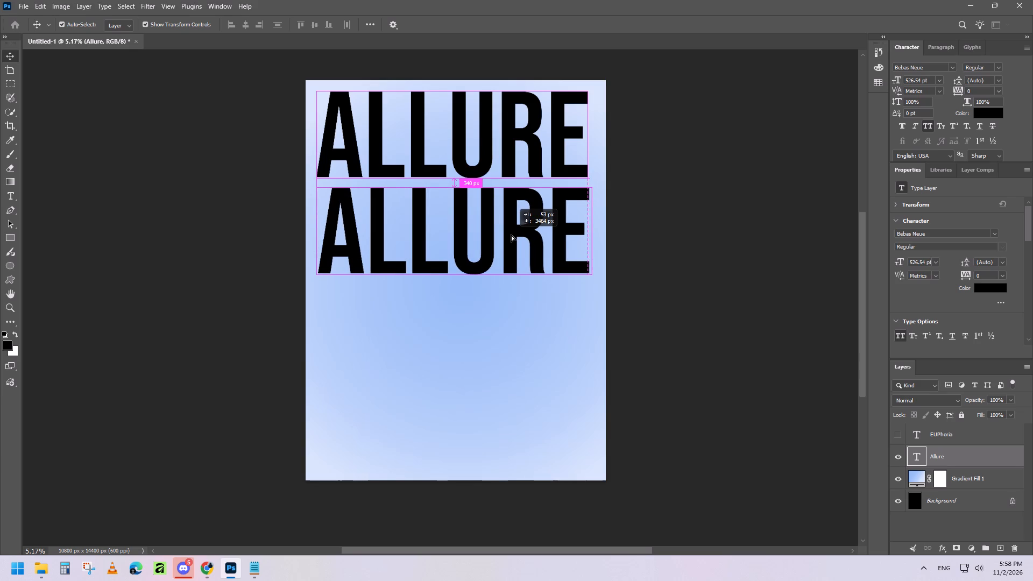
alt+drag(511, 235, 508, 235)
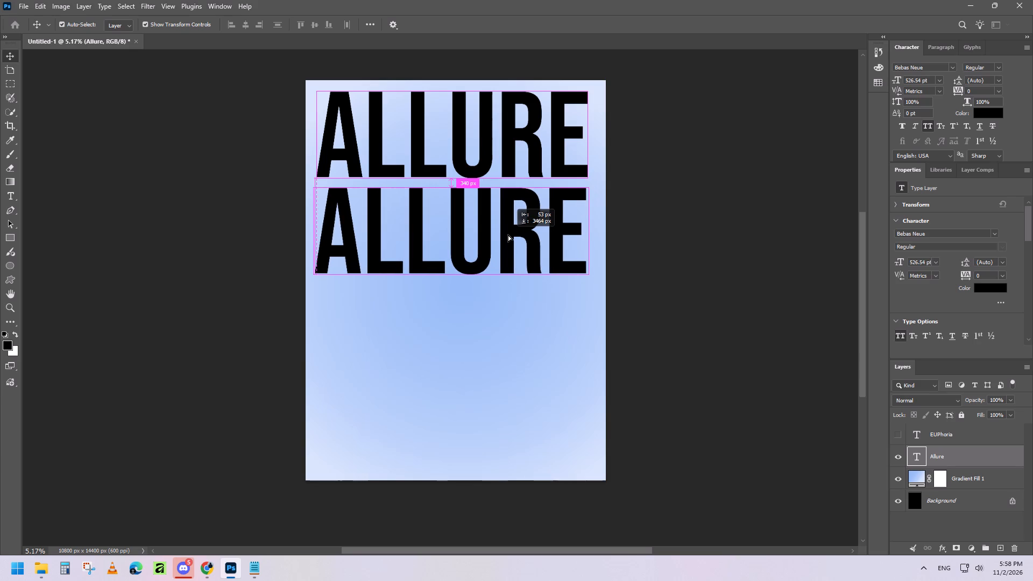
alt+drag(508, 235, 507, 235)
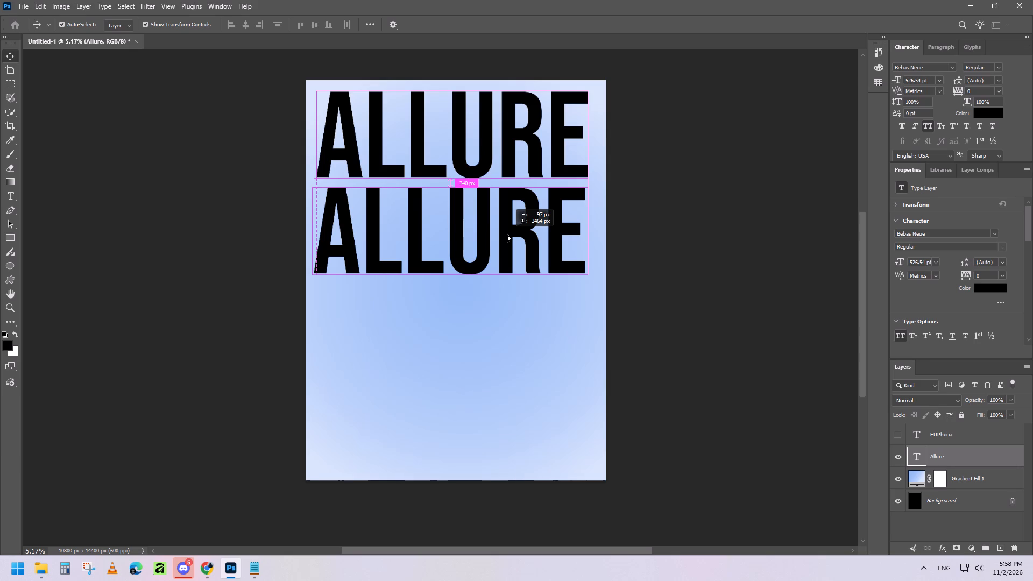
alt+drag(507, 235, 508, 235)
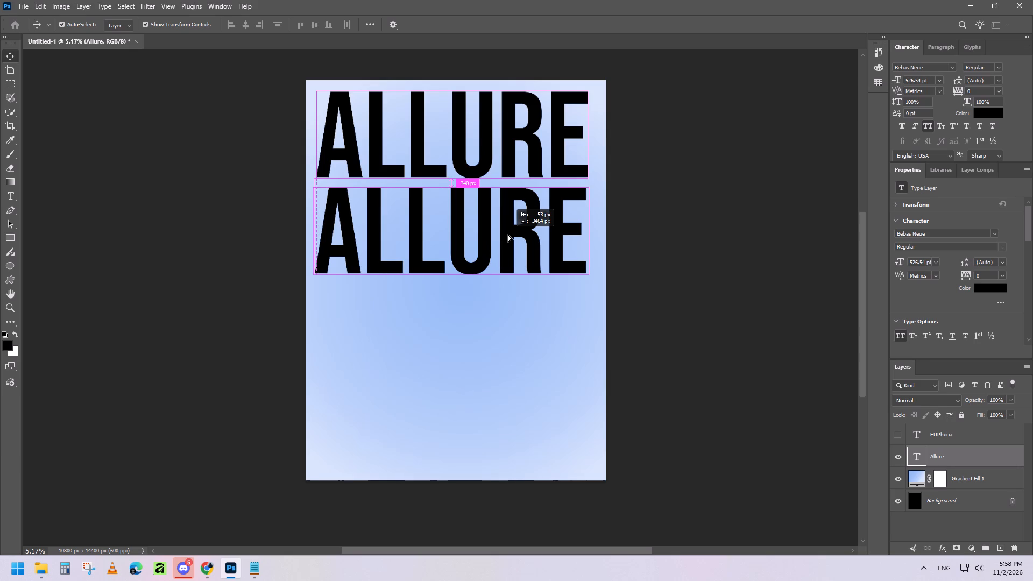
alt+drag(508, 235, 509, 235)
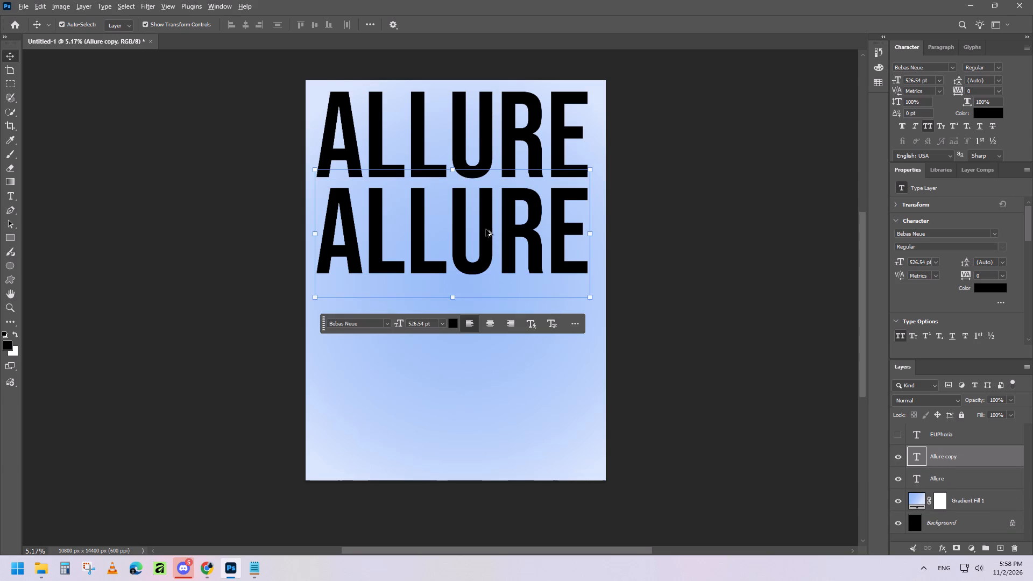
Duplicate the ALLURE text twice more down the canvas, horizontally aligned and spaced with equal gaps of about 340 px.
alt+shift+drag(486, 229, 486, 249)
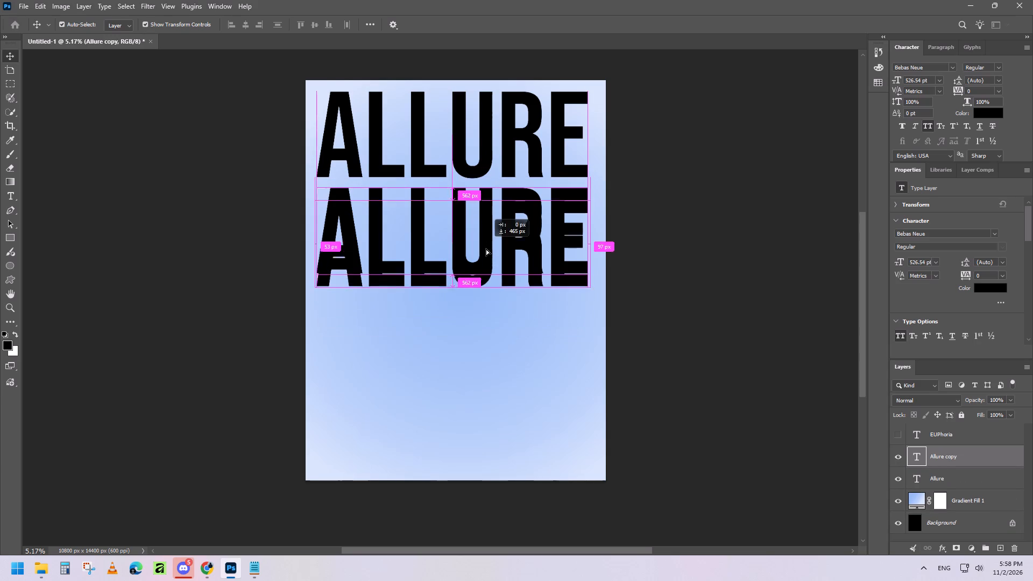
alt+shift+drag(486, 249, 486, 327)
alt+shift+drag(487, 324, 487, 325)
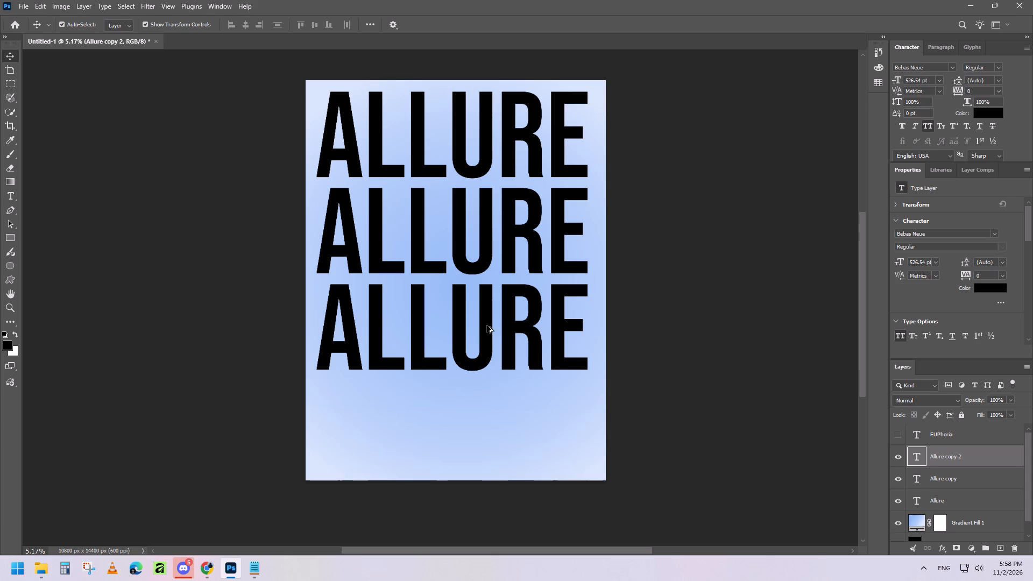
alt+shift+drag(487, 325, 486, 423)
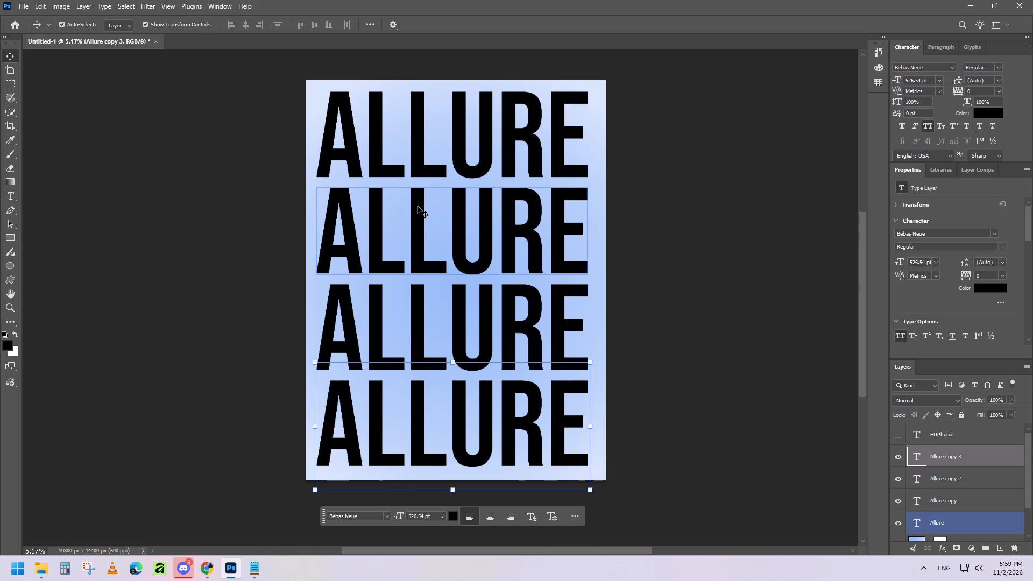
Move the second, third and fourth ALLURE lines up so each sits directly beneath the line above with almost no gap.
drag(418, 206, 418, 199)
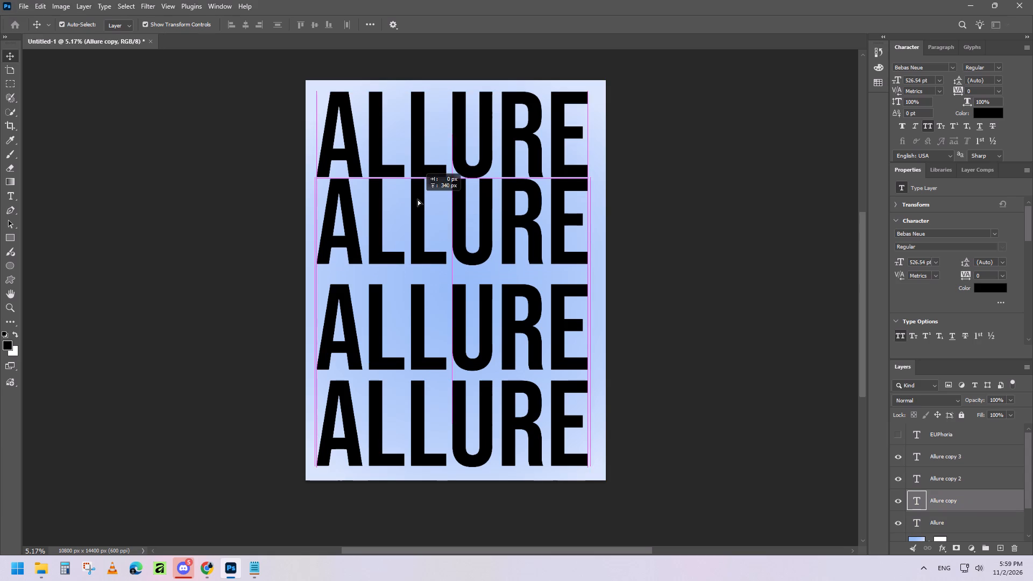
drag(418, 199, 418, 202)
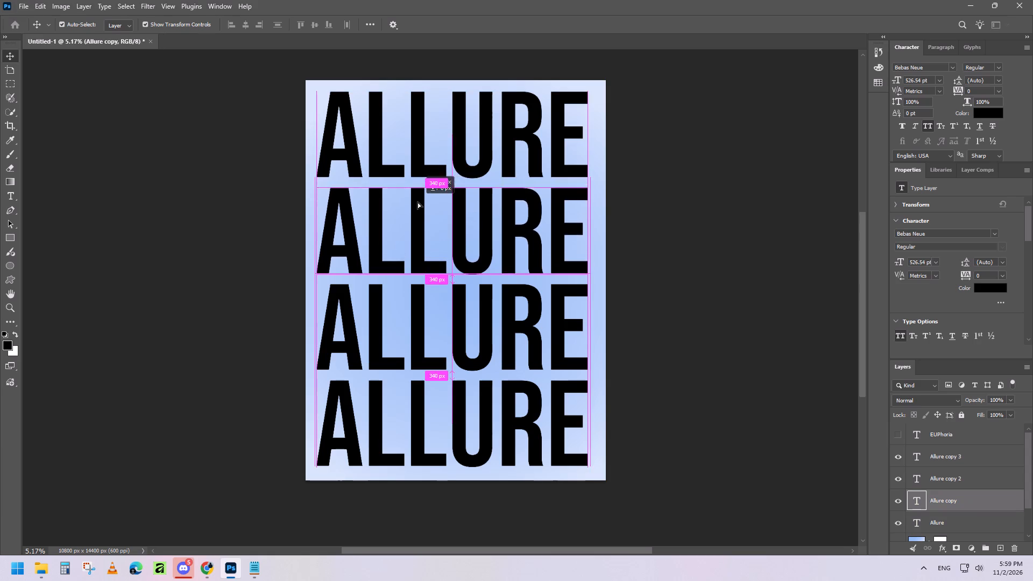
drag(418, 202, 418, 200)
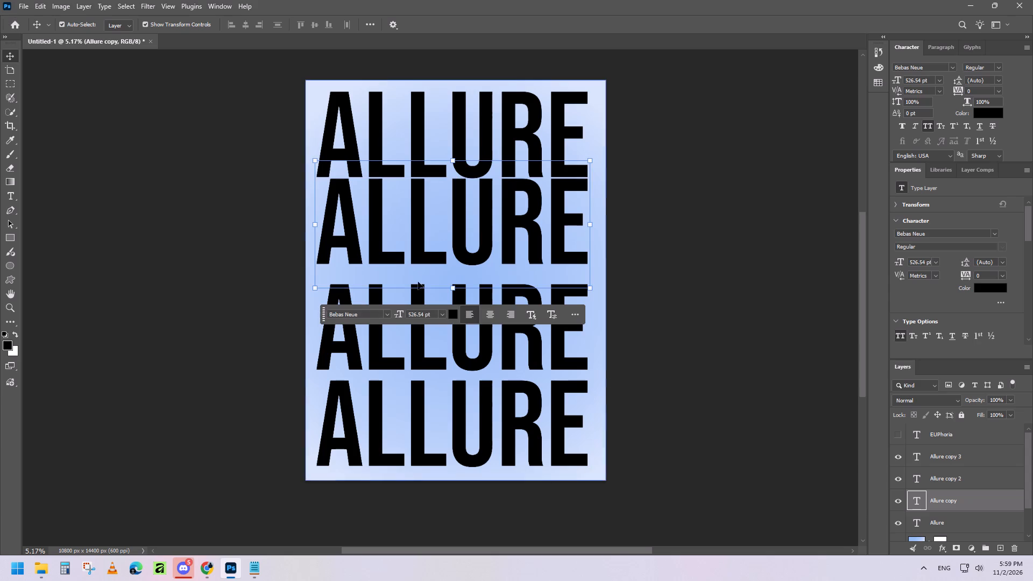
click(690, 300)
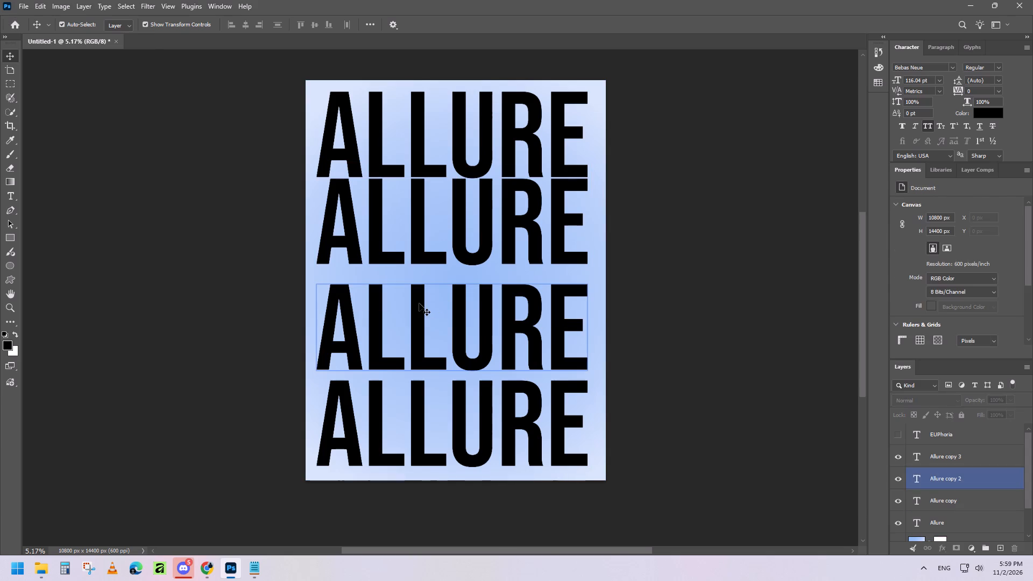
drag(418, 303, 419, 293)
key(ctrl+z)
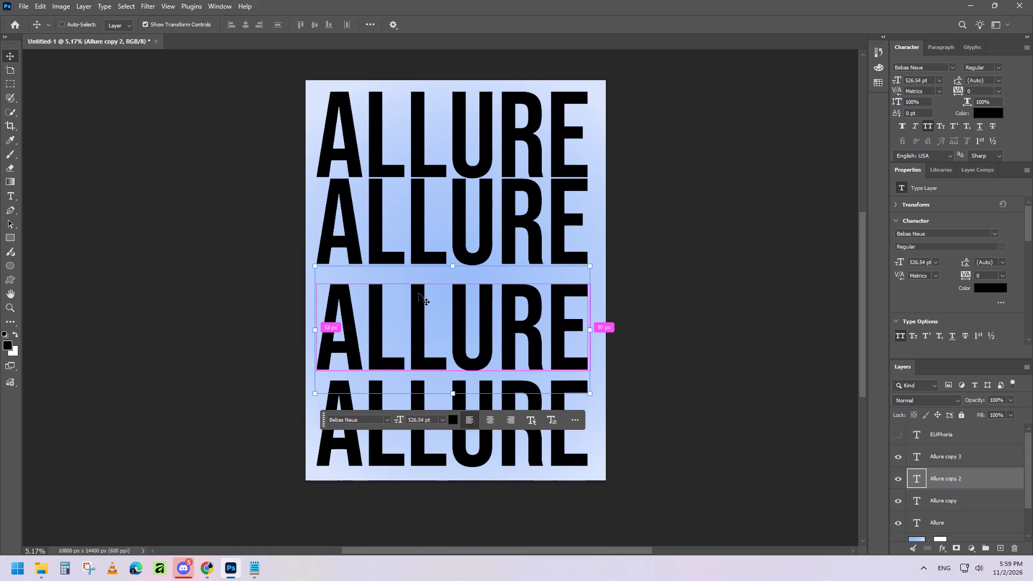
shift+drag(419, 294, 419, 279)
click(687, 387)
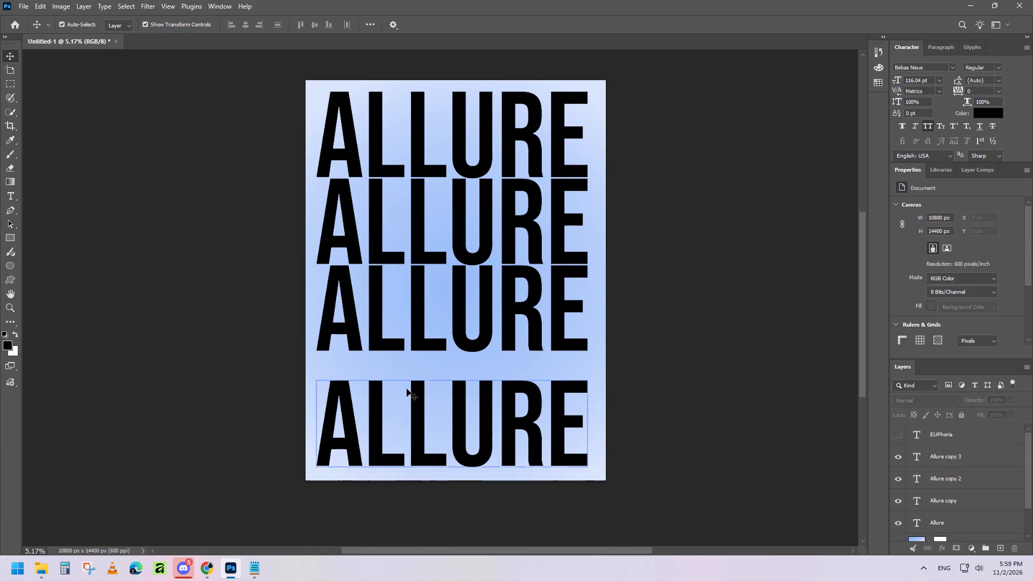
click(417, 392)
shift+drag(418, 398, 418, 373)
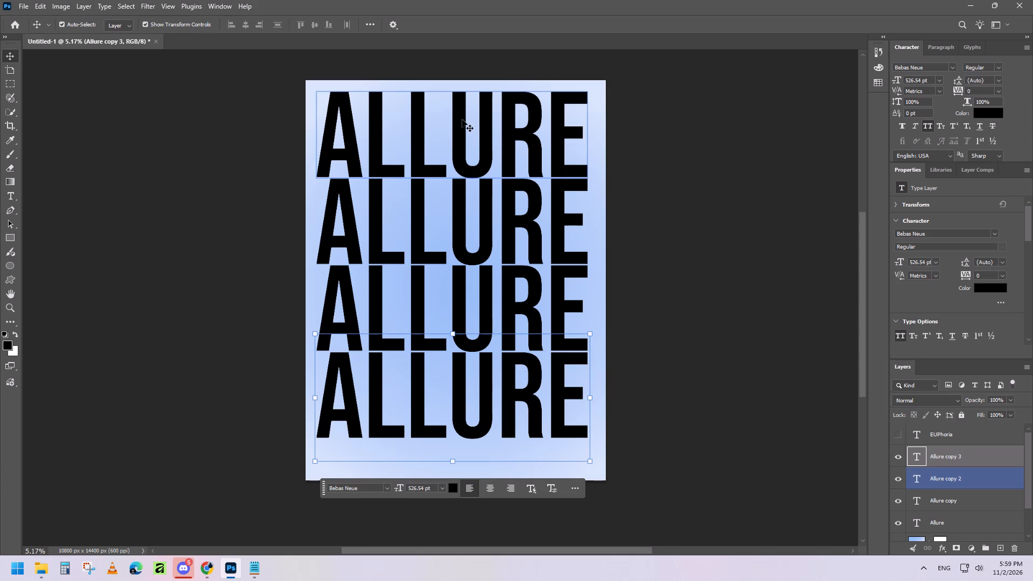
click(696, 182)
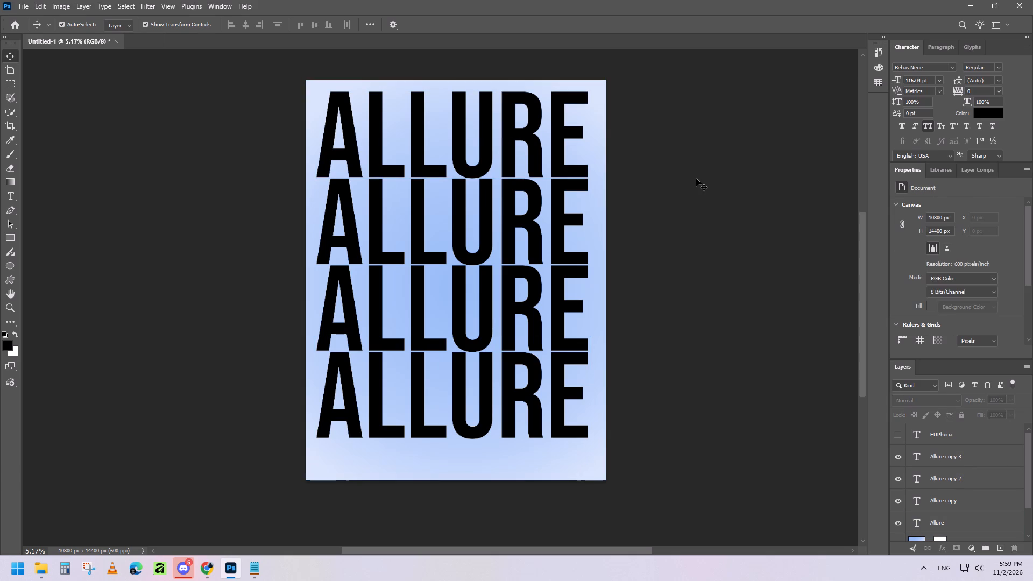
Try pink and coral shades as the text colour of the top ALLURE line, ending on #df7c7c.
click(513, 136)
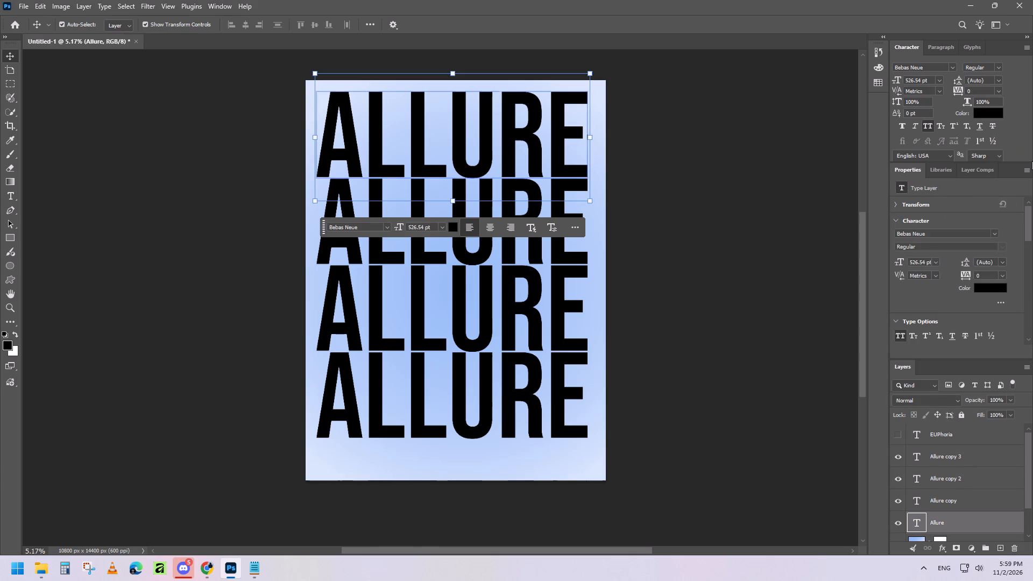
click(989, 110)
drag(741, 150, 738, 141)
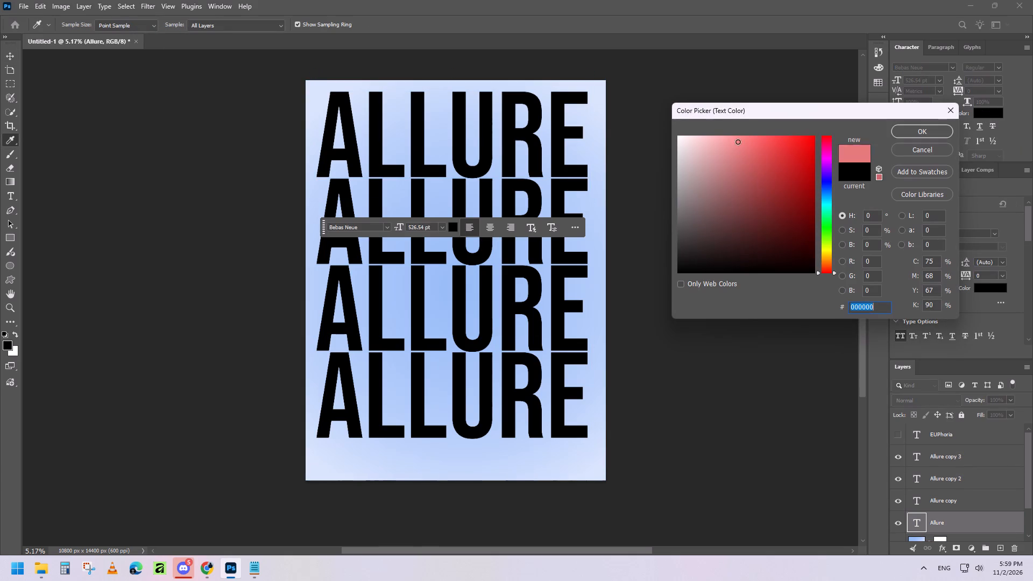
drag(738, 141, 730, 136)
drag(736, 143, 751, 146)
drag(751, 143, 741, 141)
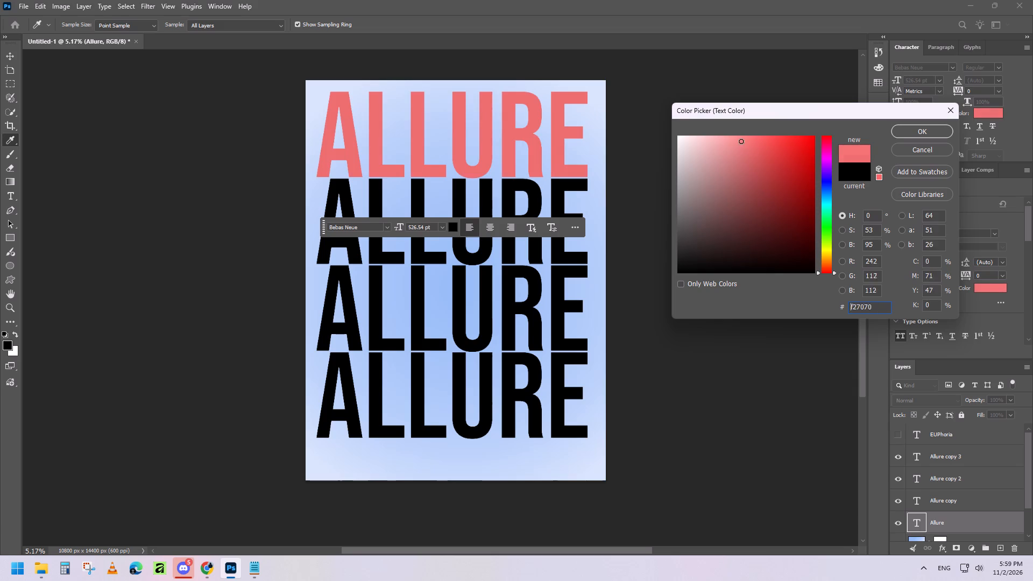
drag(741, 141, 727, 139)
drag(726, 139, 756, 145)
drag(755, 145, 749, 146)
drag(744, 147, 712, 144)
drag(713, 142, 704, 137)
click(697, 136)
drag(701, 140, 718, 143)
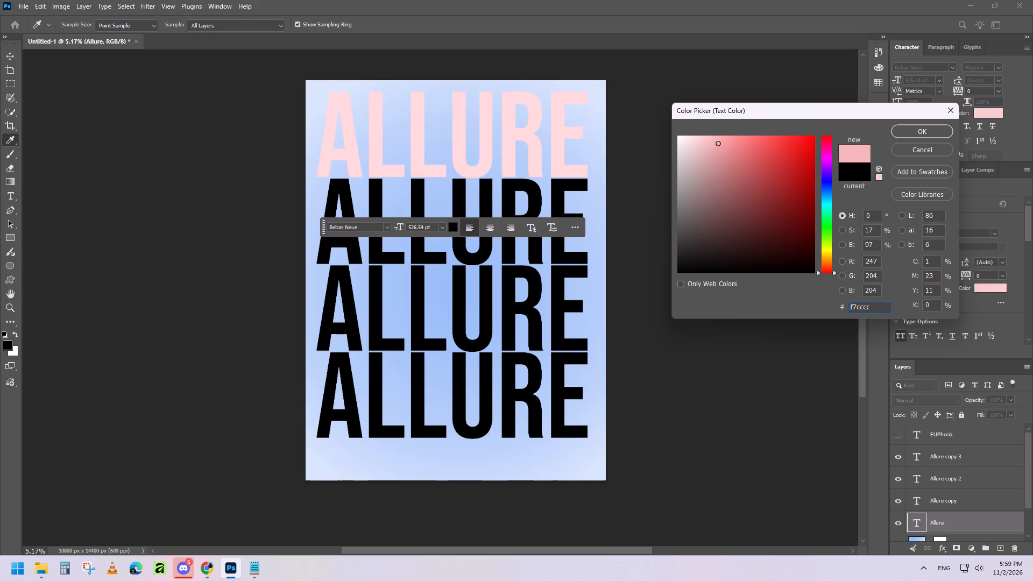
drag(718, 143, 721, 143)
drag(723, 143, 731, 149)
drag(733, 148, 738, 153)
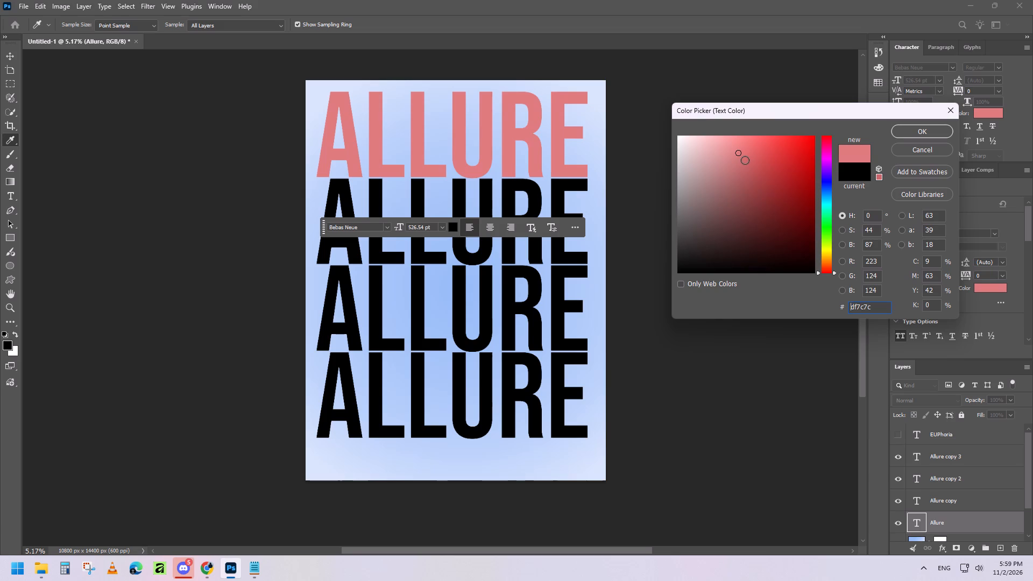
Switch to Chrome and search the web for "color combos" in a new tab.
click(208, 574)
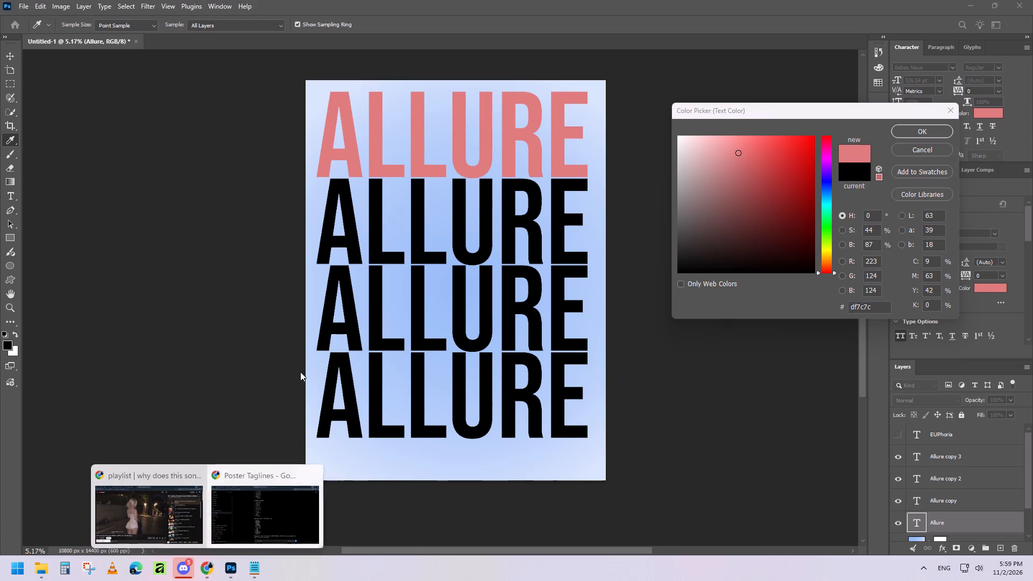
click(267, 520)
click(673, 9)
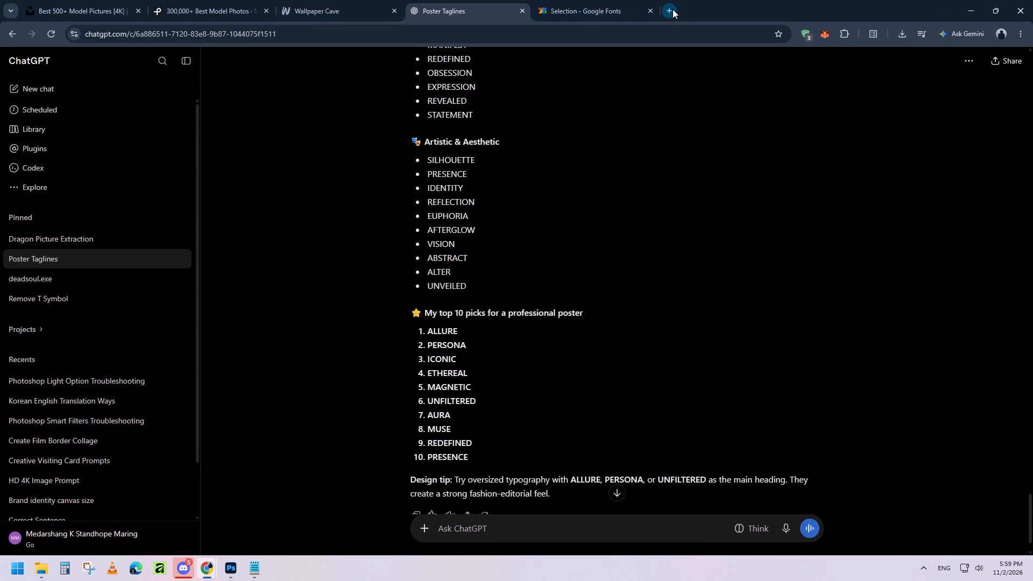
text(color cop)
key(BackSpace)
text(mbos)
key(Return)
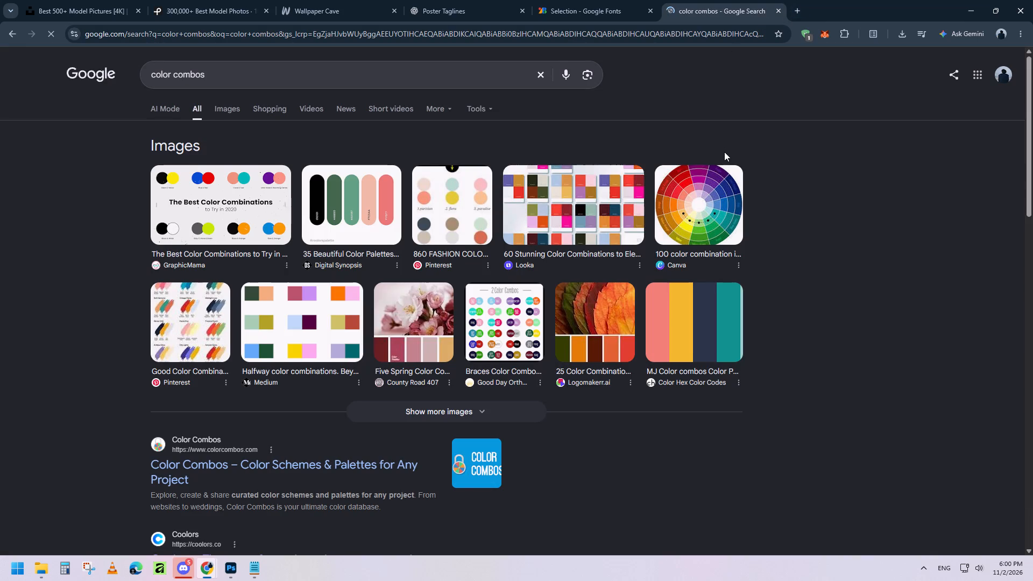
Open the Color Combos, Coolors, Figma and Color Hunt results in separate tabs and view the Color Combos site.
scroll(457, 471, down, 2)
right_click(355, 357)
click(387, 376)
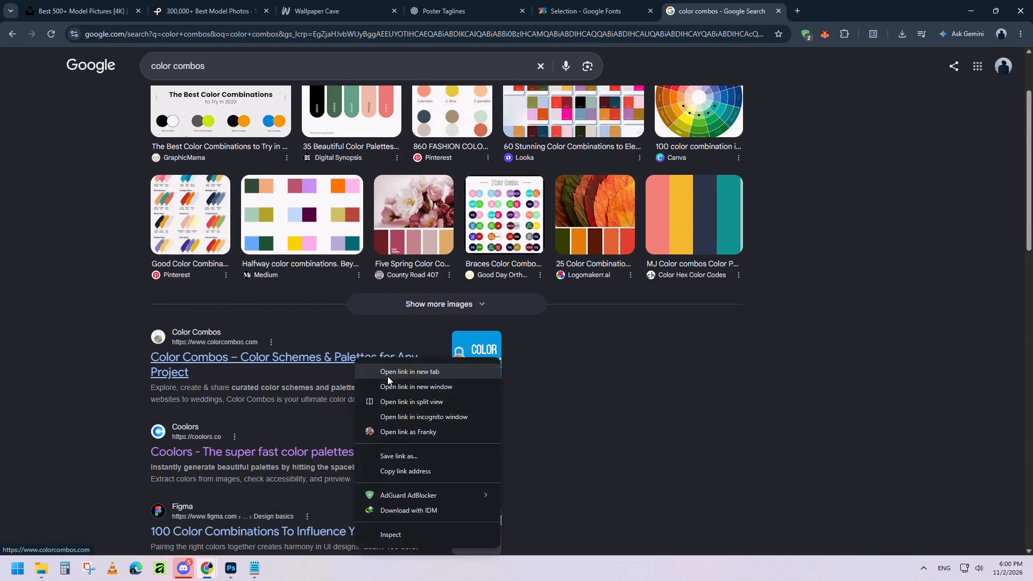
scroll(485, 392, down, 3)
right_click(349, 279)
right_click(358, 289)
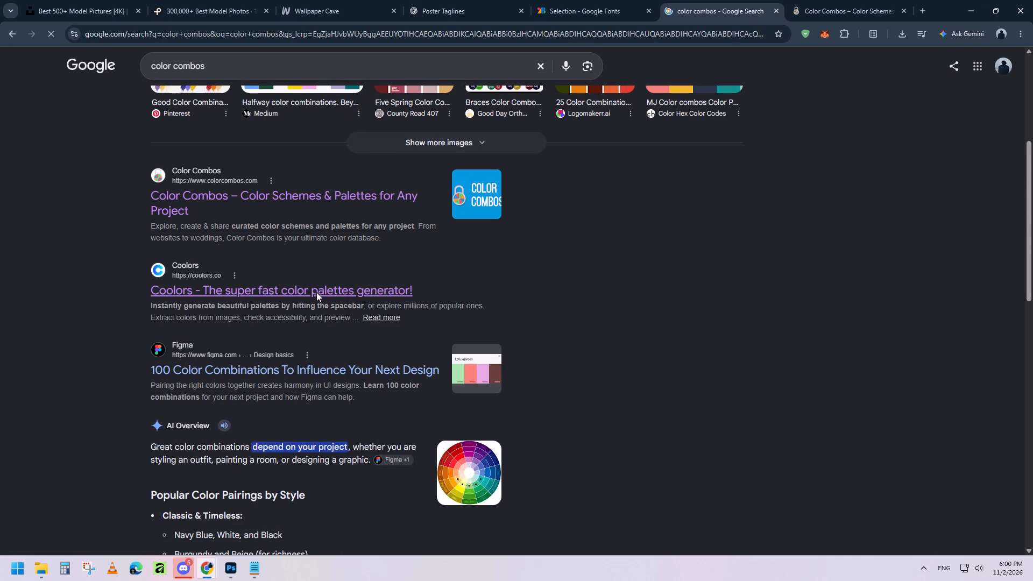
right_click(324, 292)
click(348, 304)
right_click(367, 367)
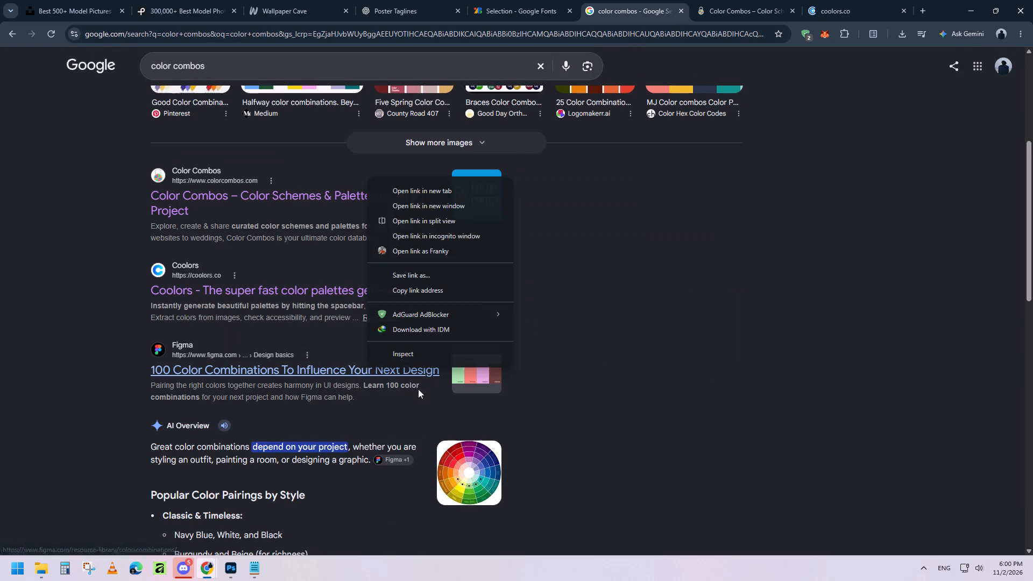
click(438, 191)
scroll(612, 382, down, 5)
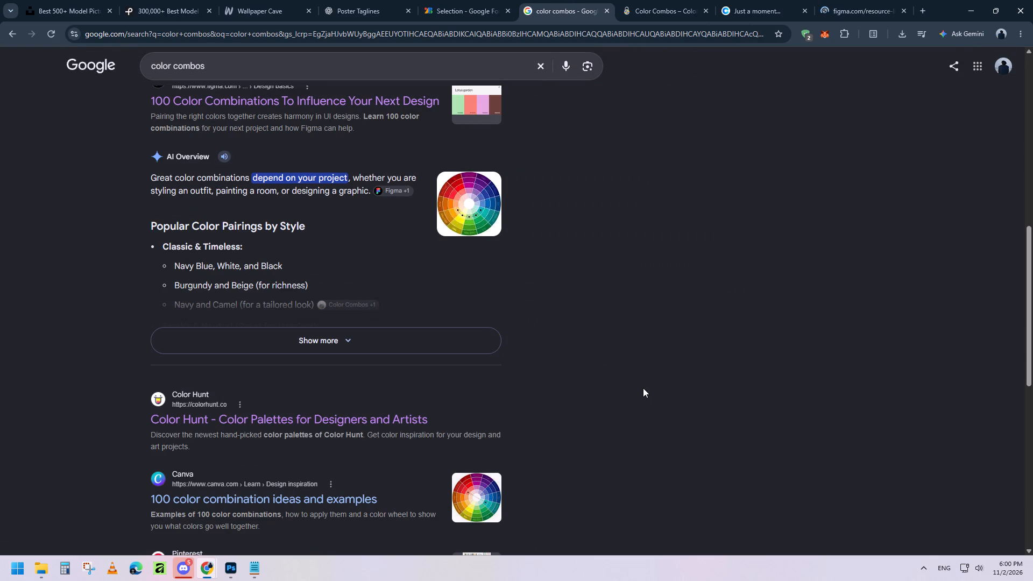
right_click(365, 421)
click(449, 242)
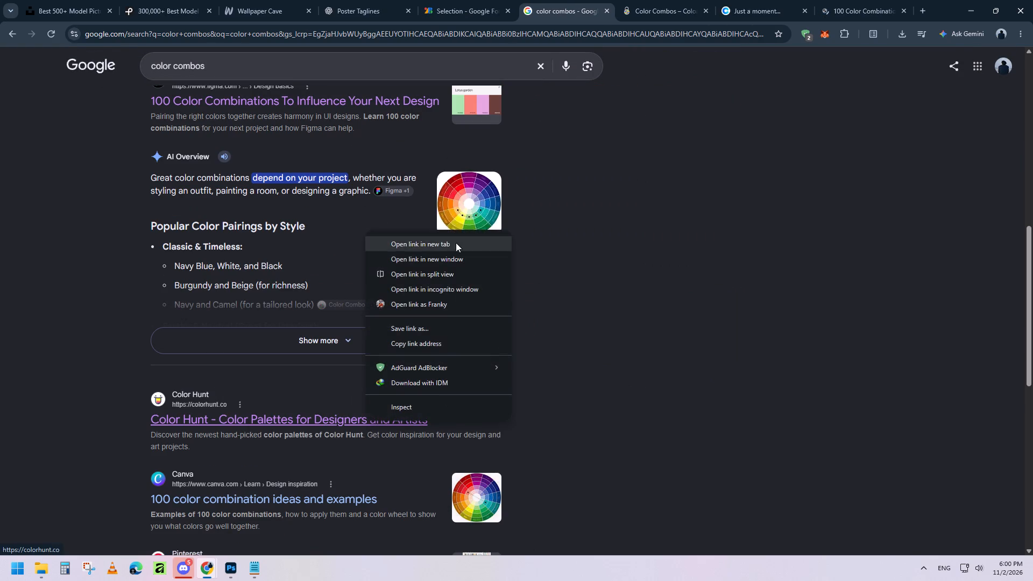
click(586, 0)
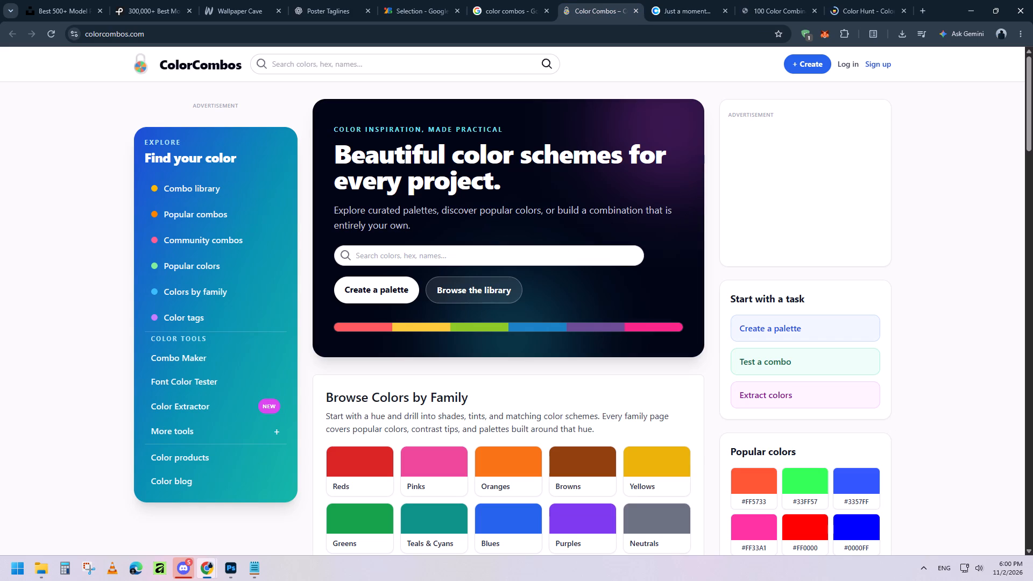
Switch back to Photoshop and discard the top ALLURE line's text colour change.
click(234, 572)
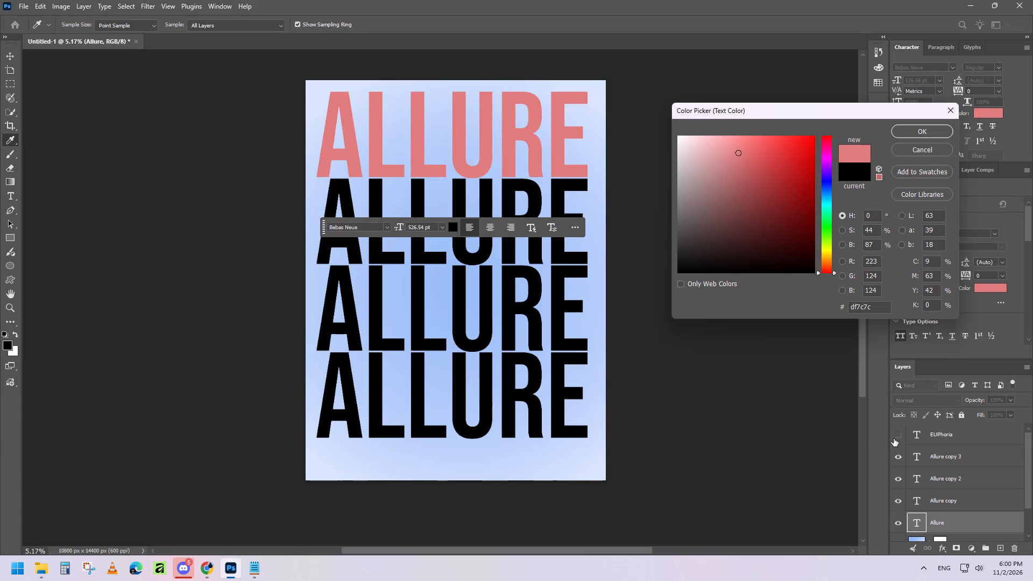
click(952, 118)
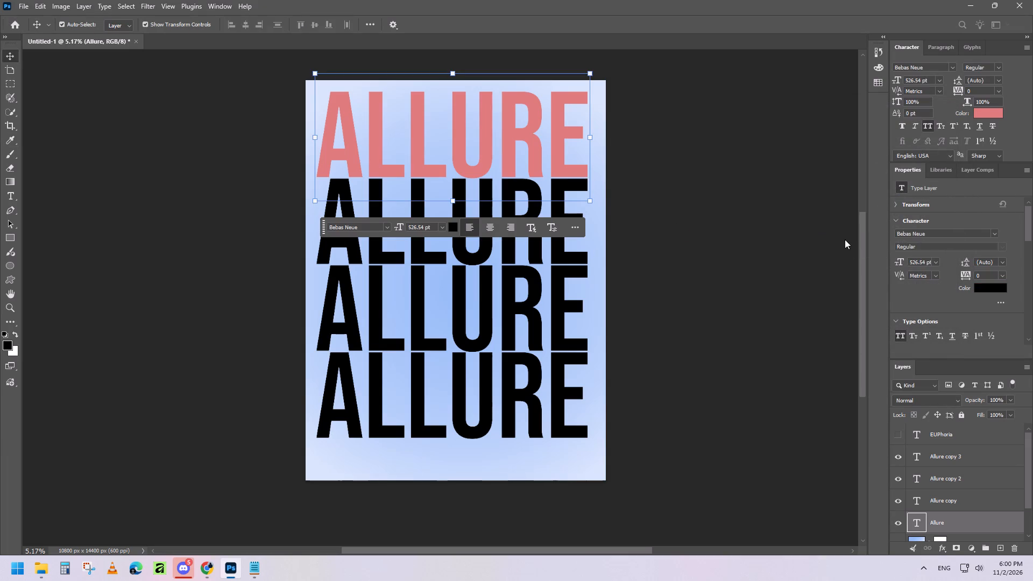
Copy the hex code 94bbf4 from the darker blue colour stop of the background gradient fill.
scroll(957, 516, down, 3)
click(916, 508)
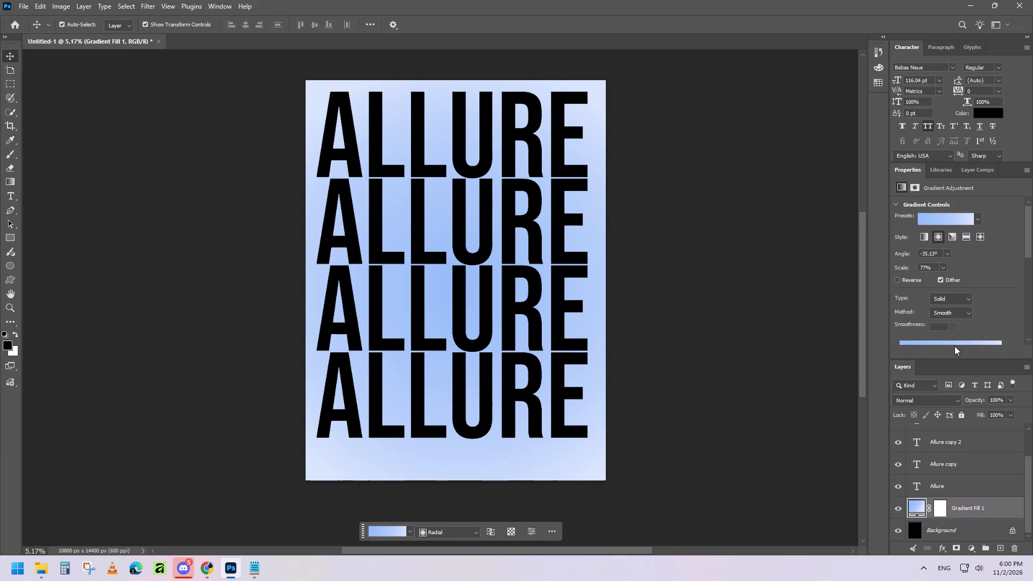
scroll(955, 346, down, 10)
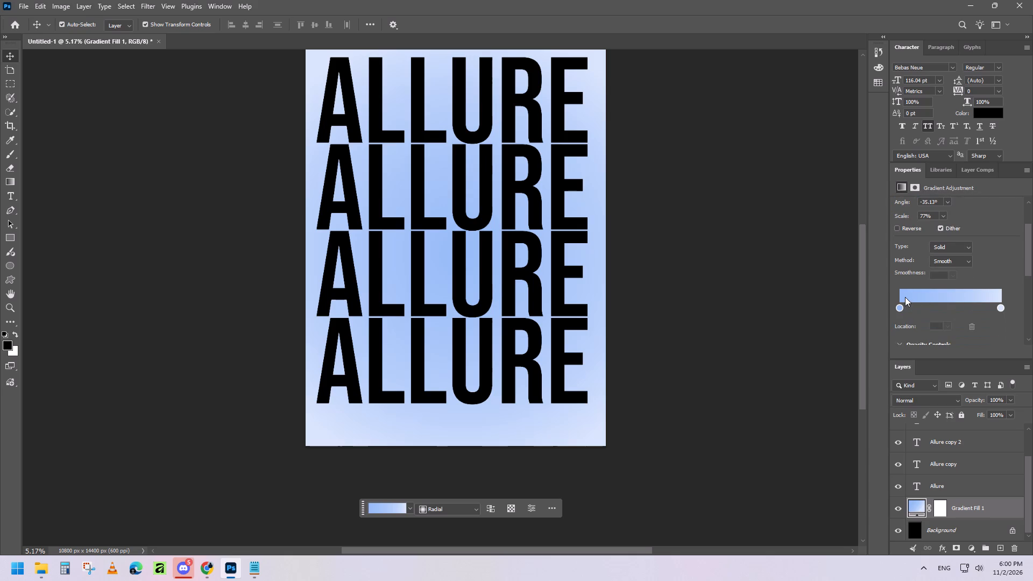
double_click(905, 297)
double_click(900, 307)
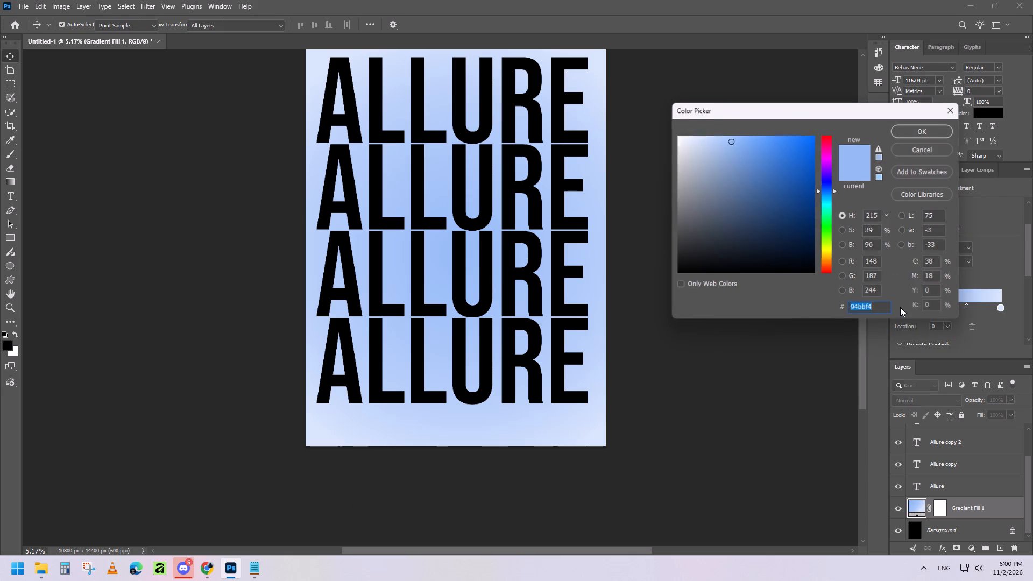
key(ctrl+c)
key(ctrl+c)
key(ctrl+c)
key(ctrl+c)
key(ctrl+c)
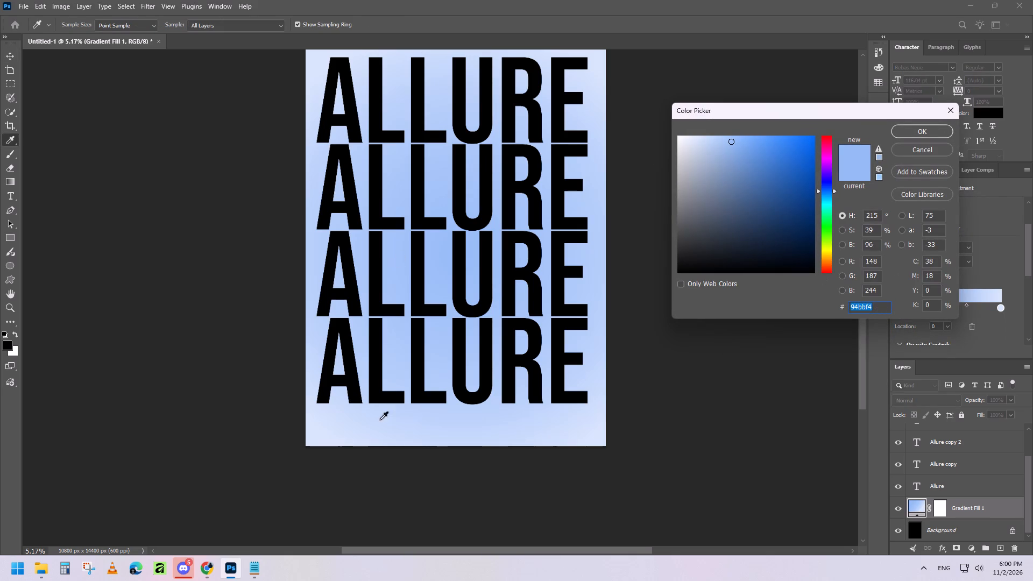
Switch to Chrome and search the Color Combos site for palettes using the copied hex code 94bbf4.
click(203, 570)
click(254, 524)
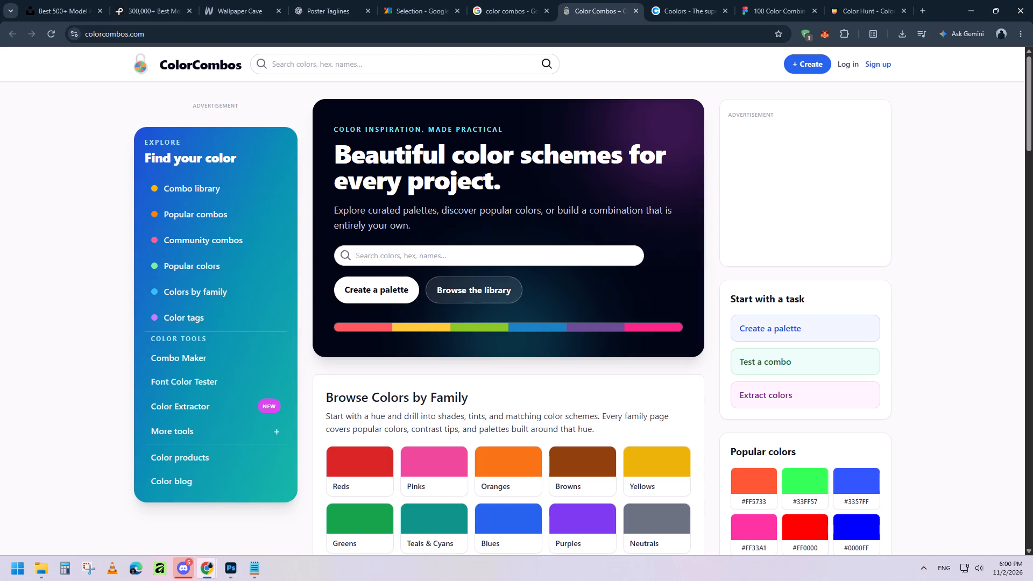
click(455, 254)
key(ctrl+v)
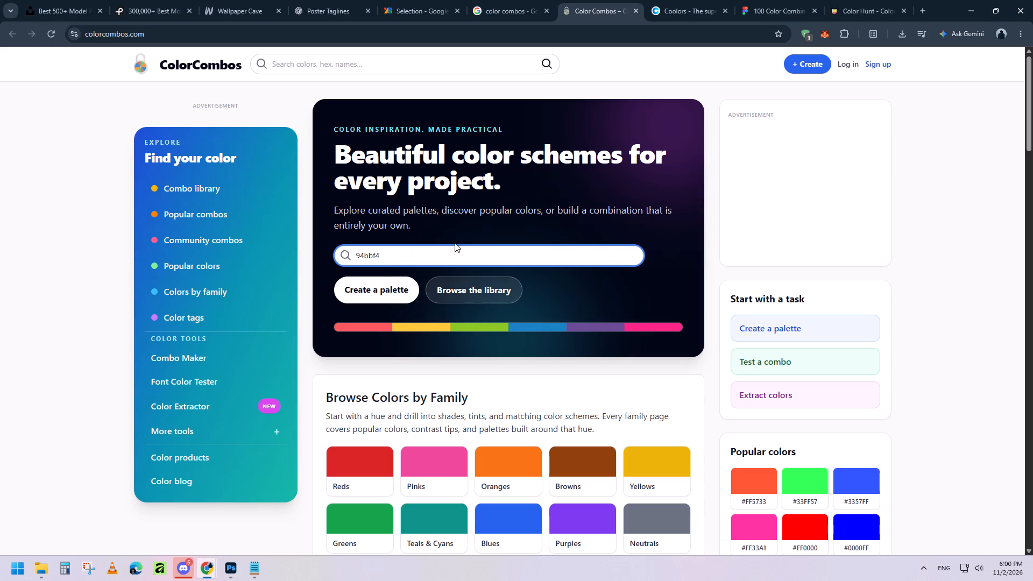
key(Return)
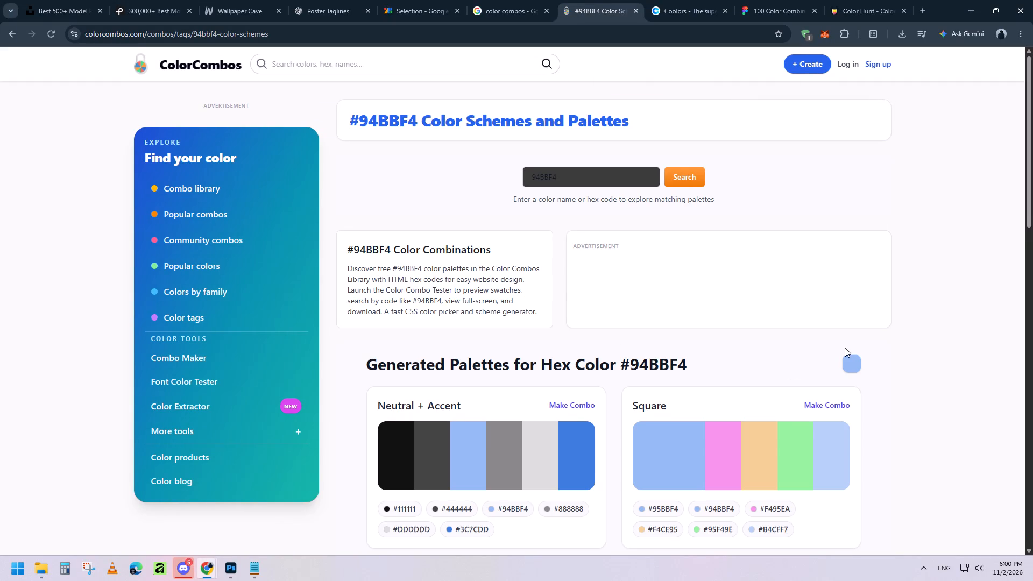
Examine the generated palettes for 94BBF4, checking the Analogous palette and its light purple swatch B1AAF6.
scroll(916, 387, down, 4)
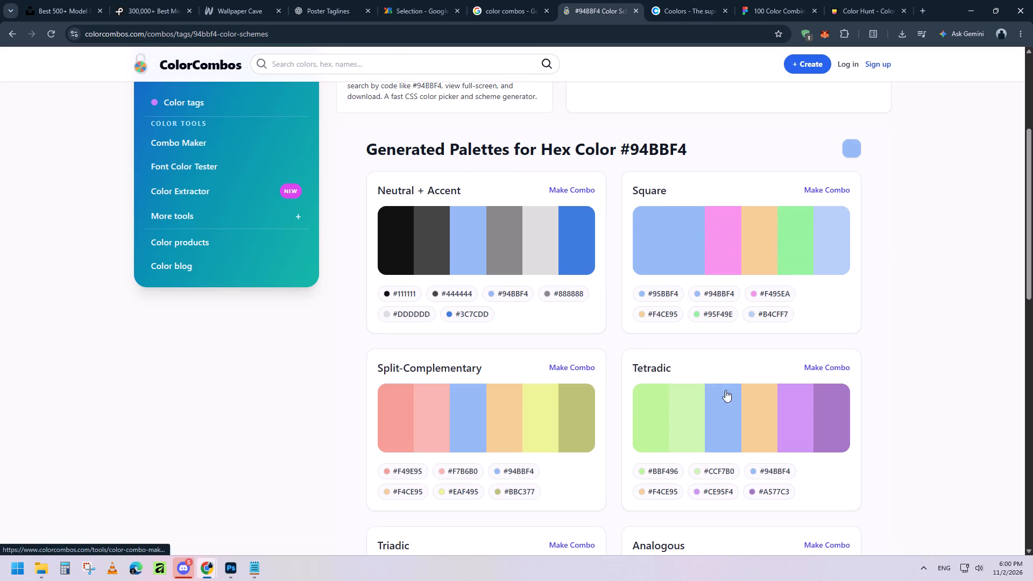
scroll(448, 418, down, 1)
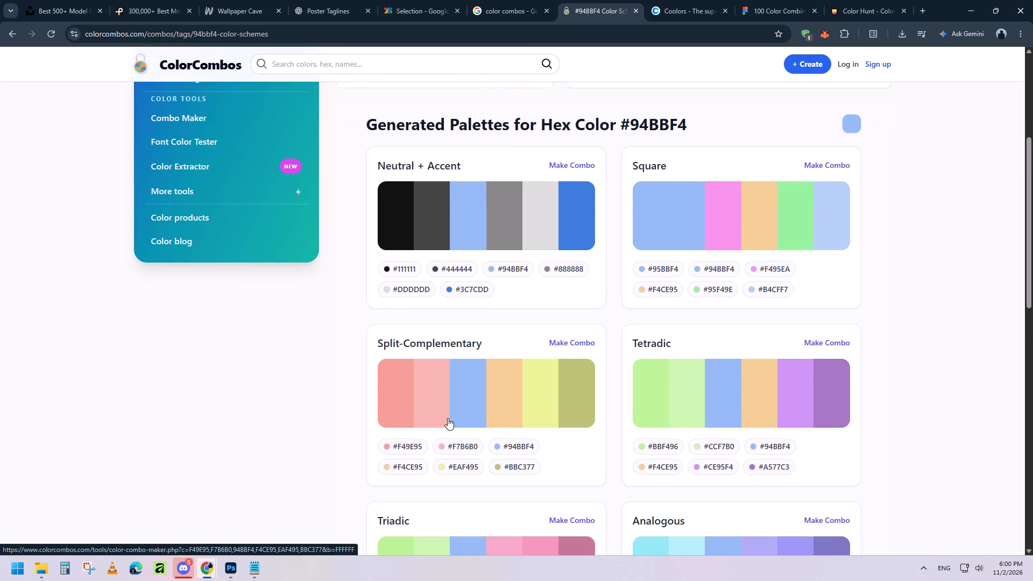
scroll(448, 418, down, 1)
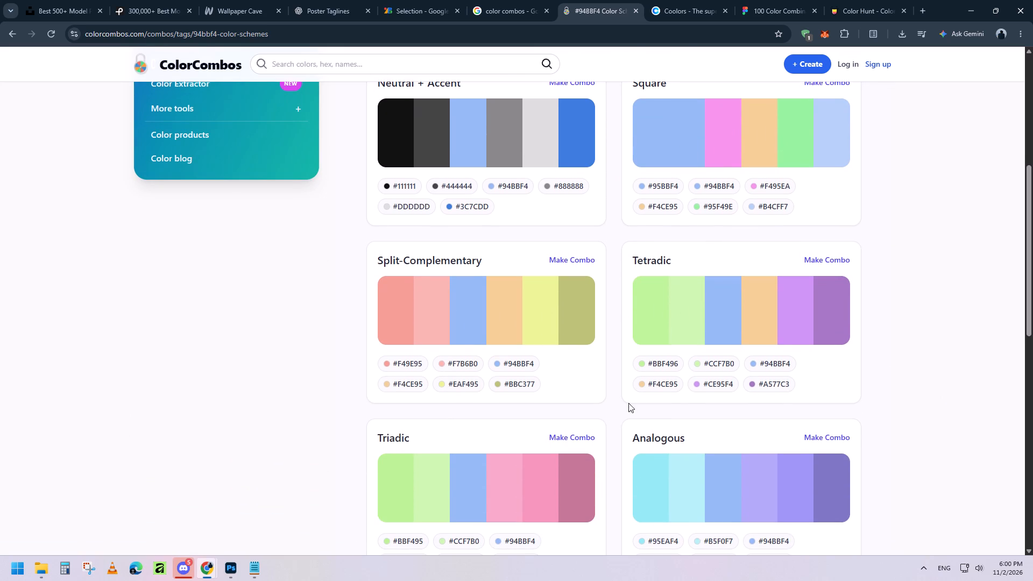
scroll(853, 447, down, 2)
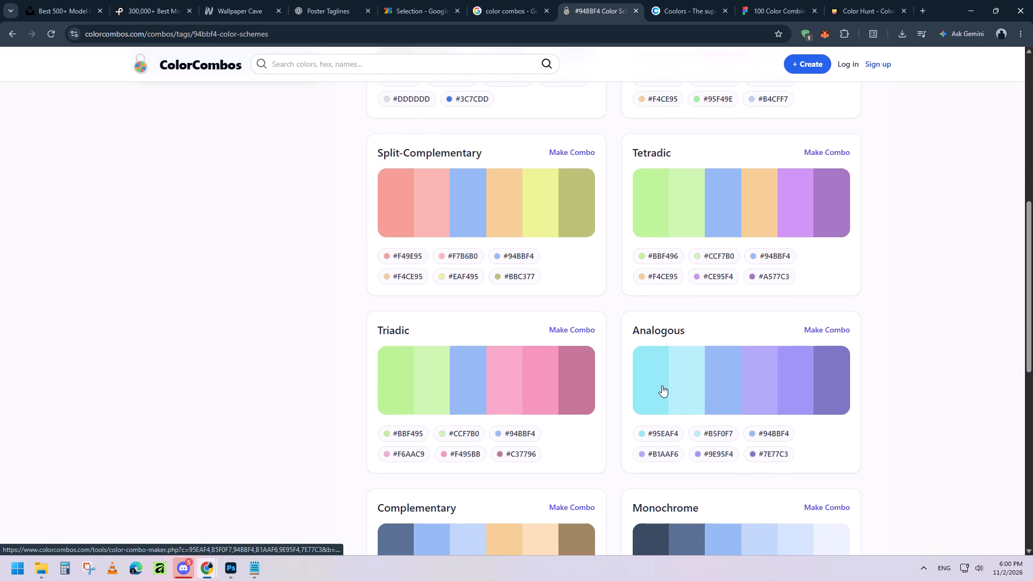
right_click(765, 385)
click(948, 458)
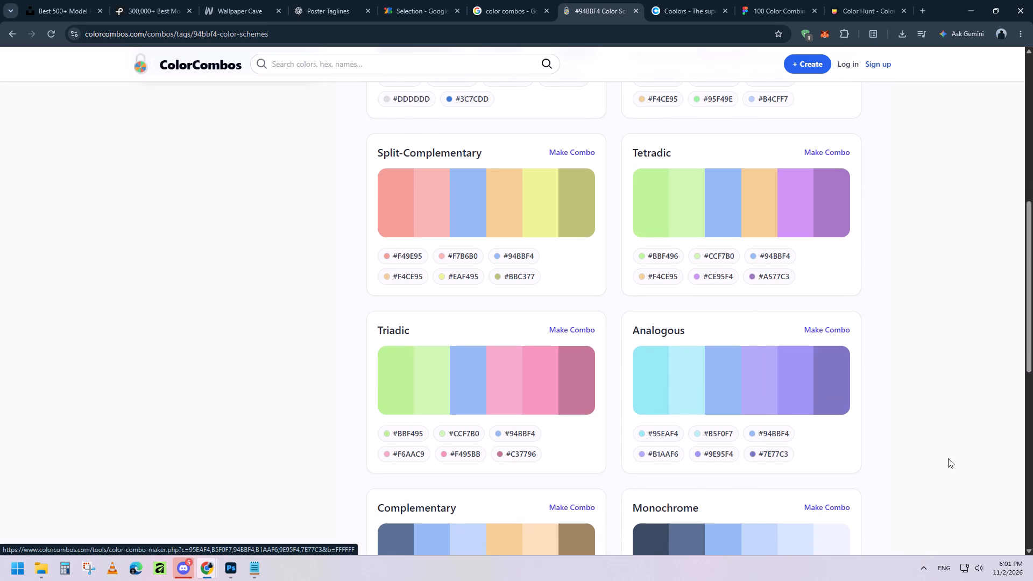
click(663, 459)
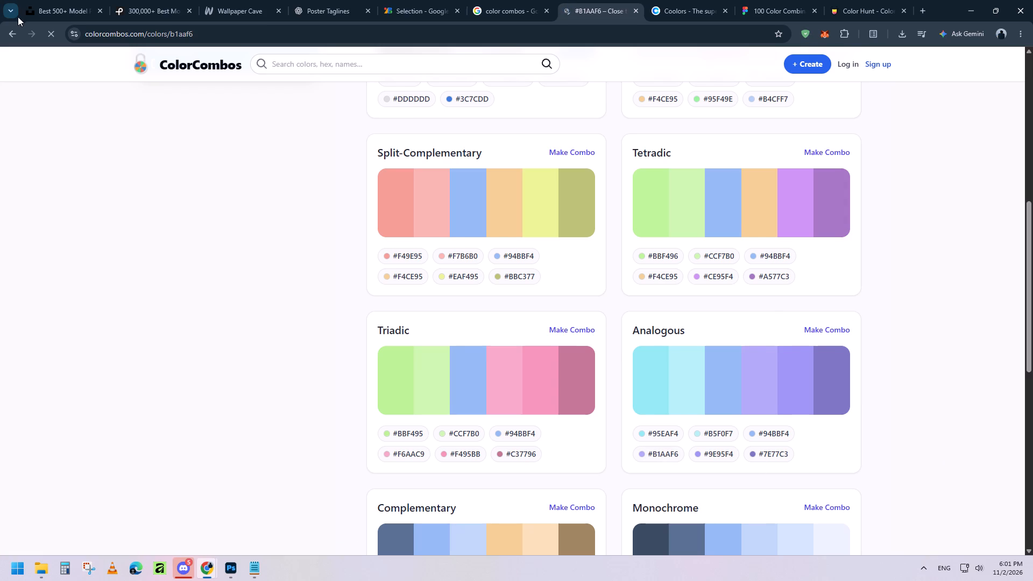
click(10, 36)
scroll(706, 419, down, 1)
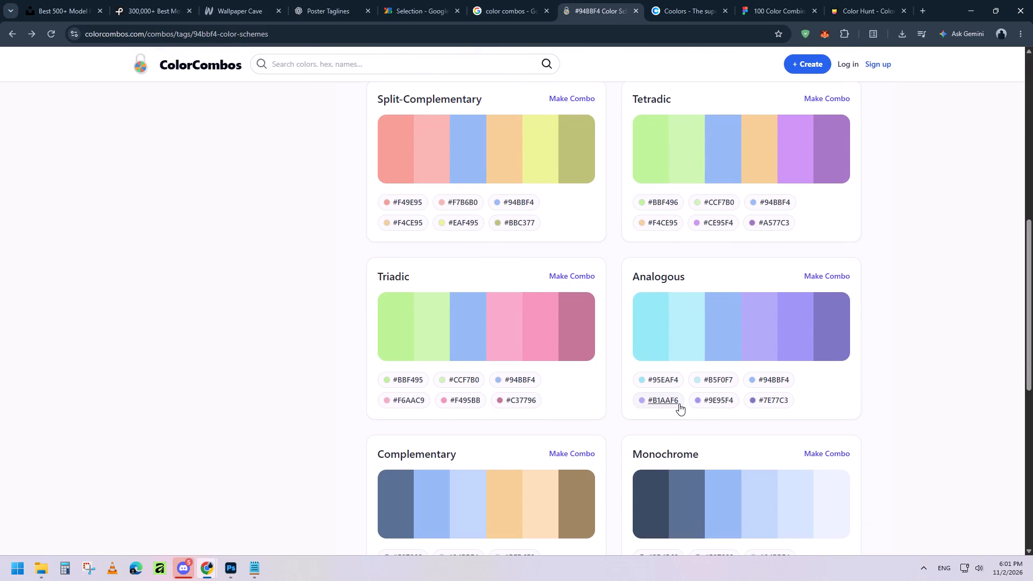
drag(681, 402, 655, 401)
right_click(667, 400)
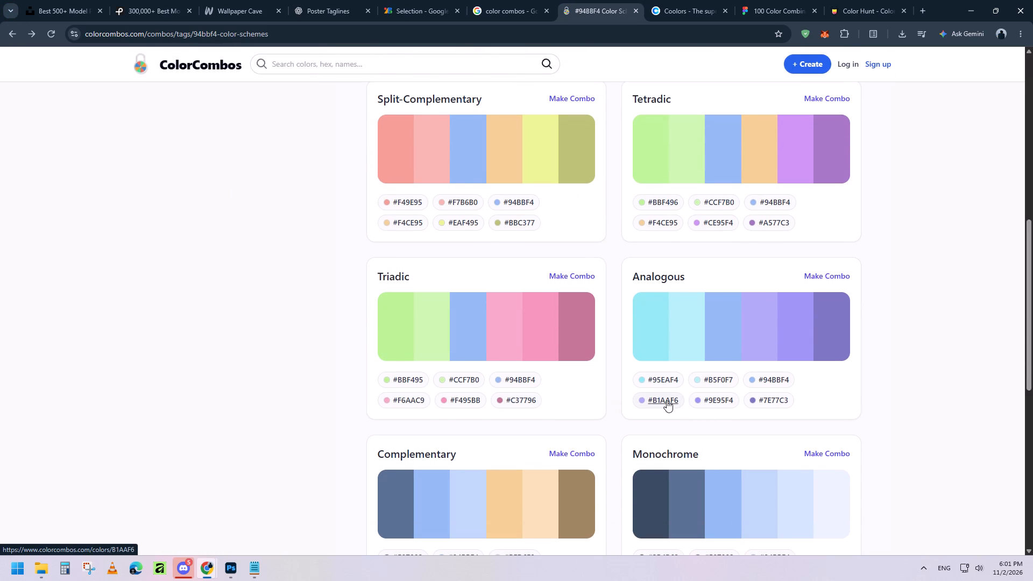
click(911, 385)
Switch back to Photoshop, close the gradient's colour picker and set the top ALLURE line's text colour to B1AAF6.
click(228, 569)
click(921, 131)
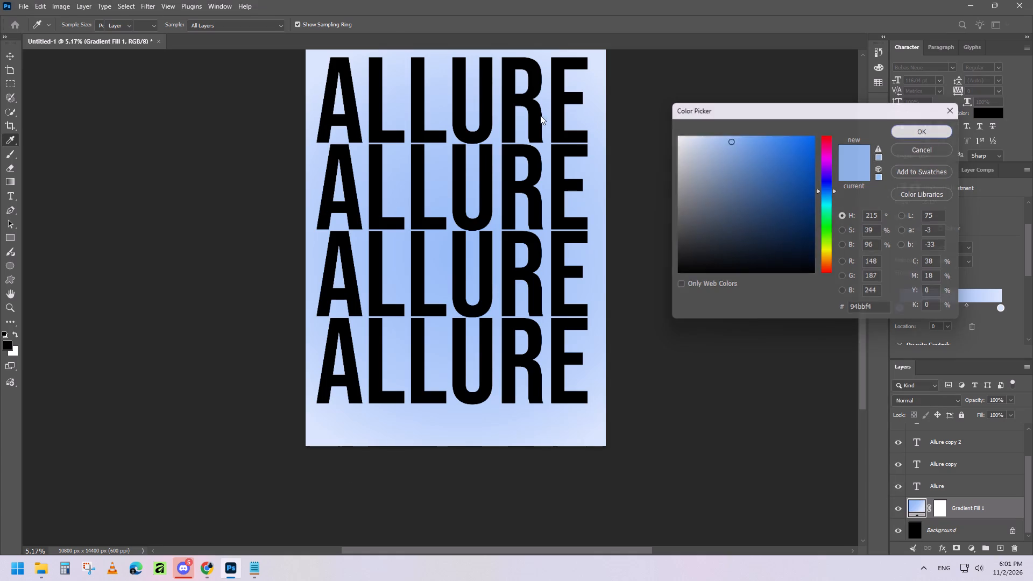
click(512, 97)
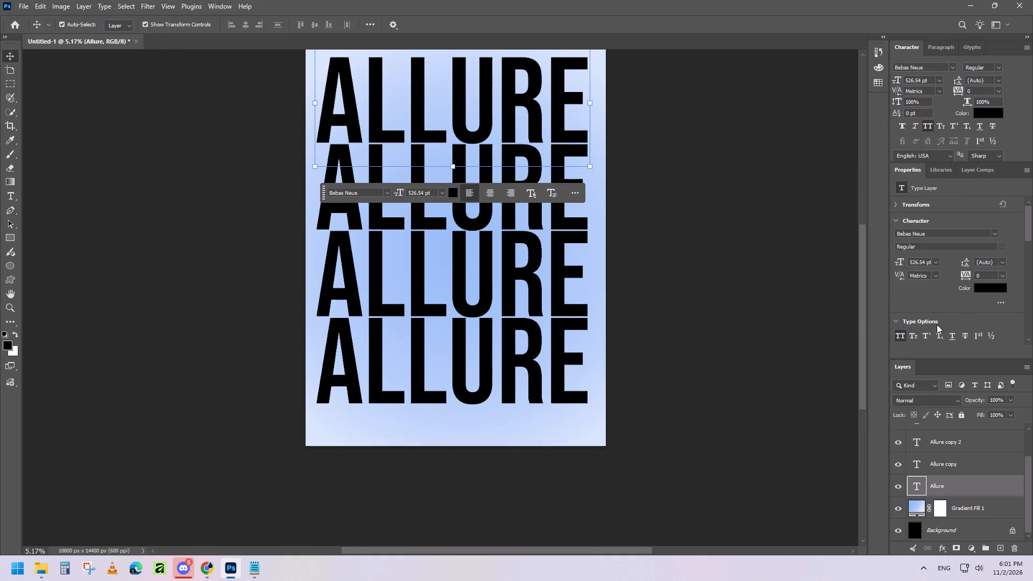
double_click(981, 287)
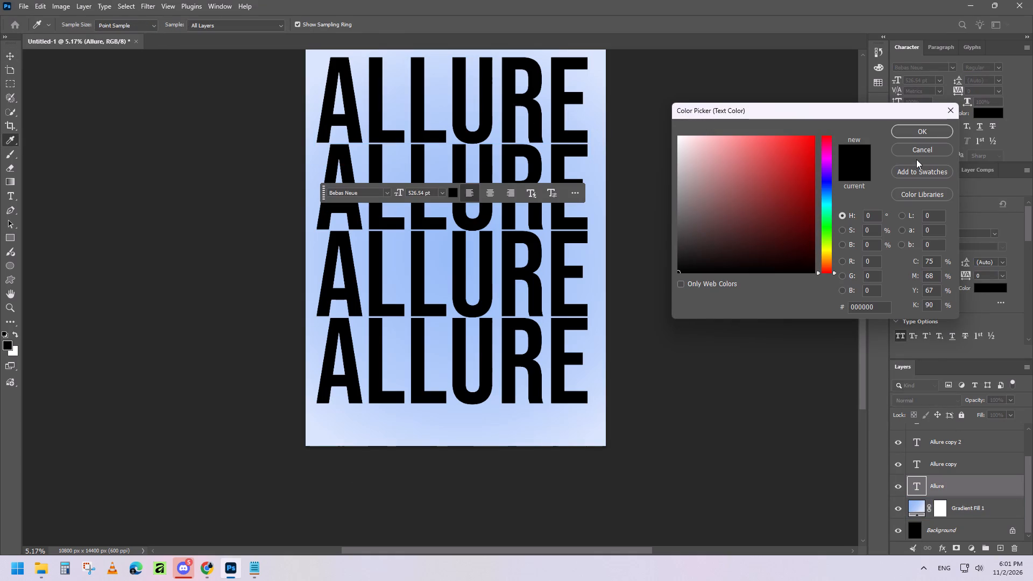
drag(879, 311, 834, 311)
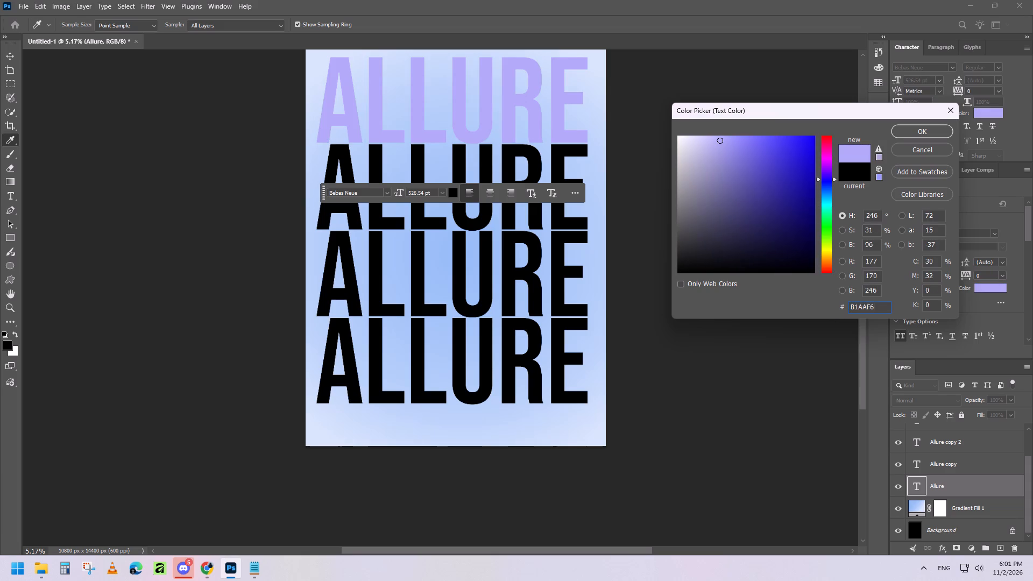
click(904, 133)
Check the palettes in Chrome, return to Photoshop and set the second ALLURE line's text colour to 9E95F4.
click(231, 571)
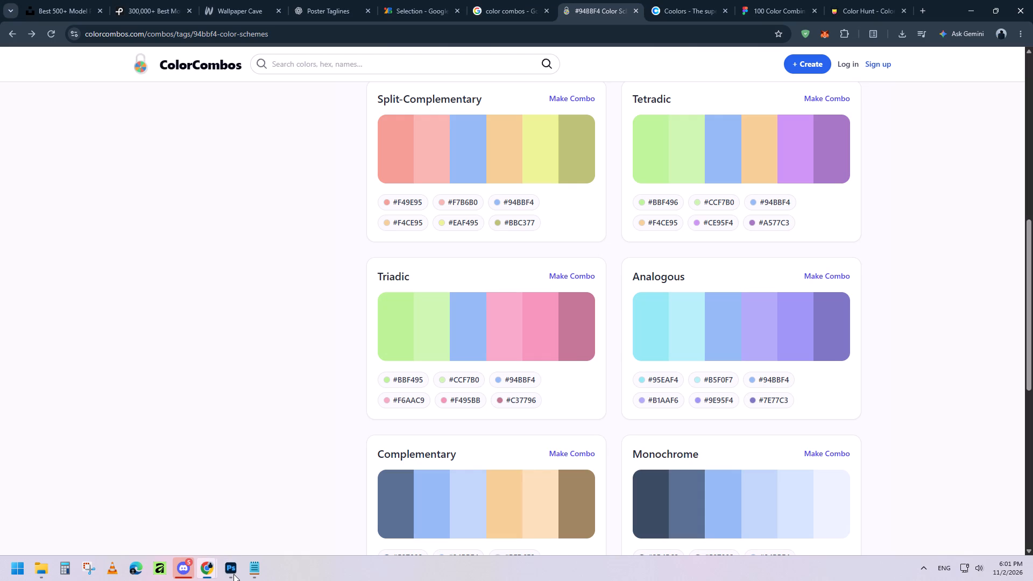
click(234, 574)
scroll(234, 574, down, 1)
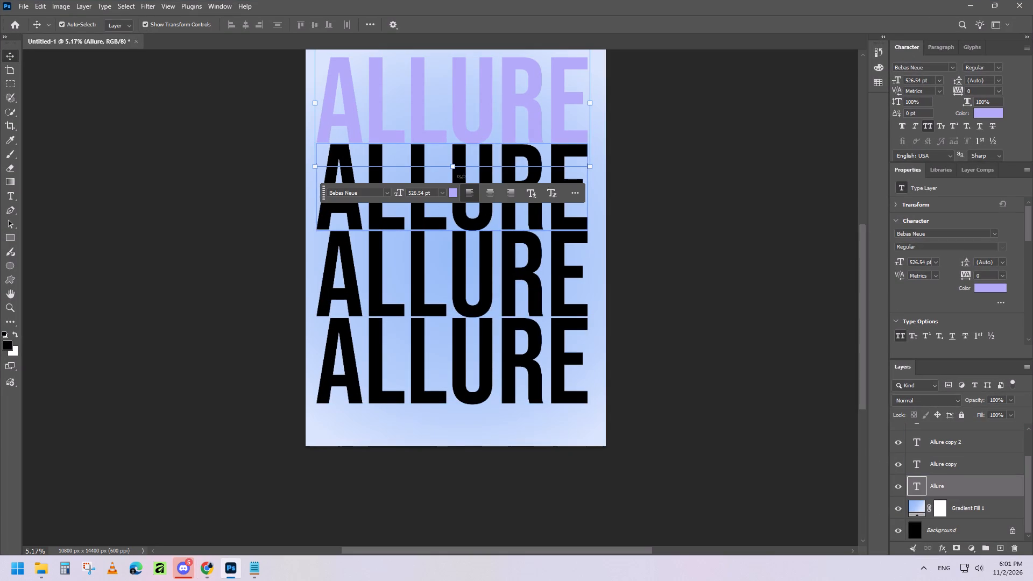
click(475, 221)
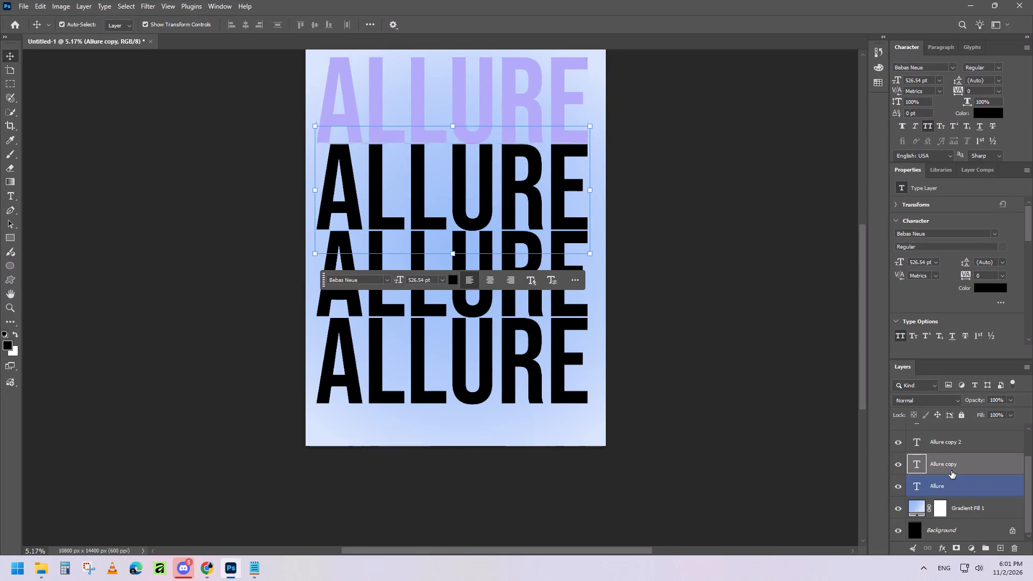
click(986, 287)
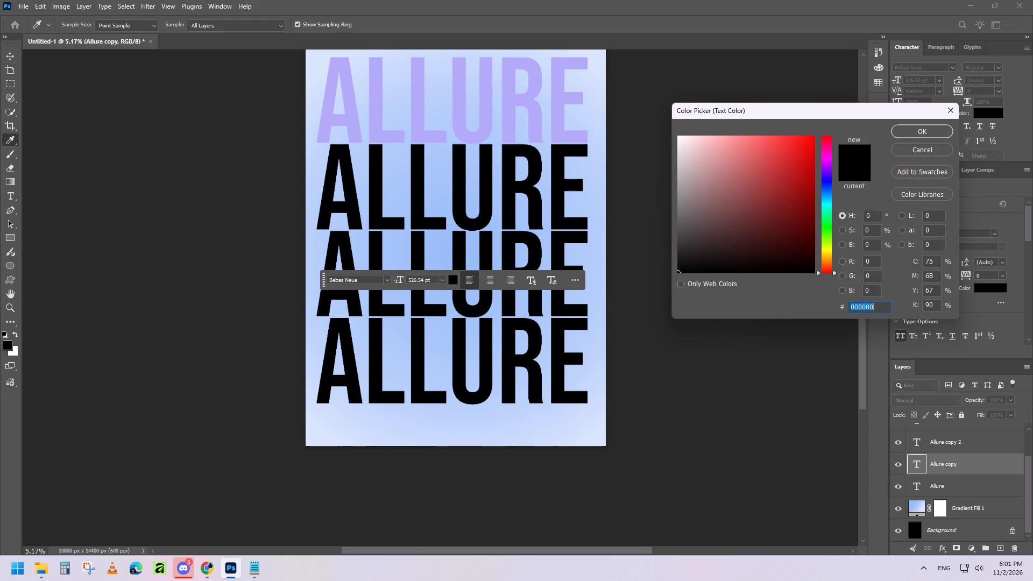
text(9E9)
text(5F4)
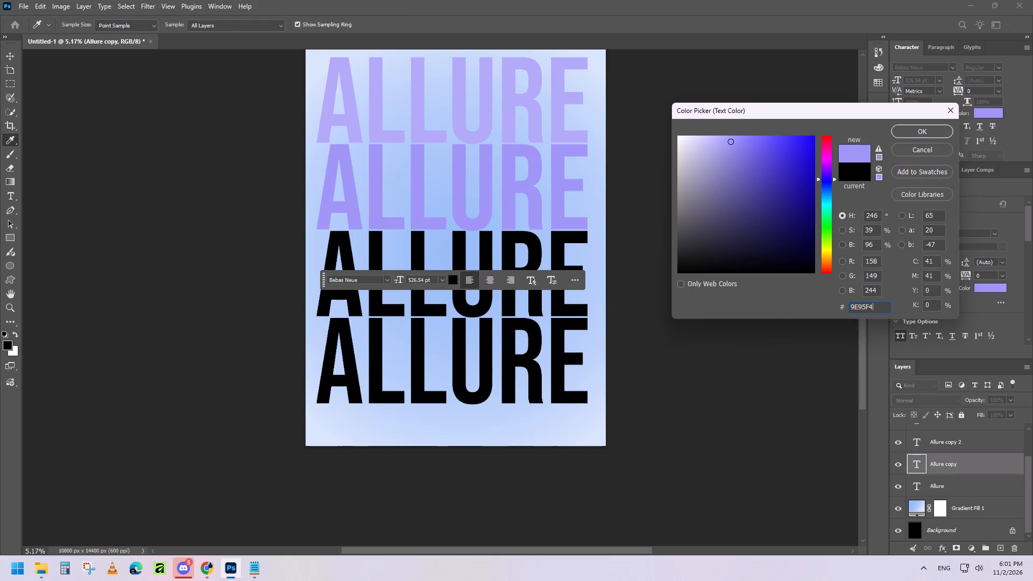
key(Return)
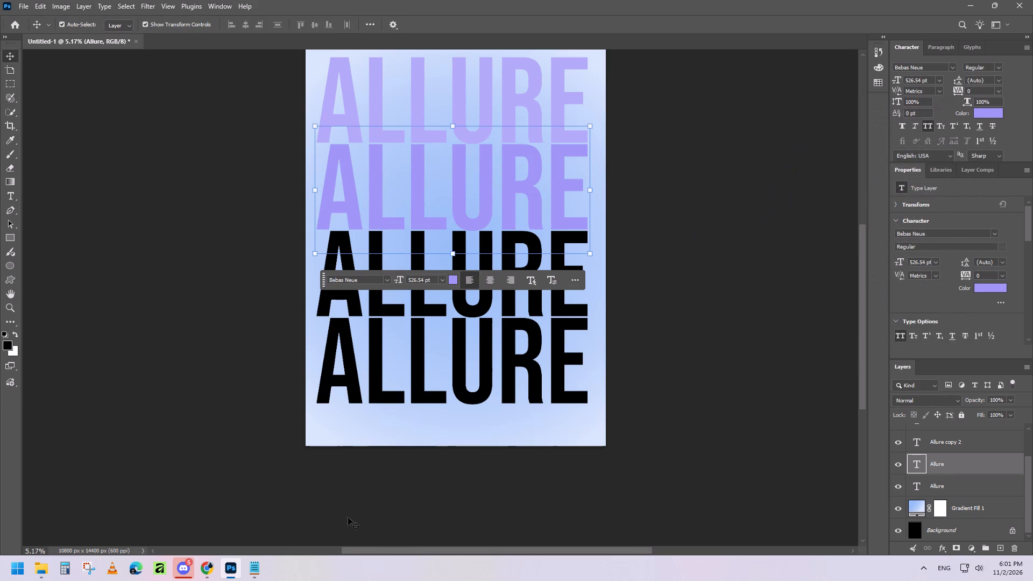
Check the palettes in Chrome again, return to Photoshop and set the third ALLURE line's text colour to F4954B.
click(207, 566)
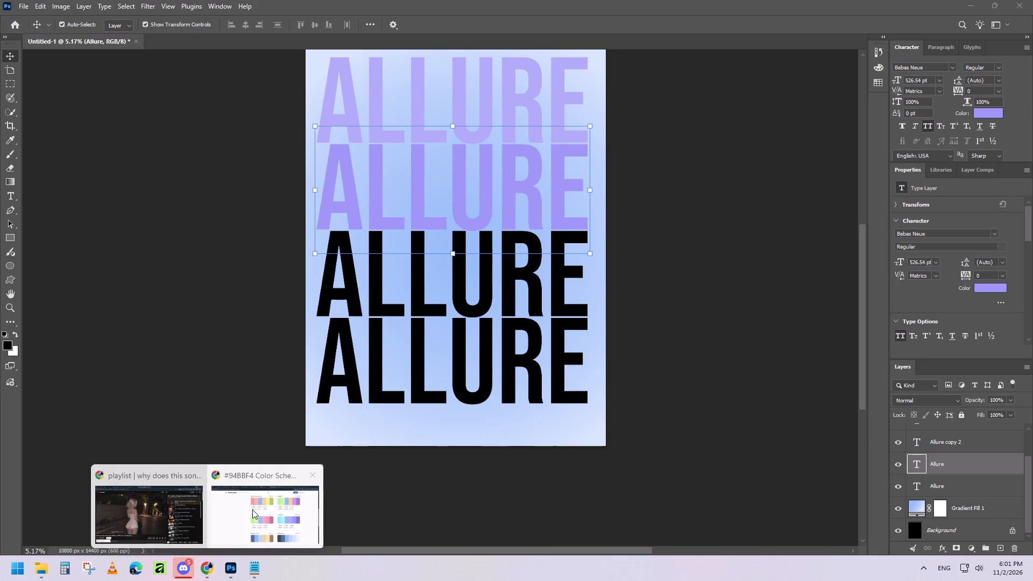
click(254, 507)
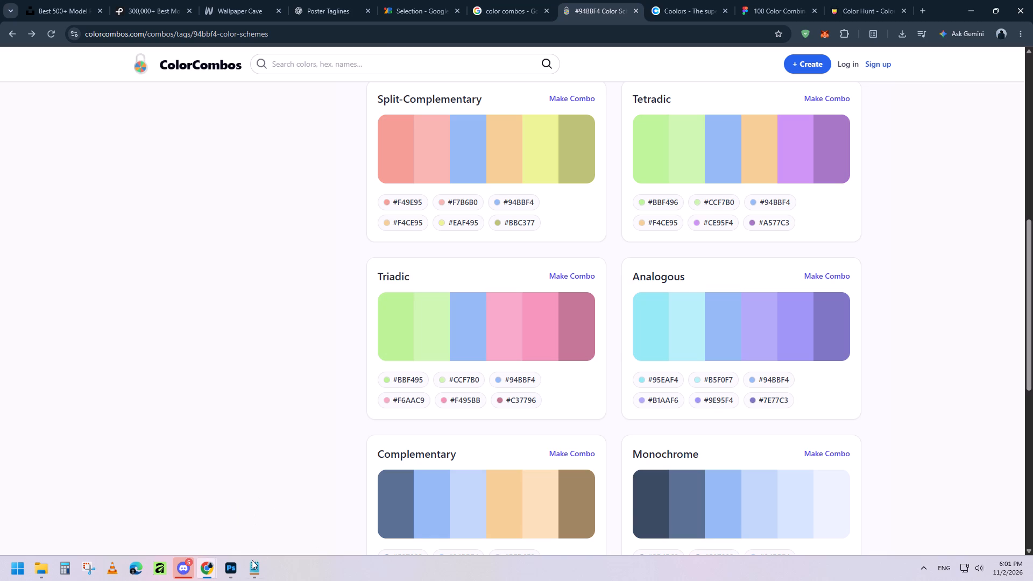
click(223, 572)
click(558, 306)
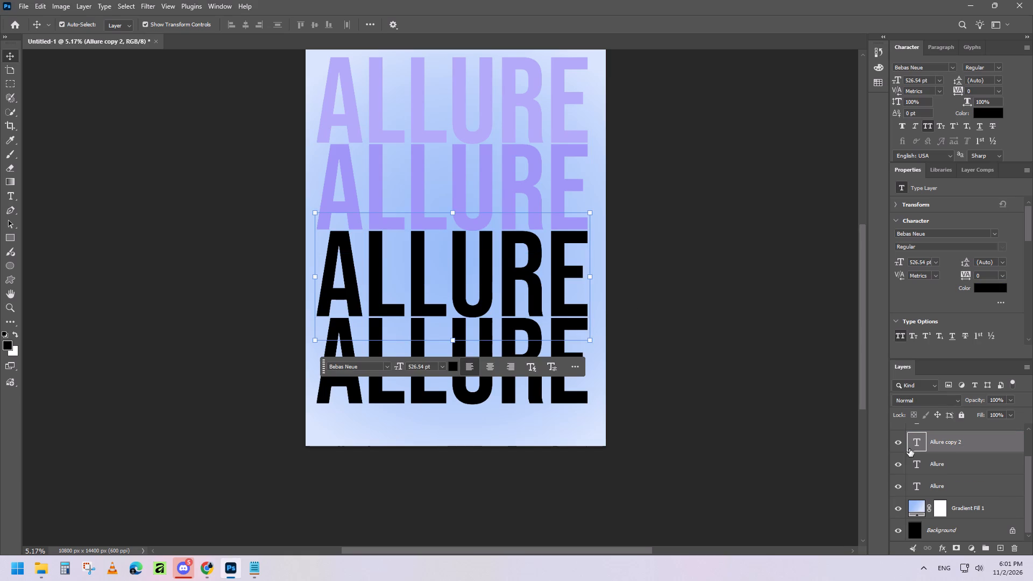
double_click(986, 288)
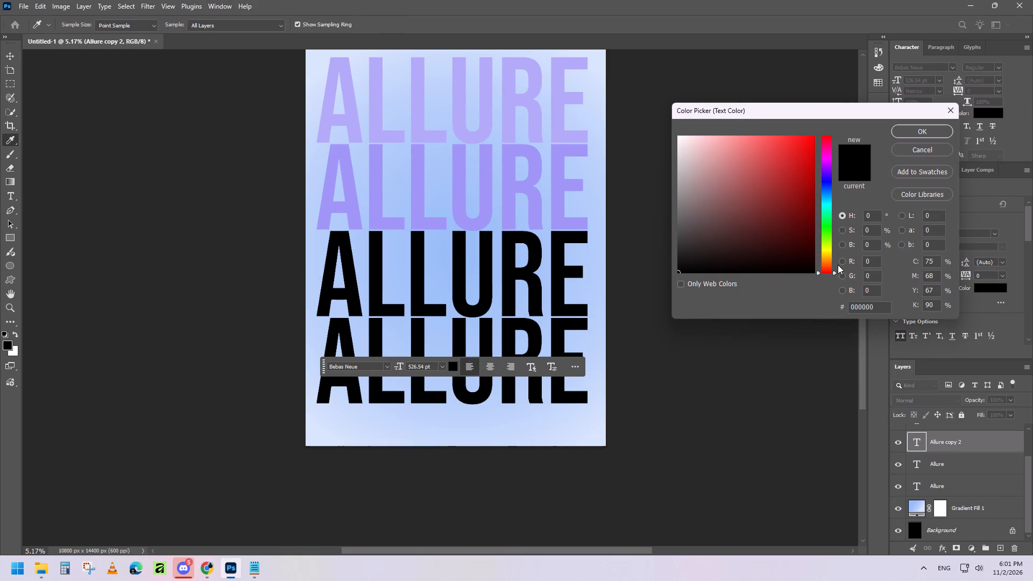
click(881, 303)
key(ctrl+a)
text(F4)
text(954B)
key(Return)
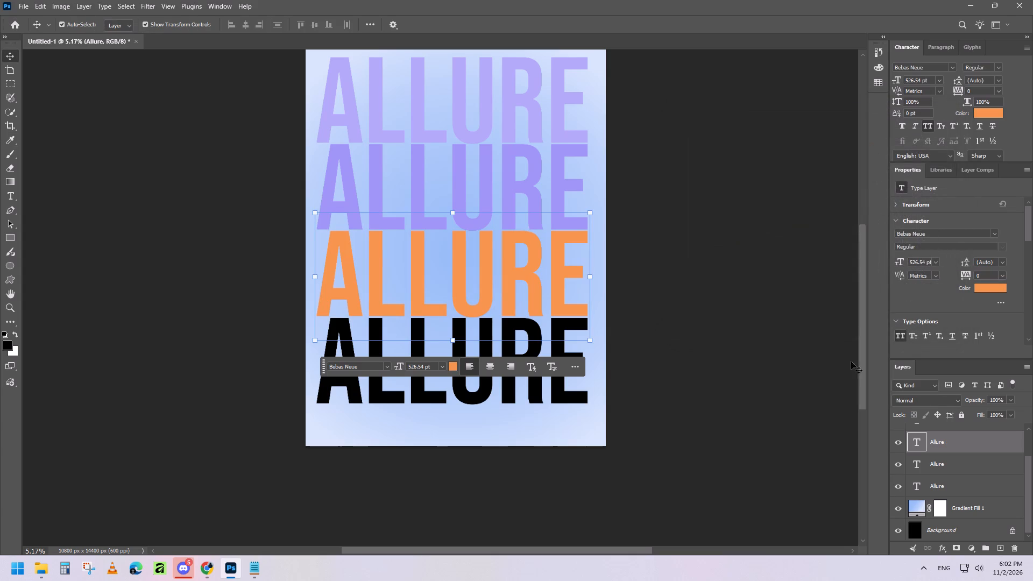
Recheck the Triadic palette's pink code in Chrome and correct the third ALLURE line's text colour to F495BB in Photoshop.
click(236, 570)
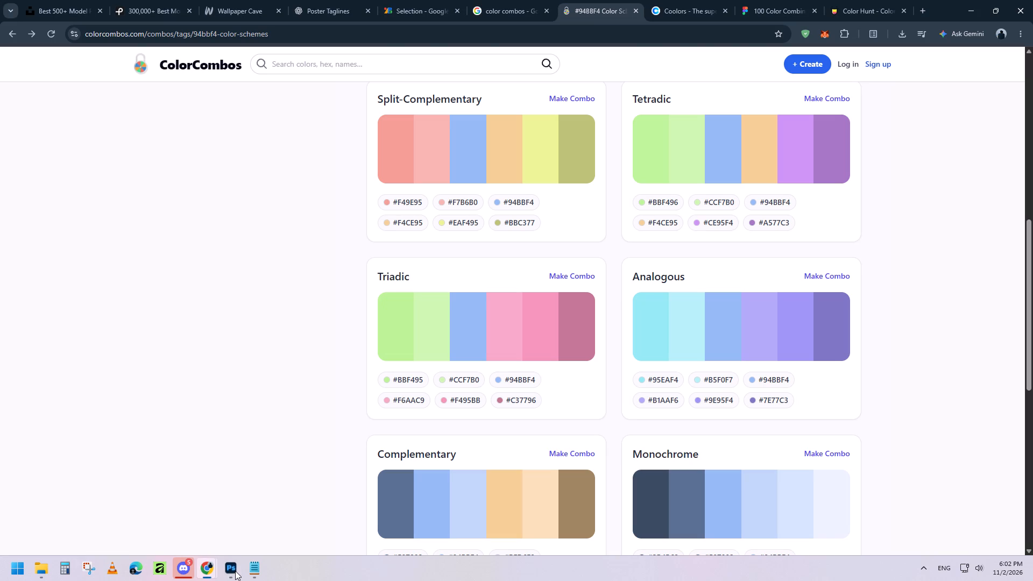
click(235, 571)
click(984, 286)
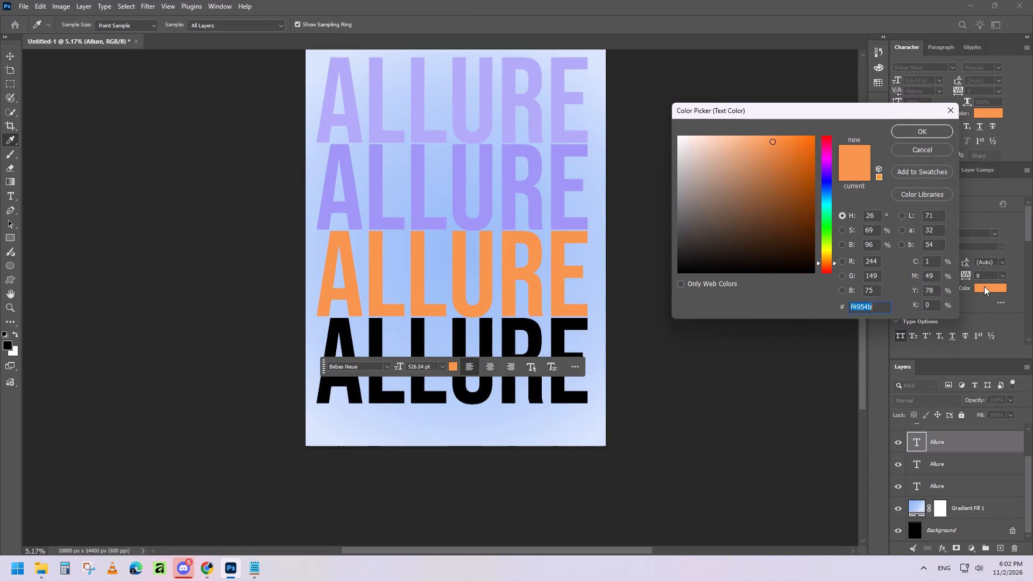
click(879, 308)
key(BackSpace)
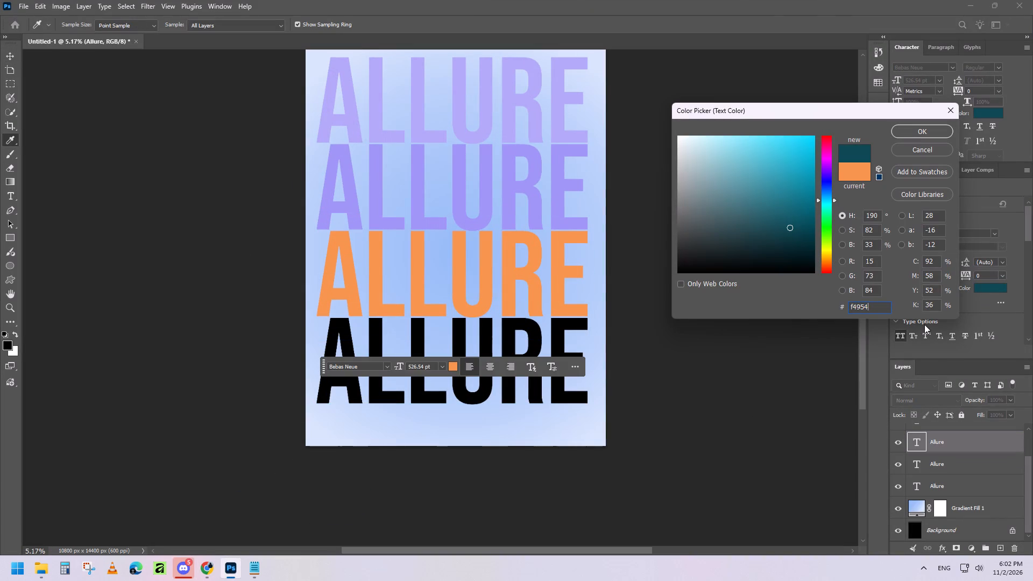
key(BackSpace)
key(b)
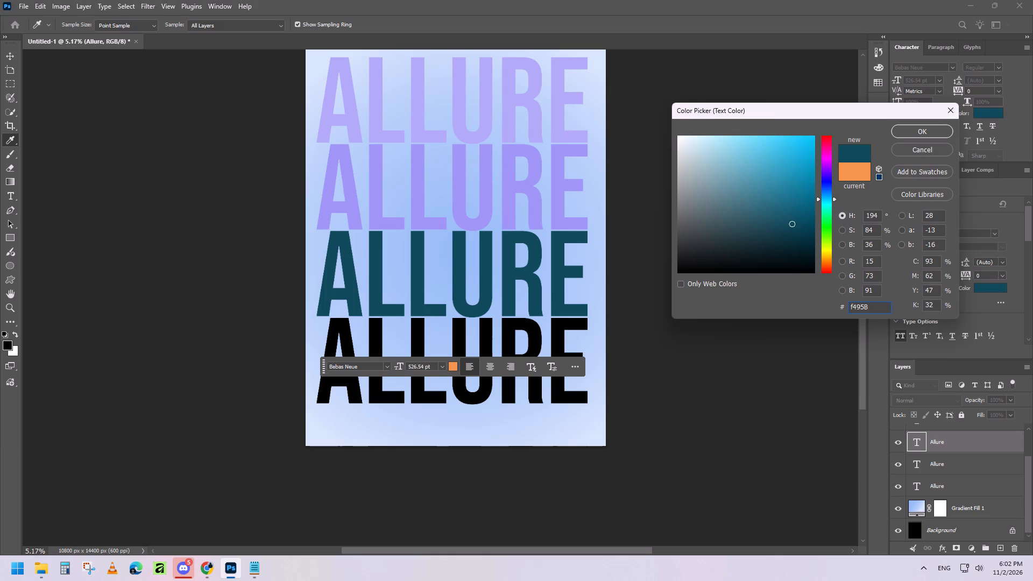
key(b)
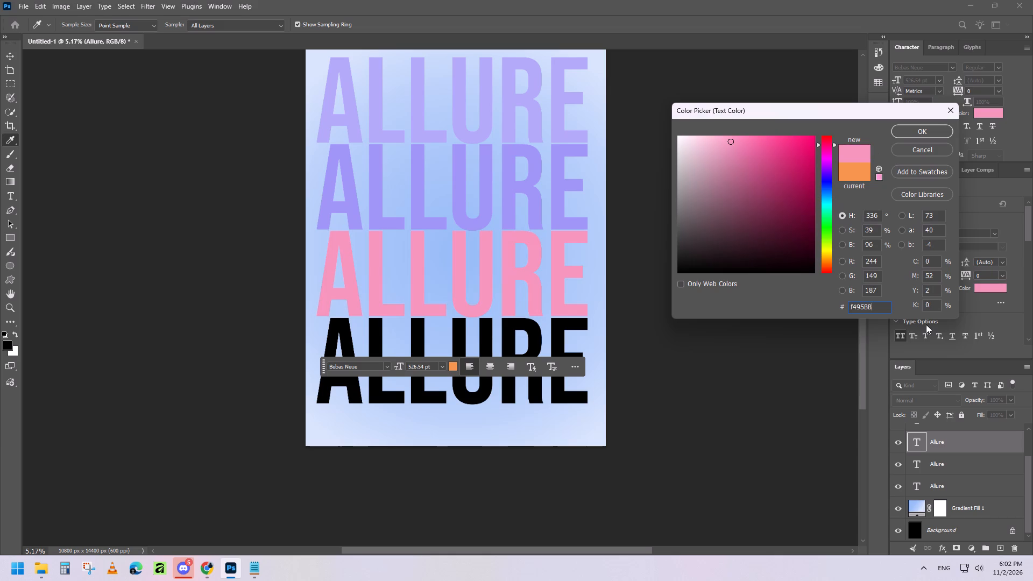
key(Return)
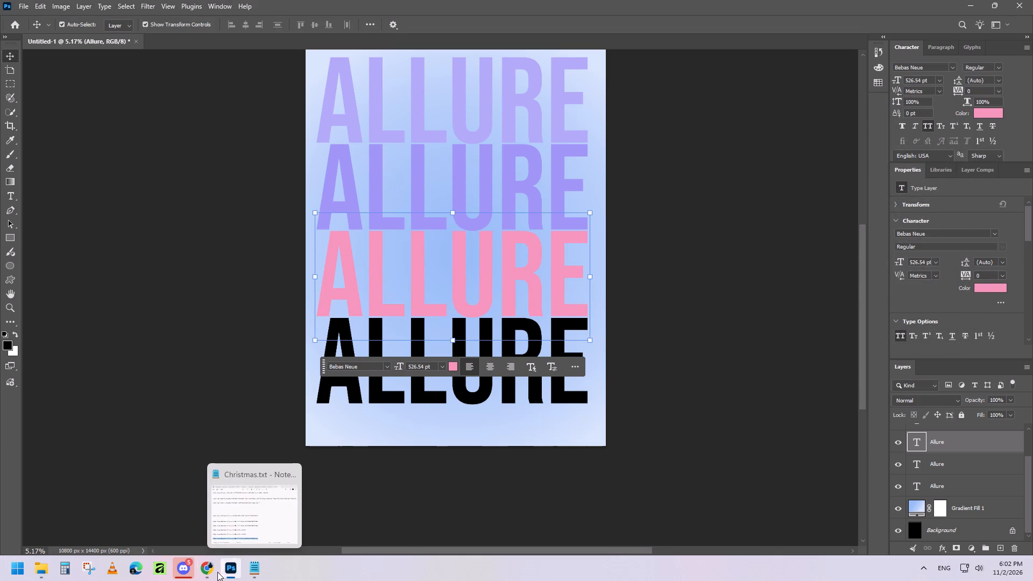
Check the palettes in Chrome again, return to Photoshop and set the bottom ALLURE line's text colour to C37796.
click(259, 519)
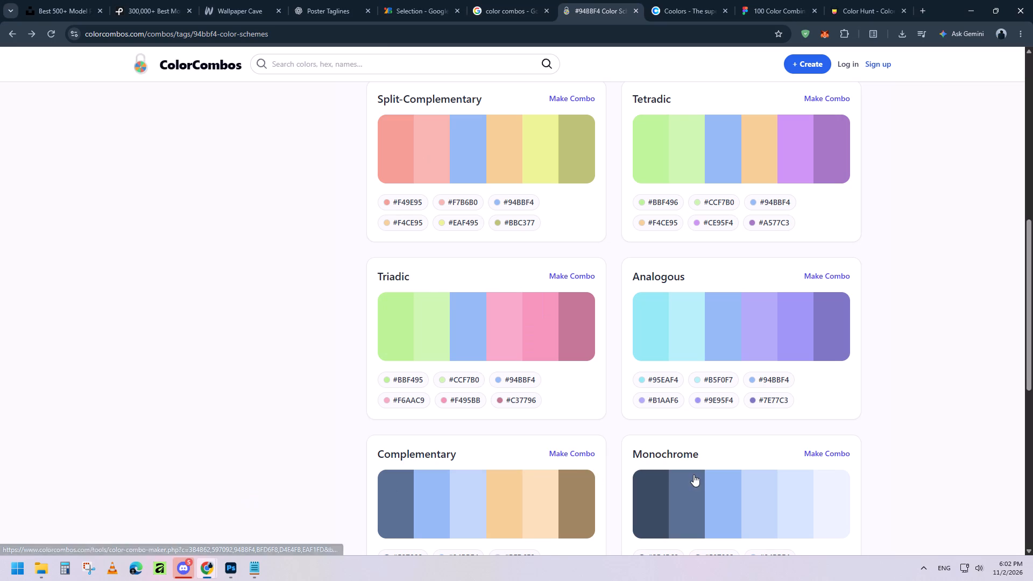
scroll(956, 444, up, 4)
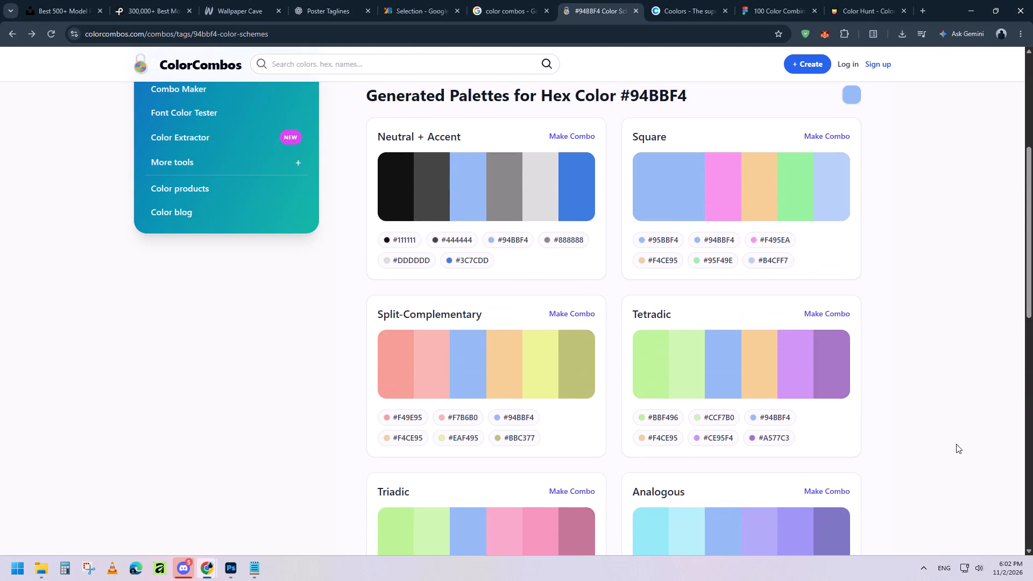
scroll(956, 444, down, 8)
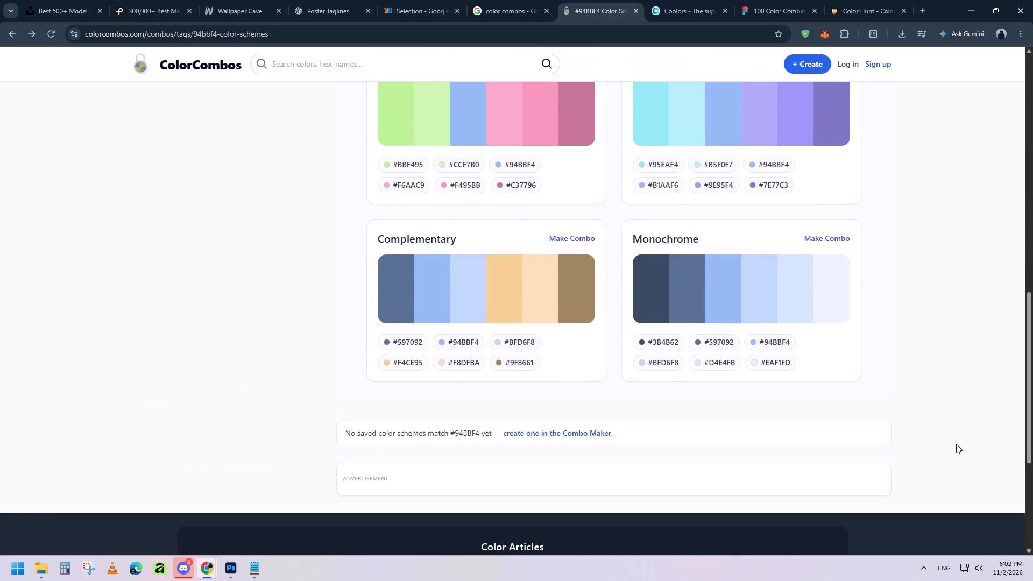
scroll(956, 444, up, 1)
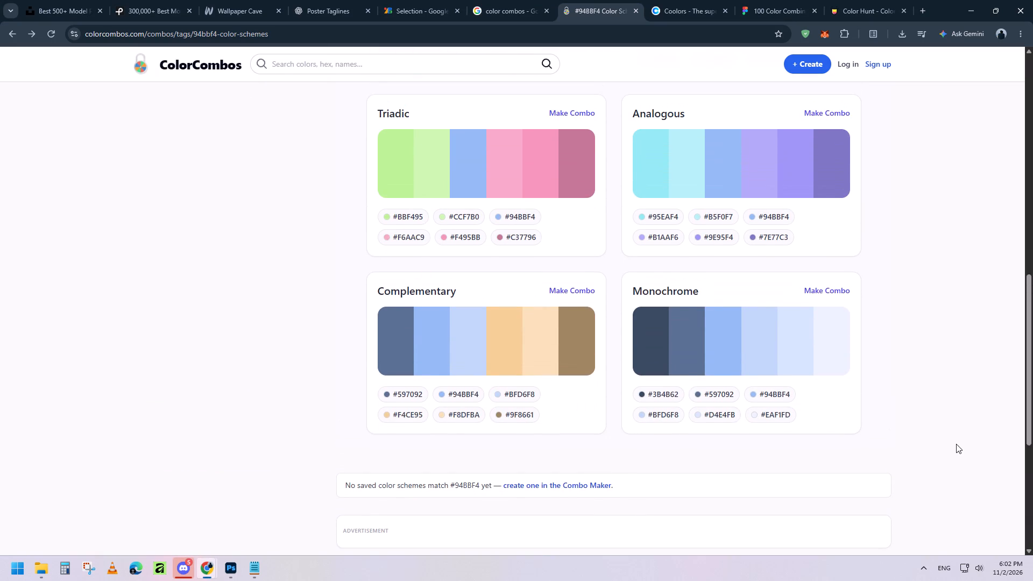
scroll(956, 444, up, 4)
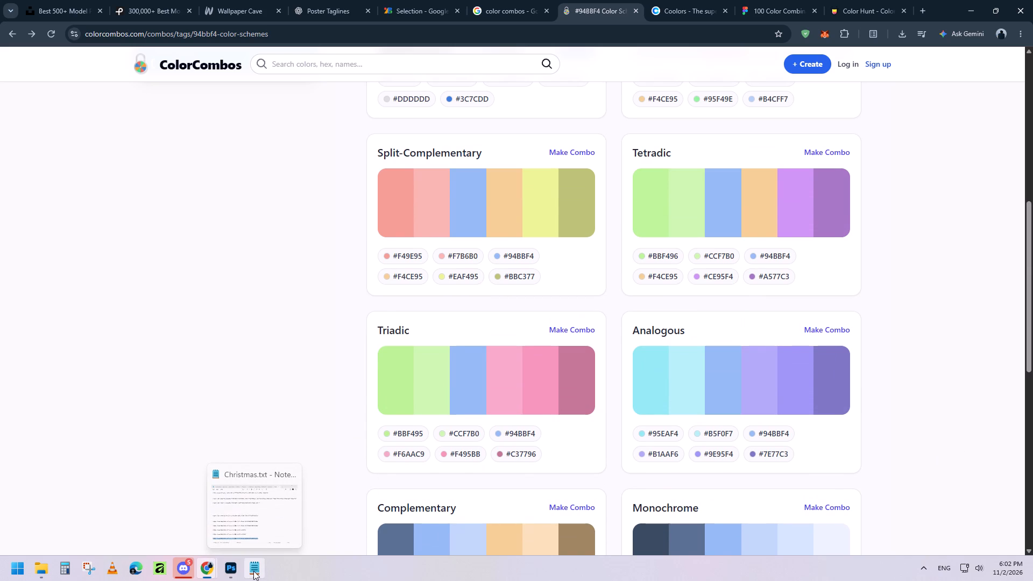
click(230, 570)
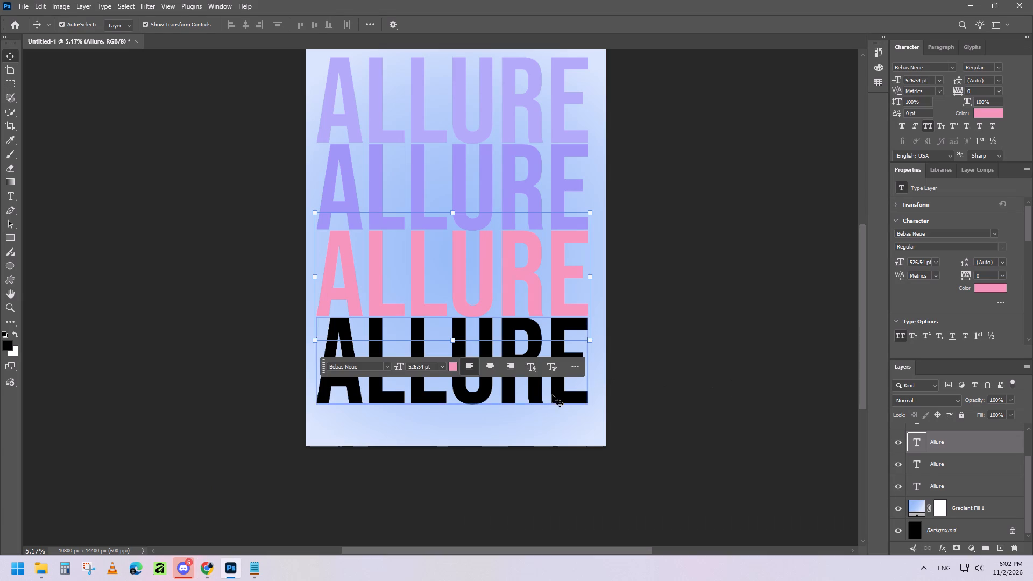
click(554, 395)
click(987, 292)
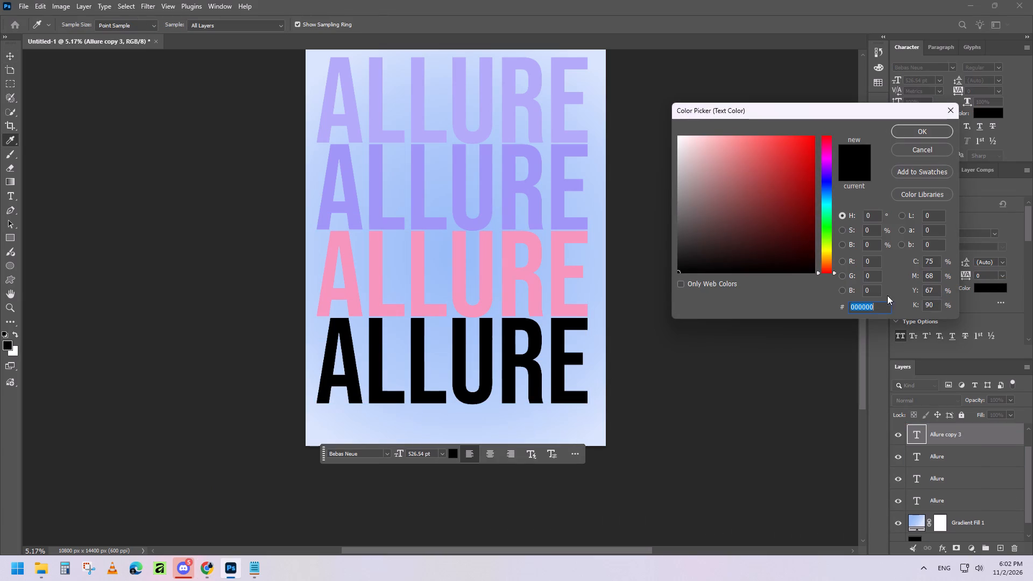
text(C37796)
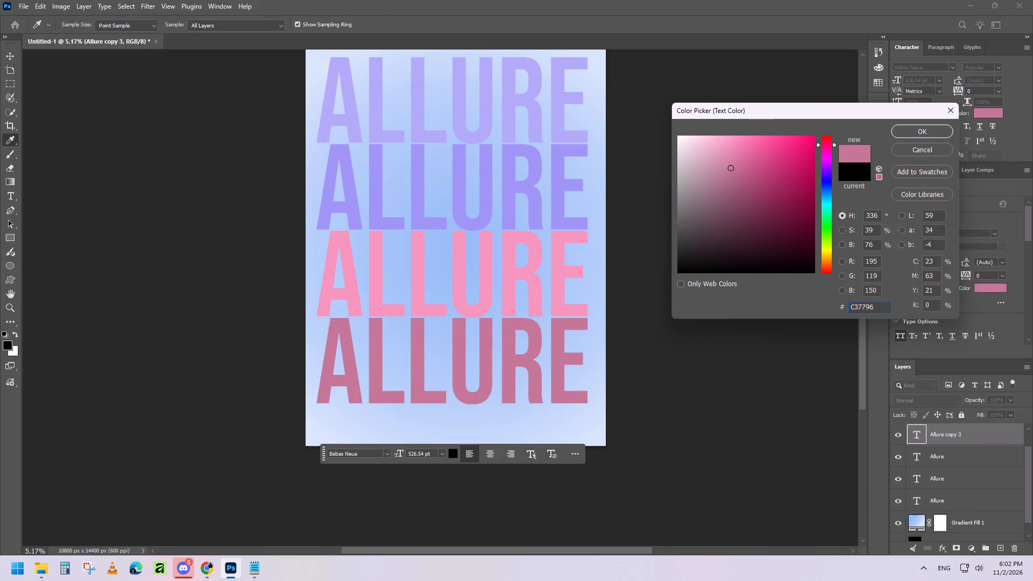
click(934, 130)
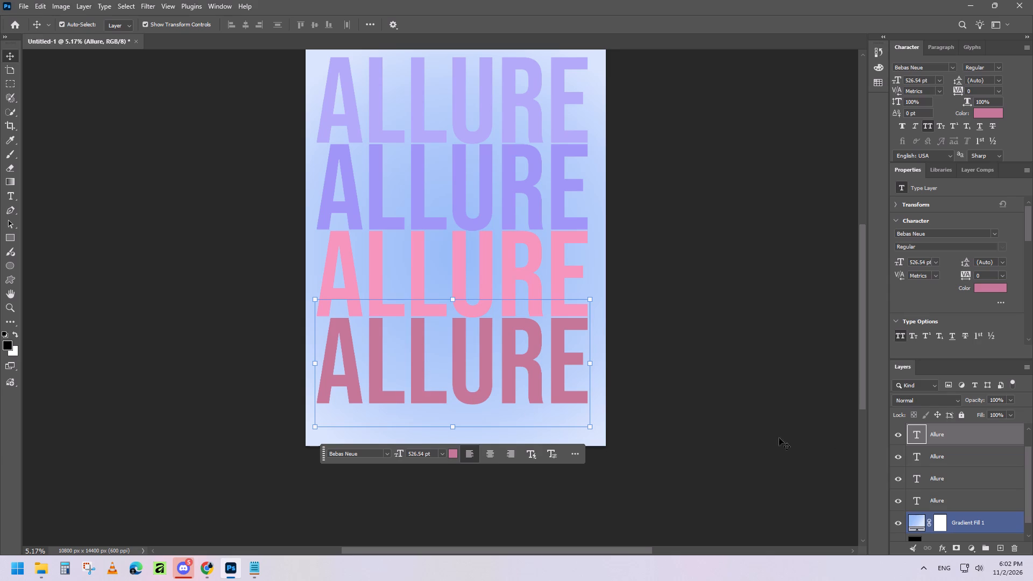
Copy the bottom ALLURE line's colour code and apply C37796 to the third ALLURE line.
double_click(994, 290)
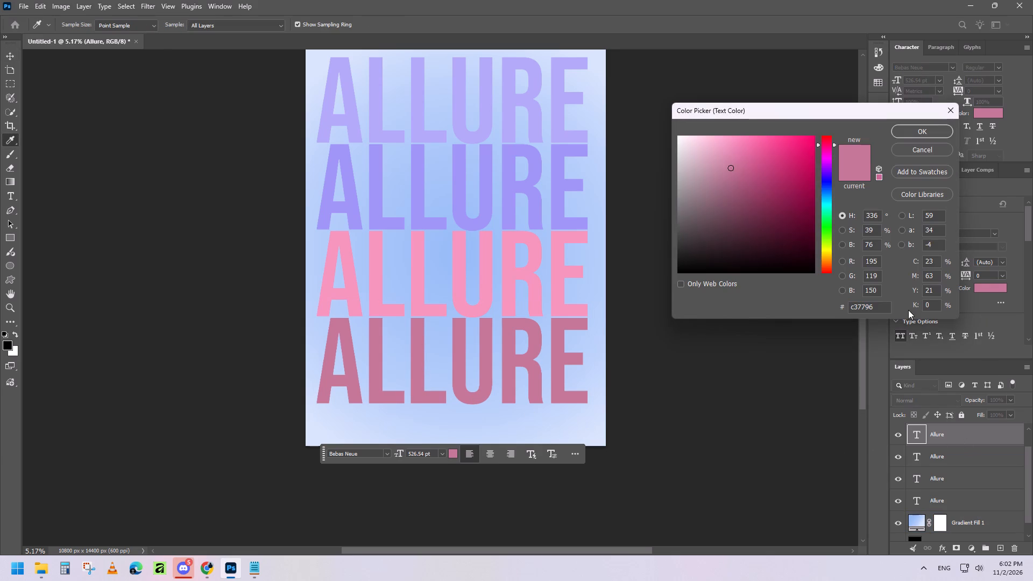
click(879, 307)
key(ctrl+a)
key(ctrl+c)
key(ctrl+c)
key(ctrl+c)
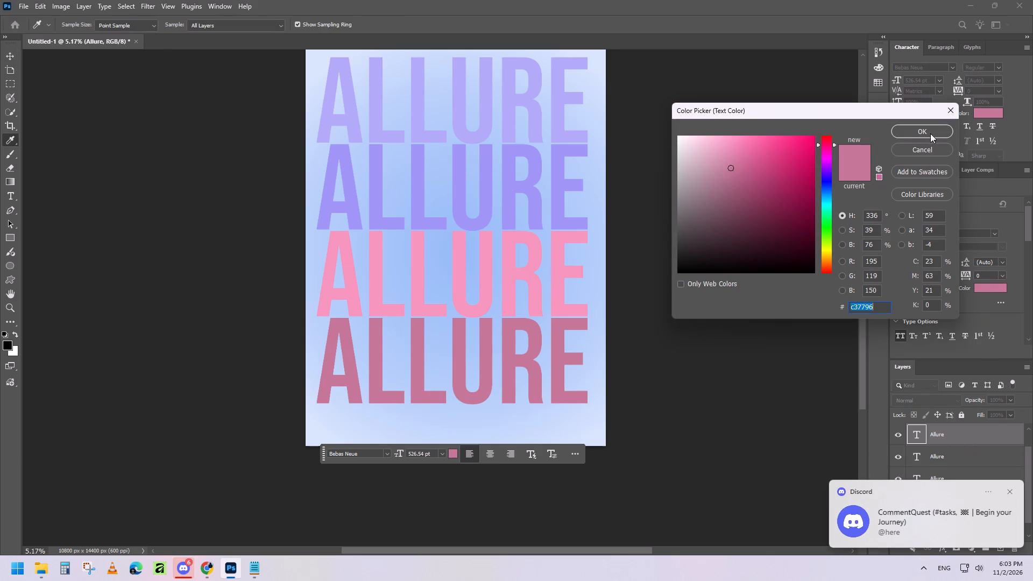
click(930, 131)
click(537, 257)
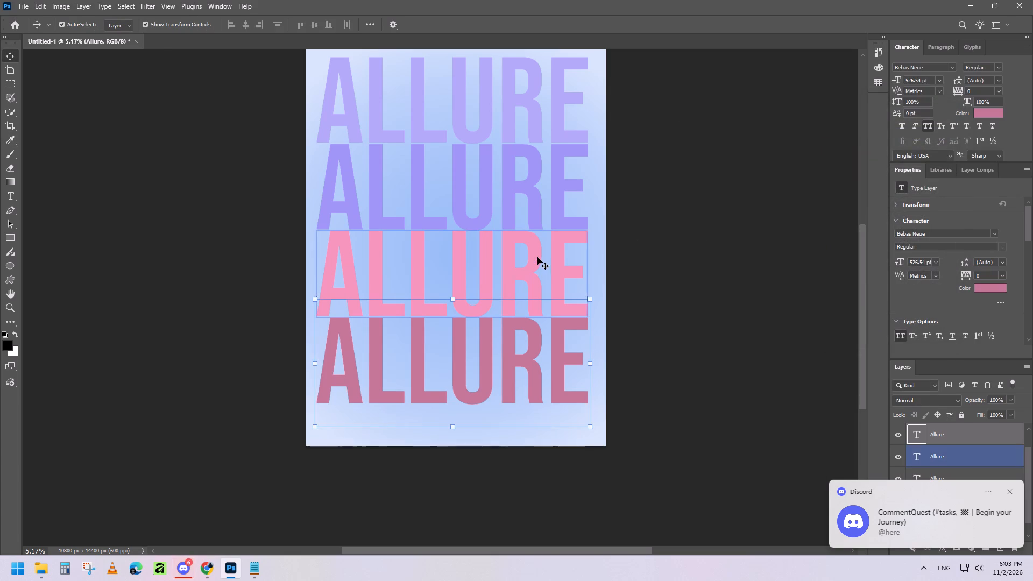
click(995, 287)
key(ctrl+v)
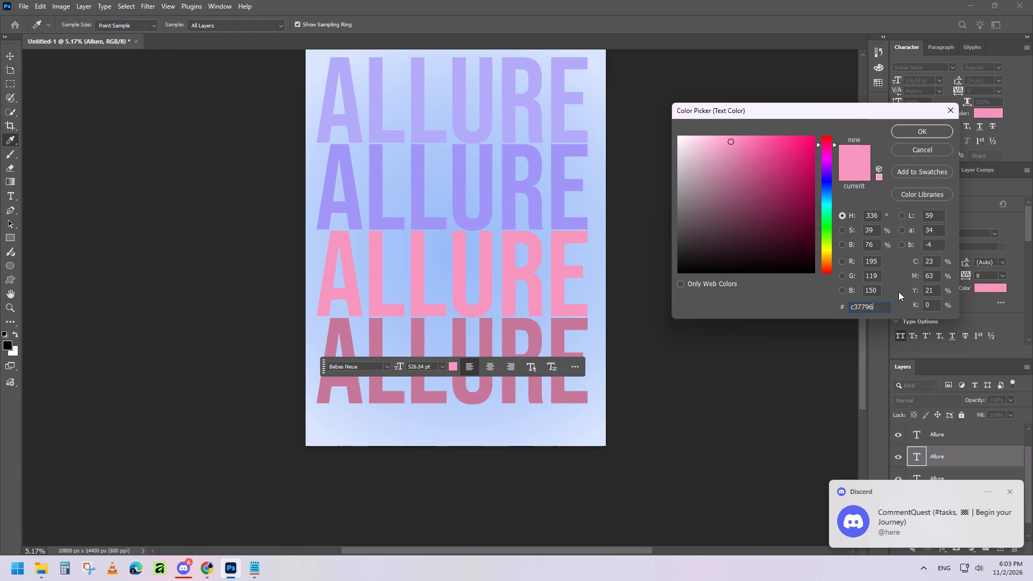
click(920, 124)
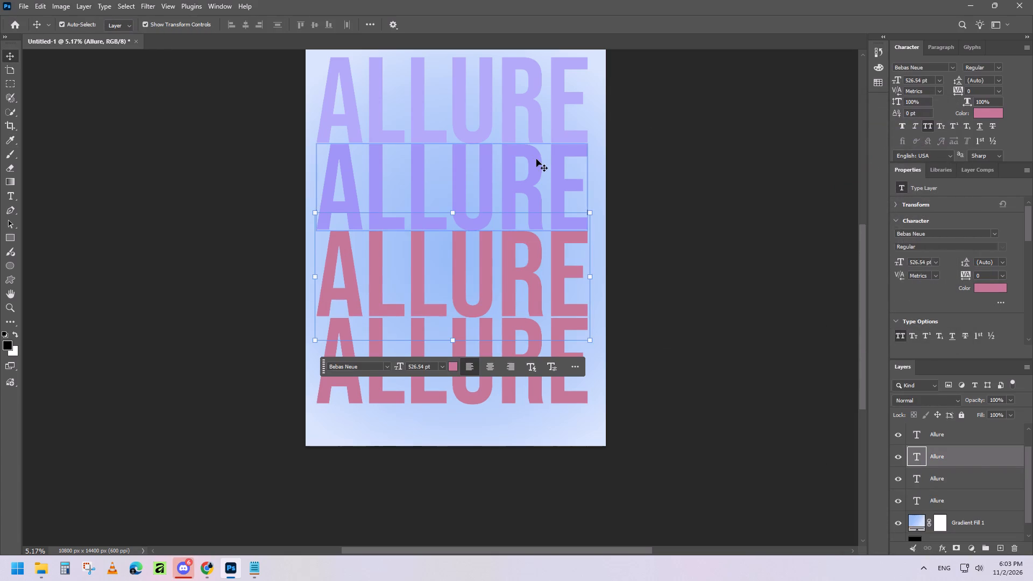
Apply the copied text colour C37796 to the second and top ALLURE lines.
click(536, 159)
click(995, 289)
key(ctrl+v)
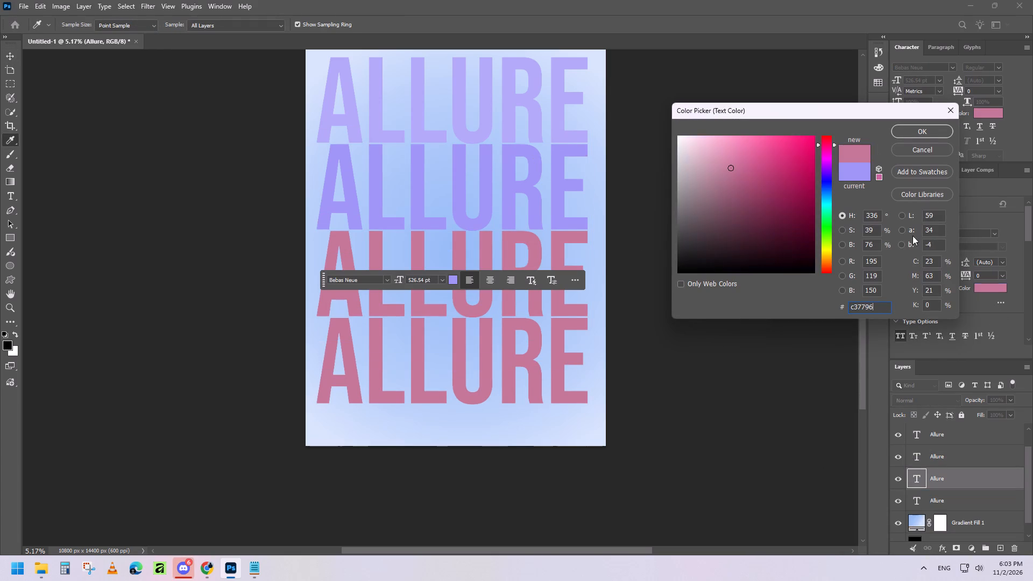
click(925, 131)
click(537, 119)
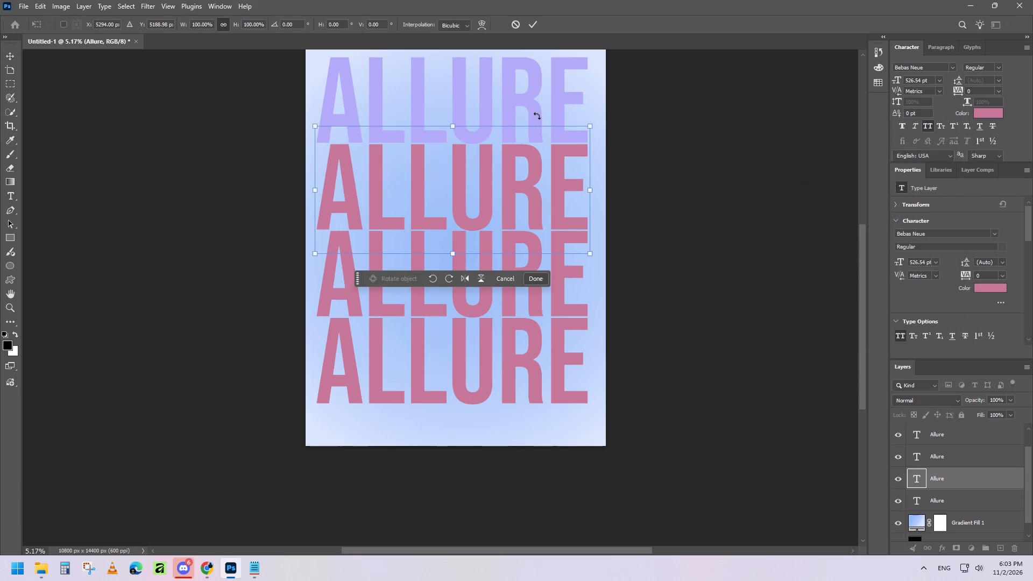
click(536, 109)
click(534, 24)
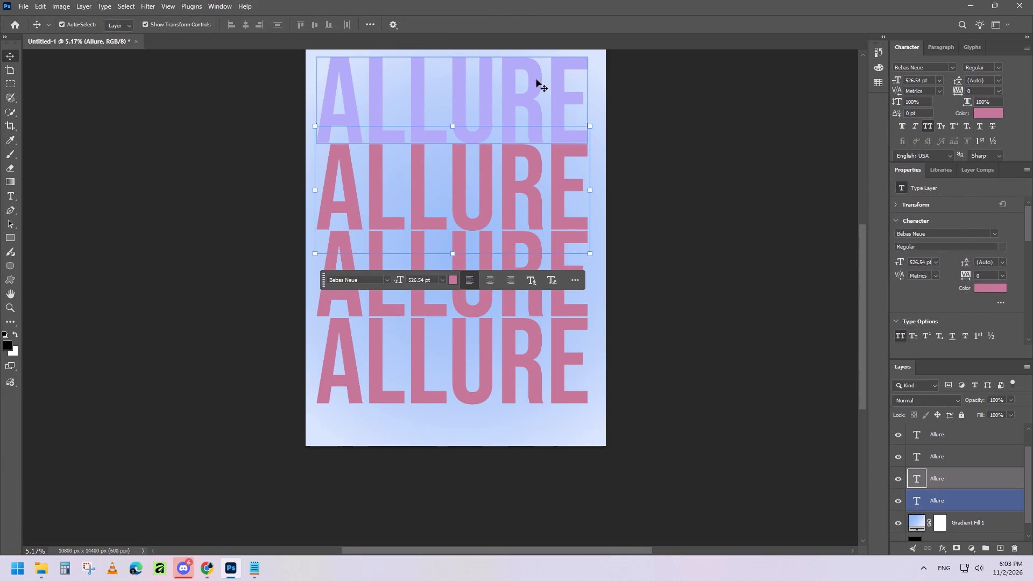
click(536, 80)
click(990, 289)
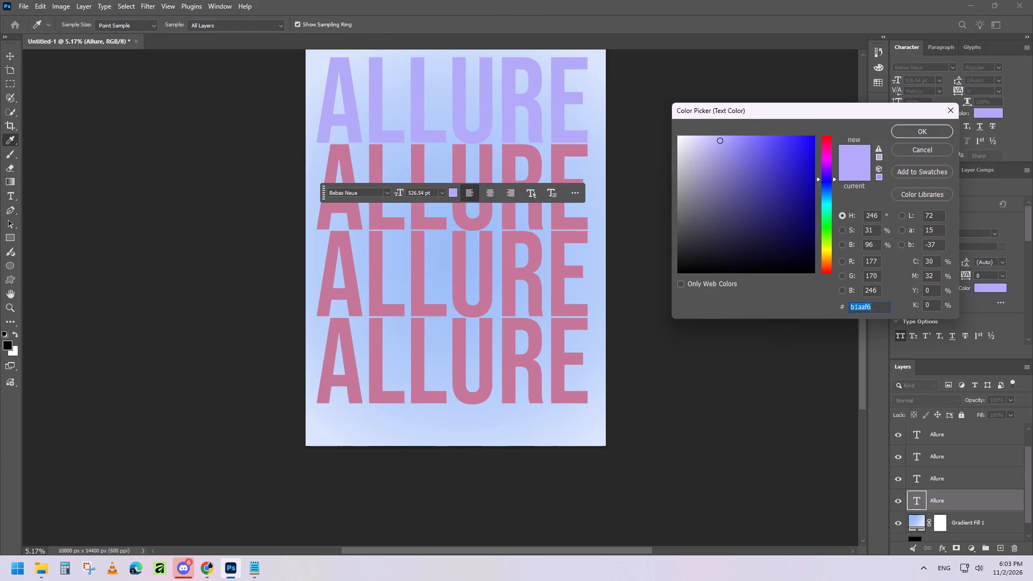
key(ctrl+v)
click(930, 128)
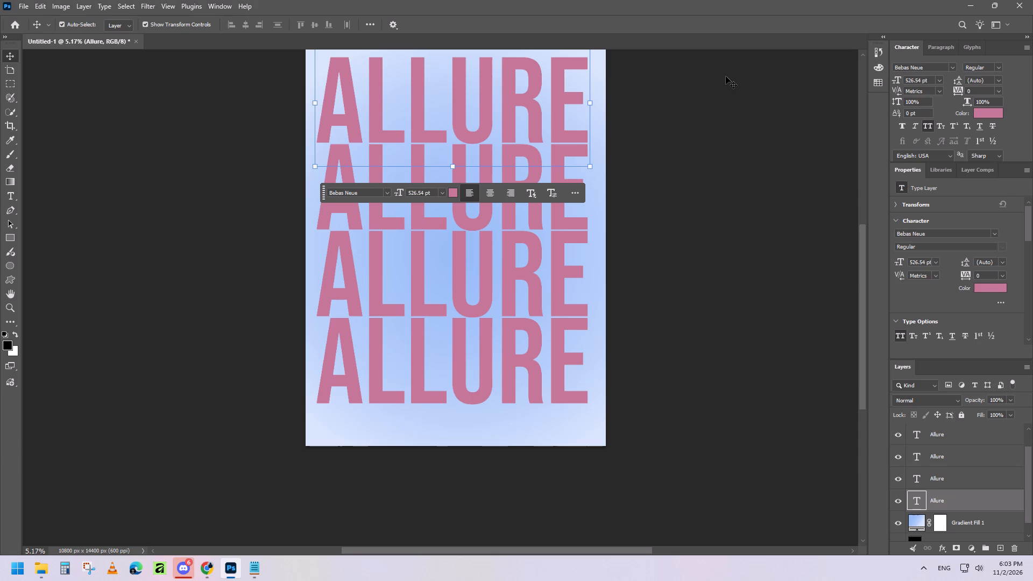
Select all four Allure text layers and convert them to a single Smart Object.
scroll(987, 480, up, 2)
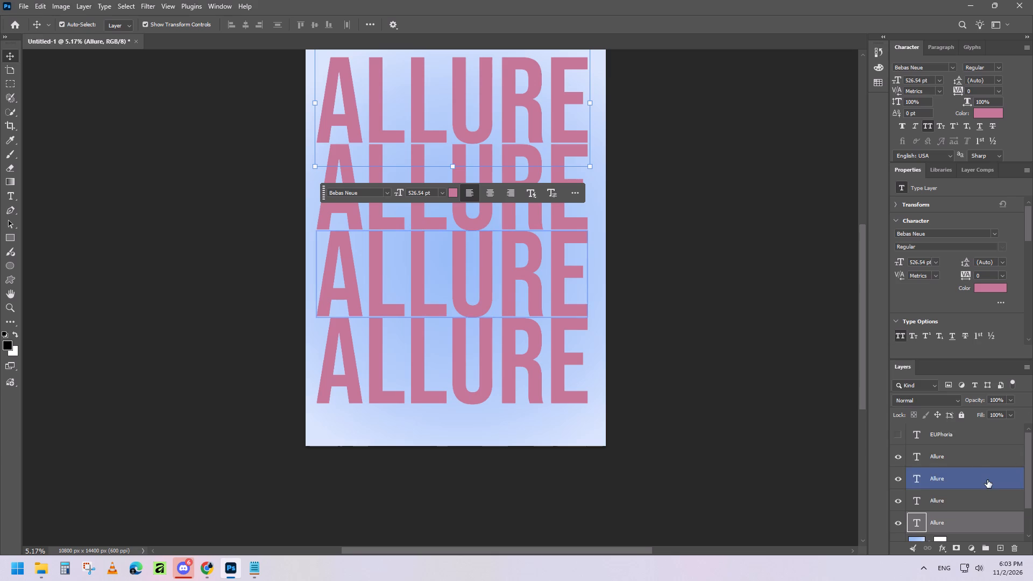
ctrl+shift+click(980, 459)
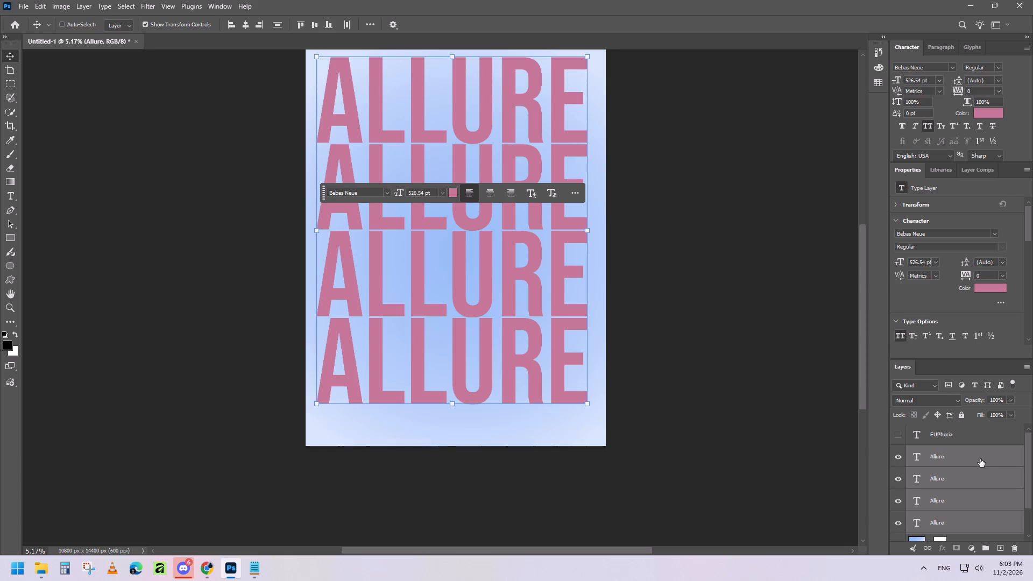
right_click(979, 461)
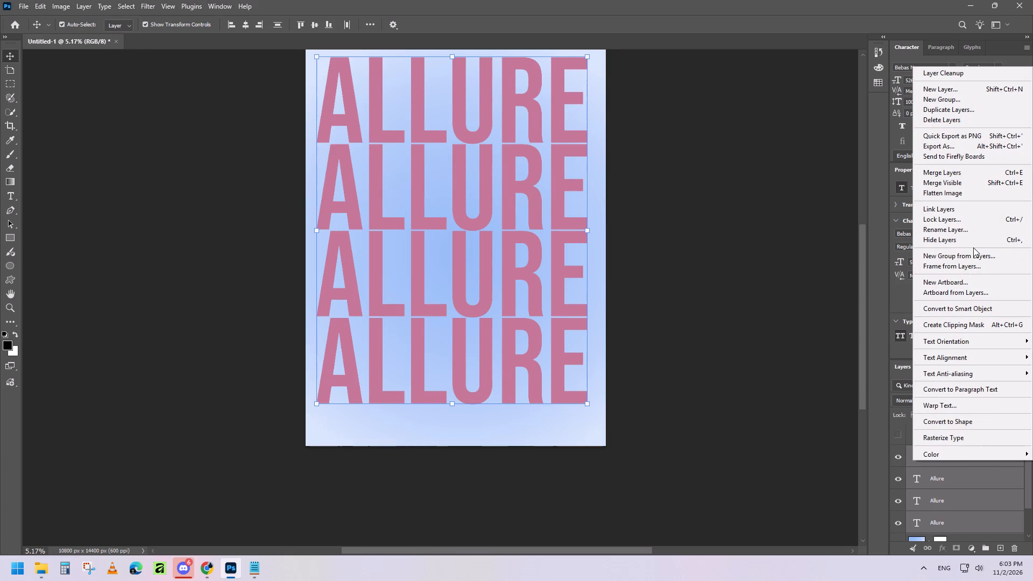
click(979, 308)
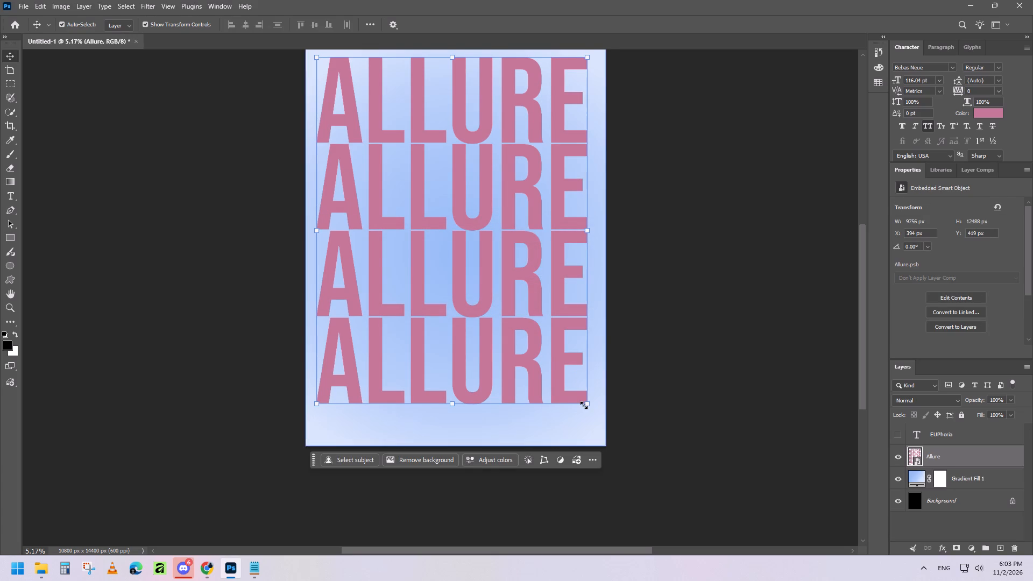
Scale the Allure smart object to about 126% so the text extends past all four canvas edges, and commit the transform.
drag(586, 403, 601, 417)
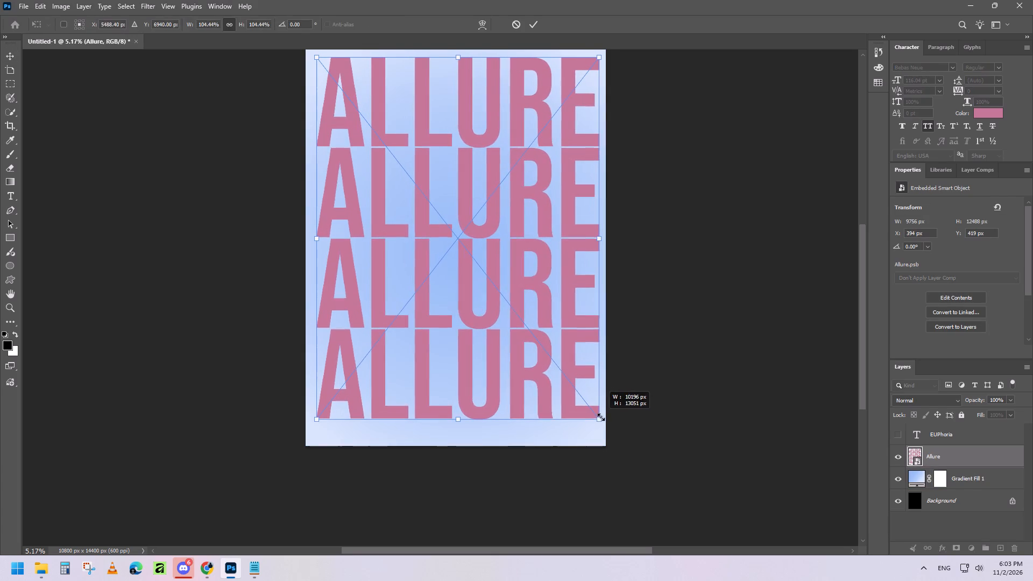
drag(601, 417, 613, 436)
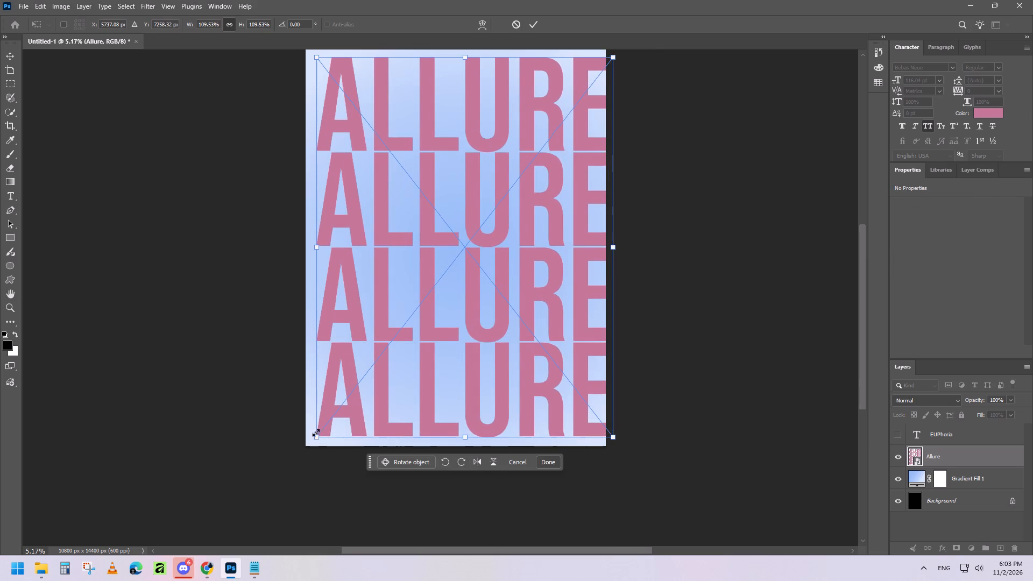
drag(316, 435, 289, 456)
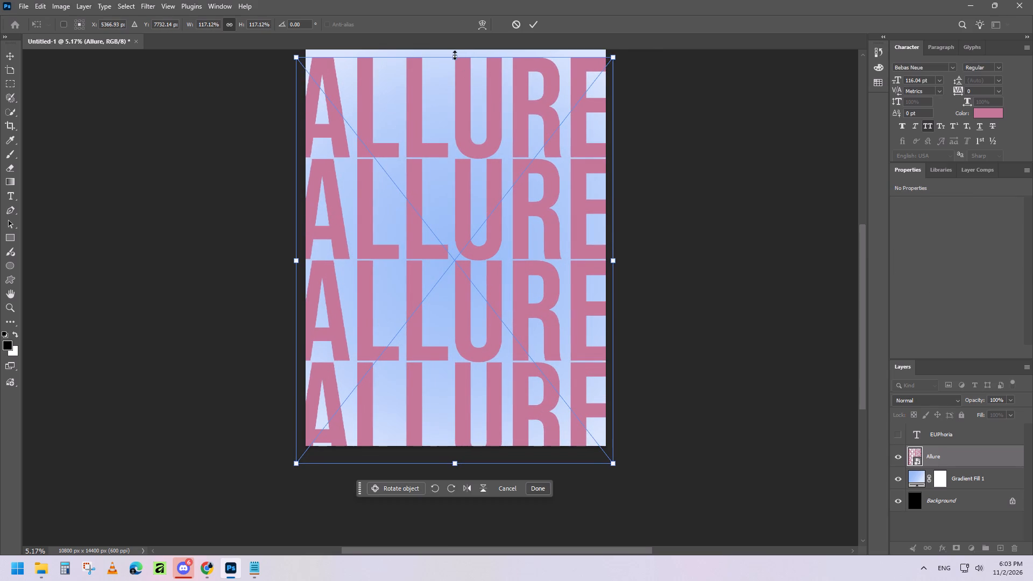
drag(455, 55, 463, 66)
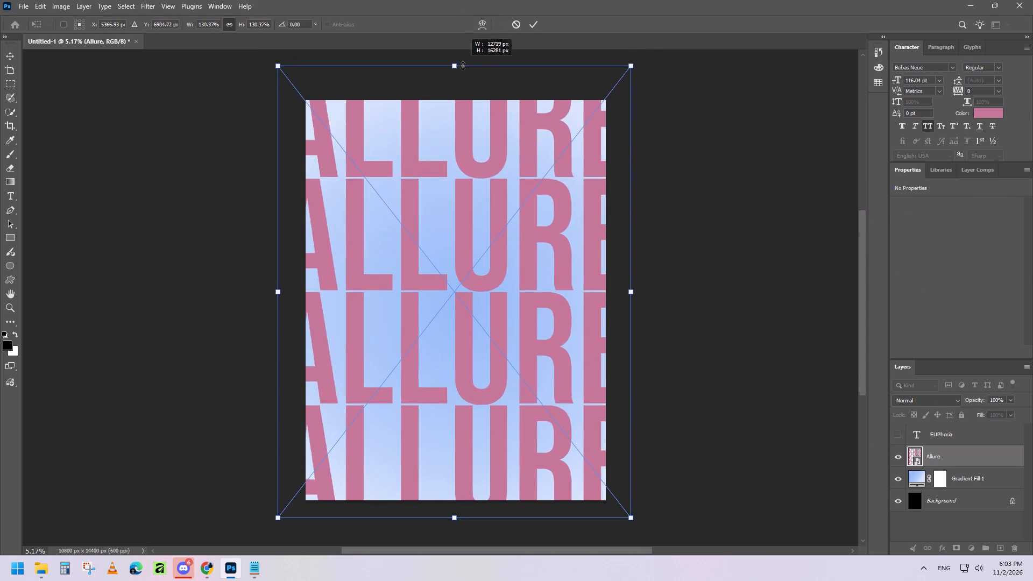
drag(463, 66, 467, 79)
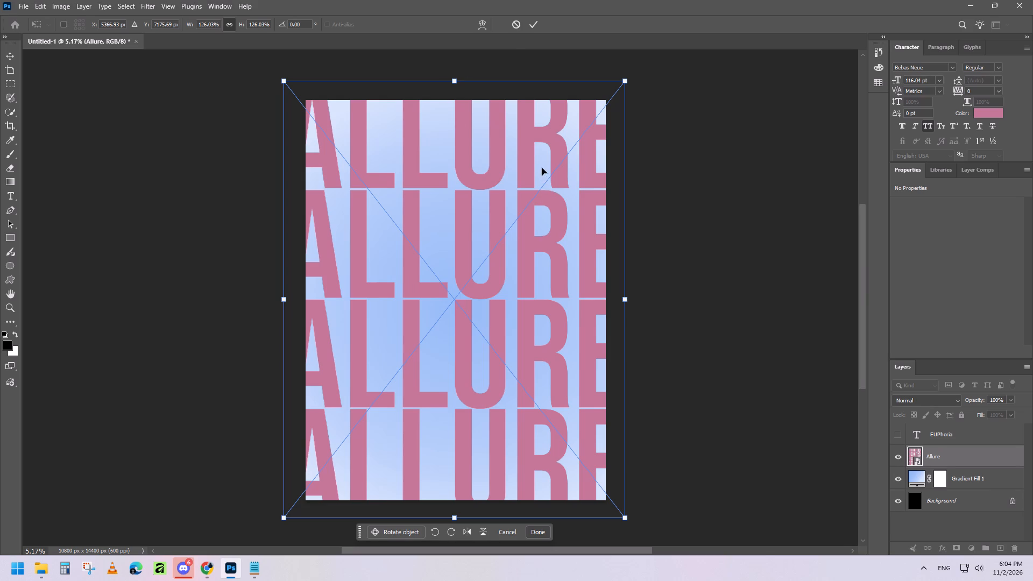
click(532, 23)
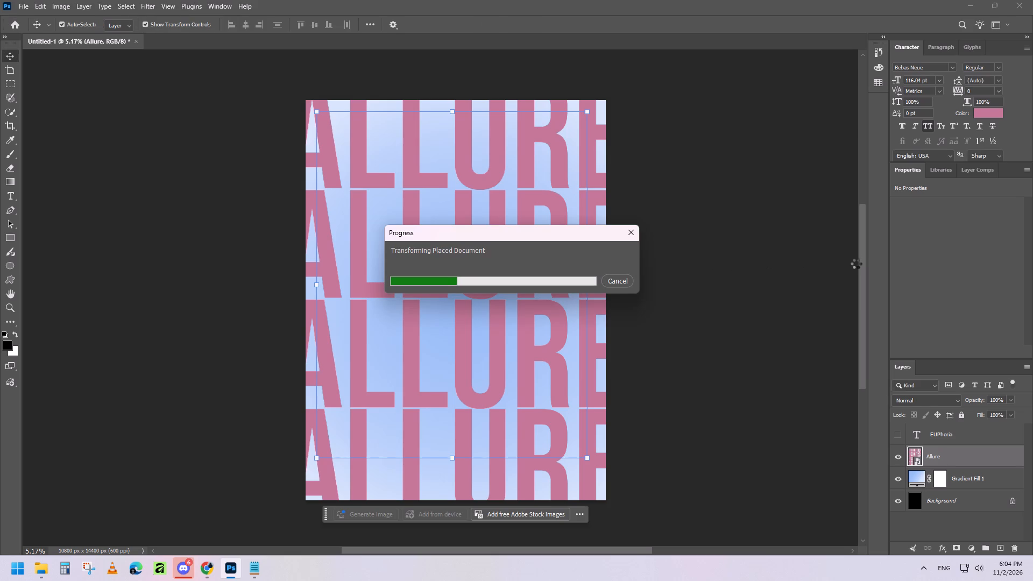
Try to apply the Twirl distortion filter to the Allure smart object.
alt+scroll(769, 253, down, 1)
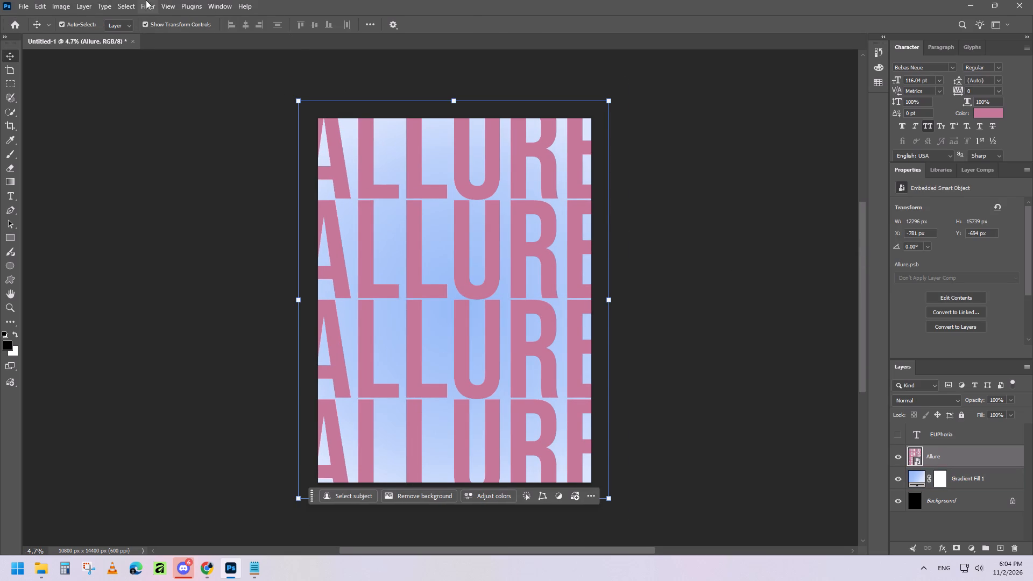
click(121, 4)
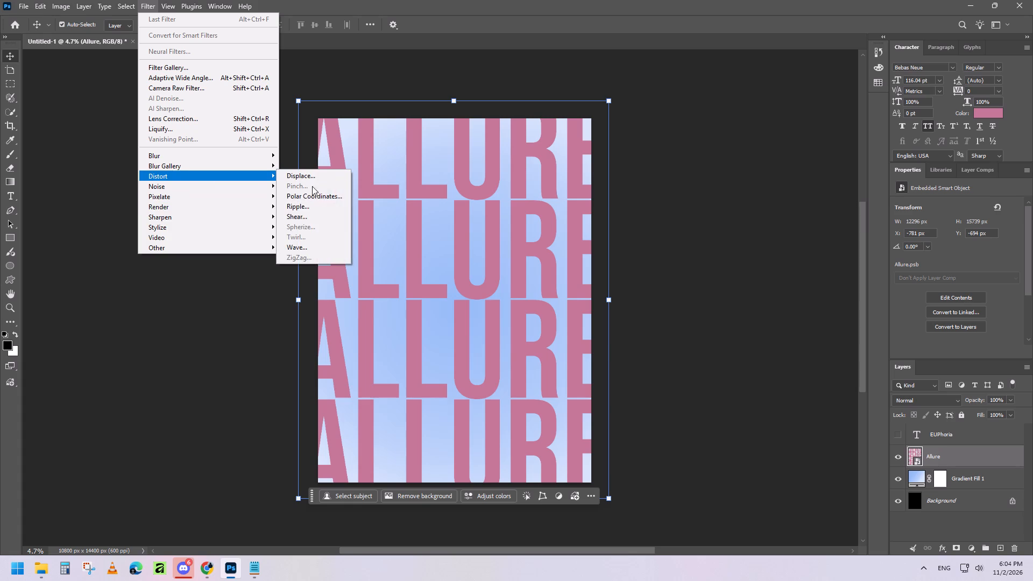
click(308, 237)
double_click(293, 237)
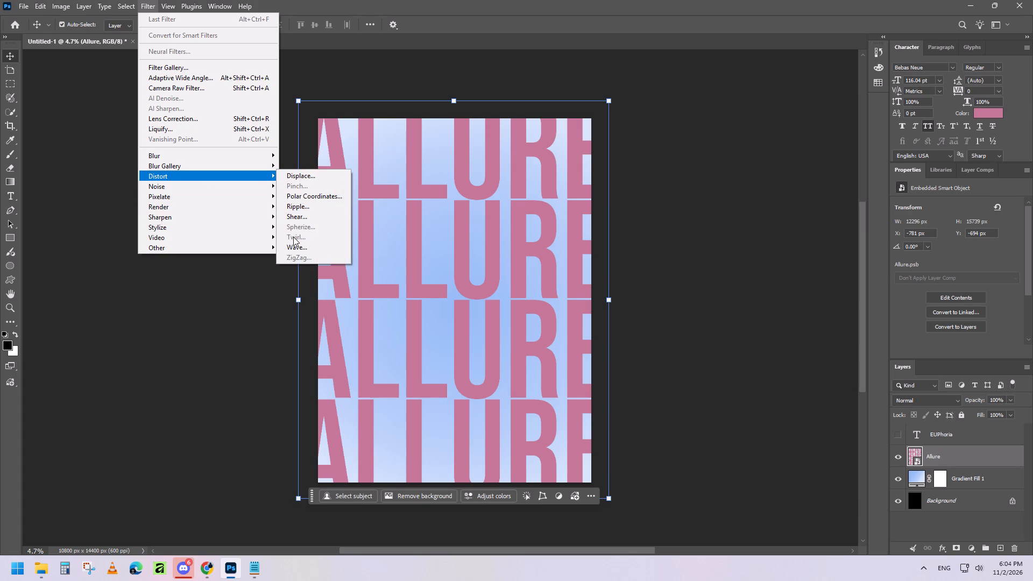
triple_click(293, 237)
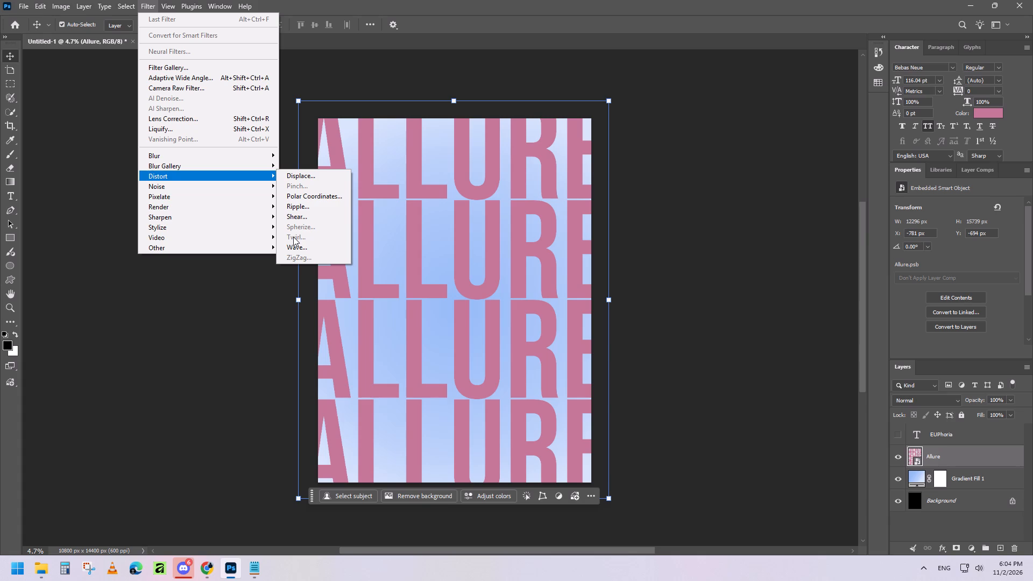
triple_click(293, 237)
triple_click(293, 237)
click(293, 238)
Capture a screen snip covering the open Filter Distort list and the ALLURE poster canvas.
key(shift+super+s)
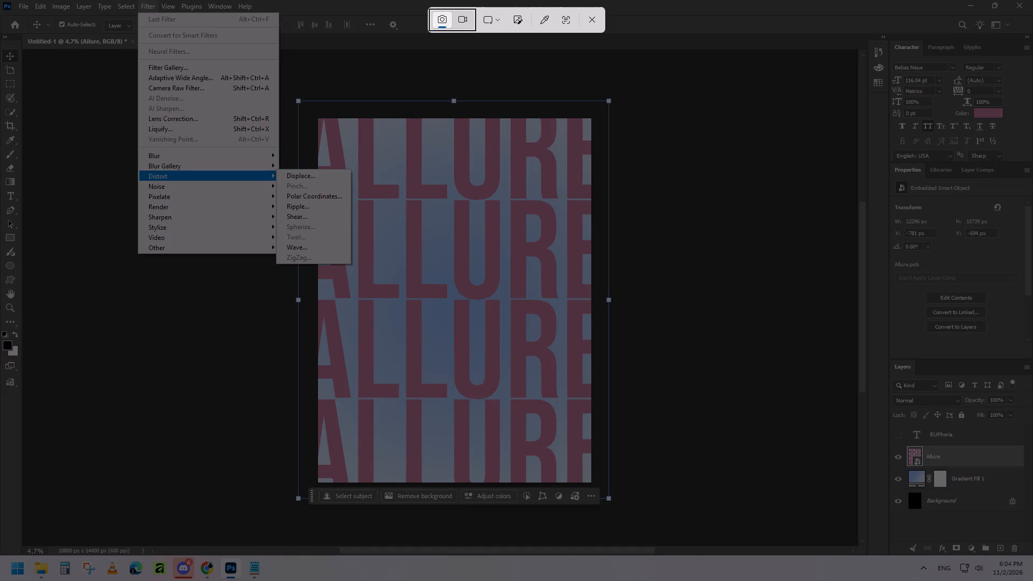
drag(84, 0, 704, 474)
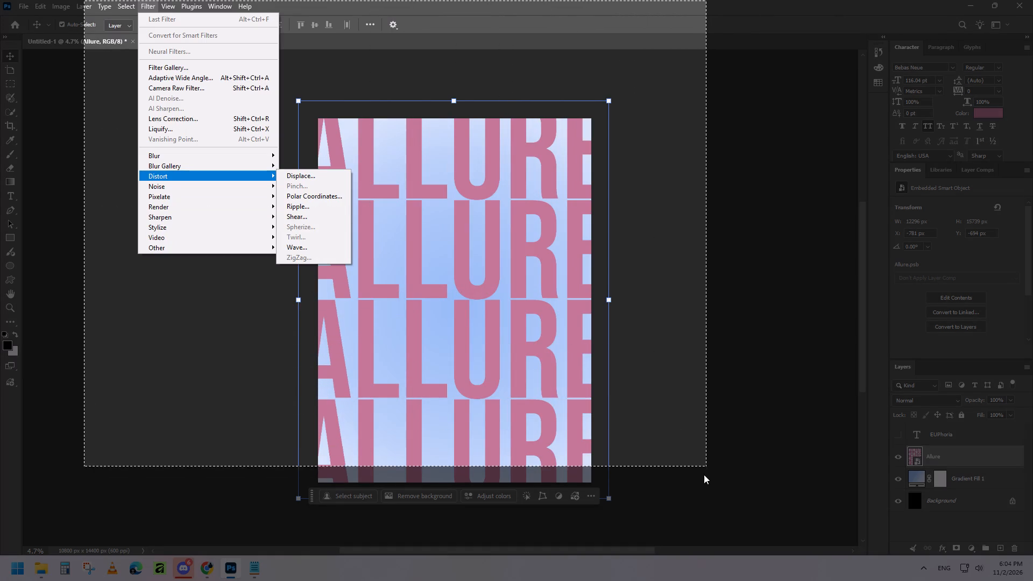
drag(704, 474, 711, 515)
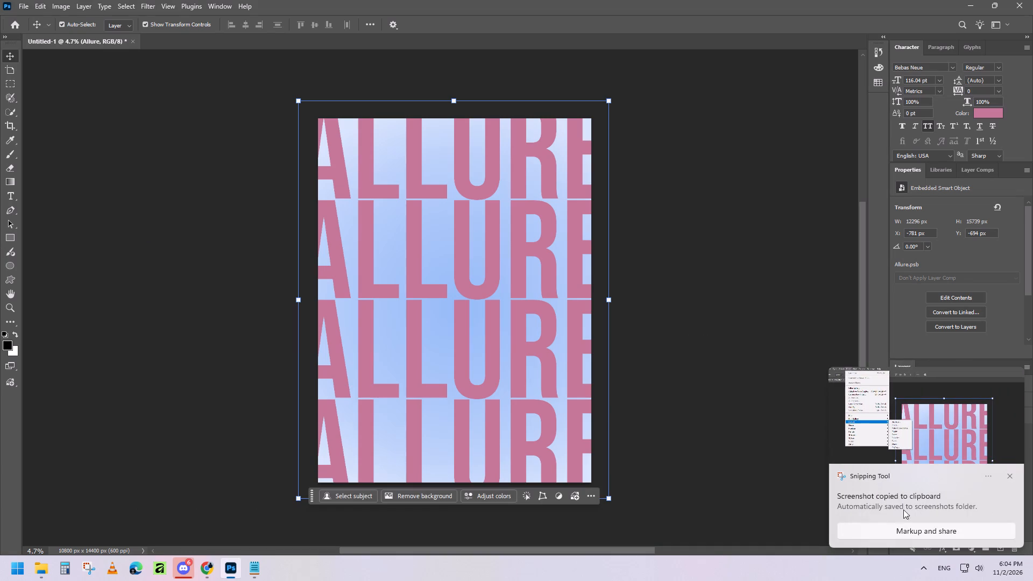
click(988, 0)
click(275, 188)
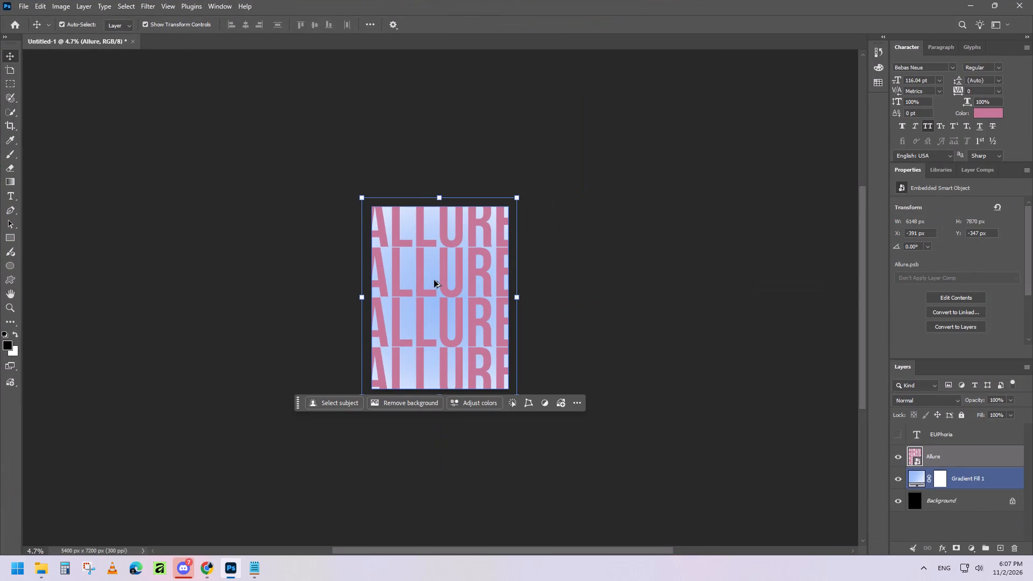
alt+scroll(434, 280, up, 7)
alt+scroll(489, 288, up, 2)
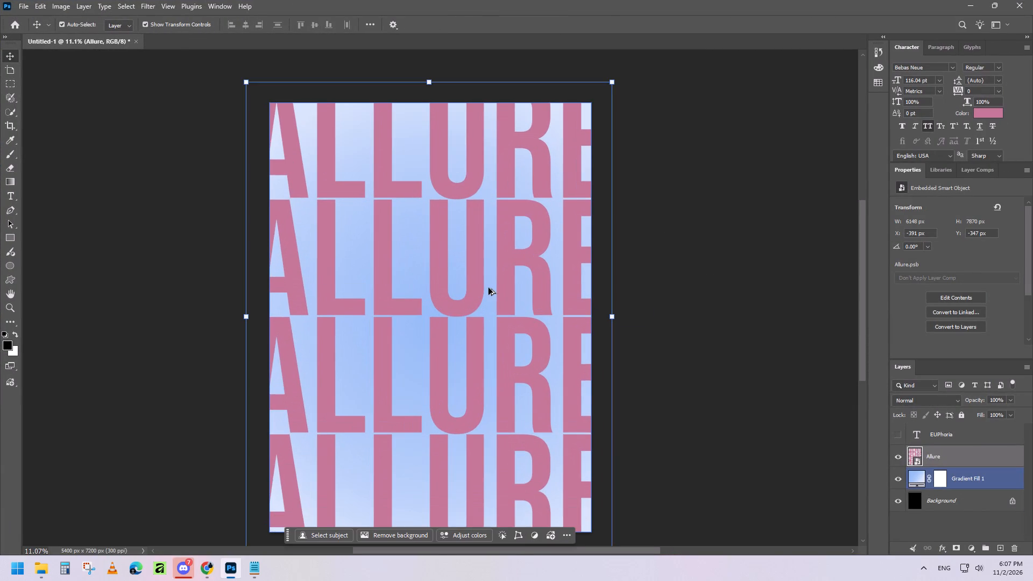
drag(865, 274, 866, 246)
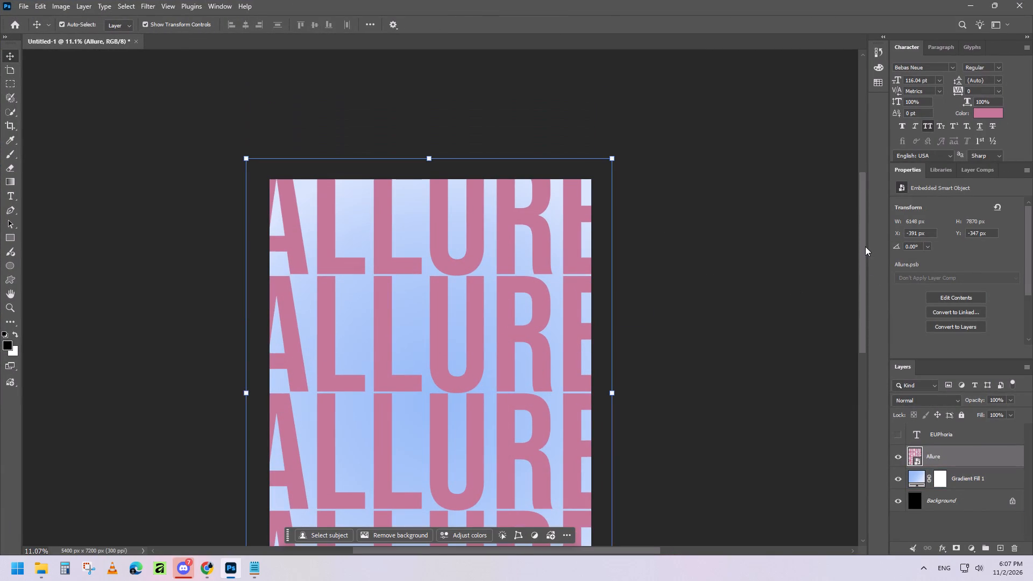
drag(864, 246, 865, 287)
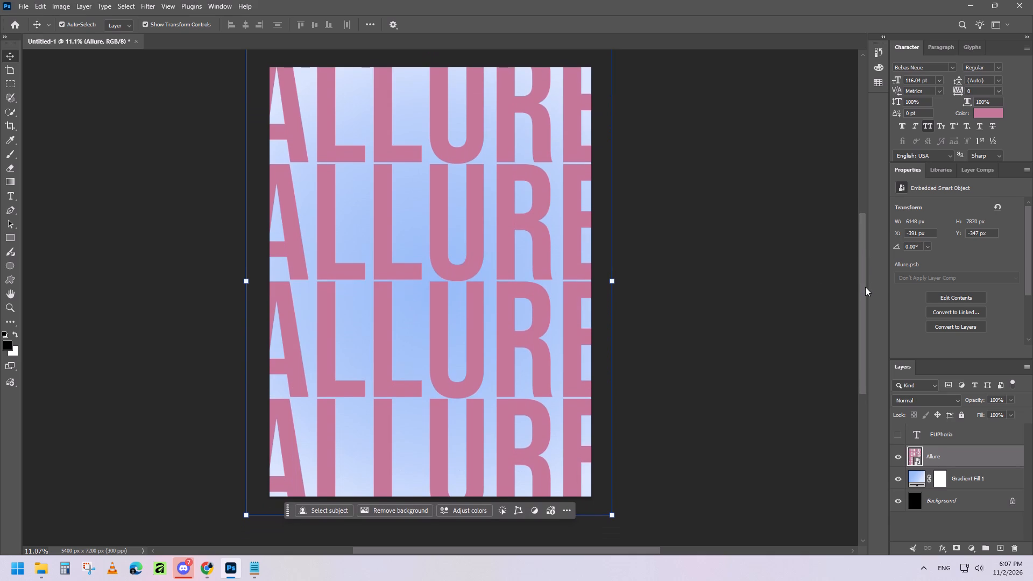
click(64, 4)
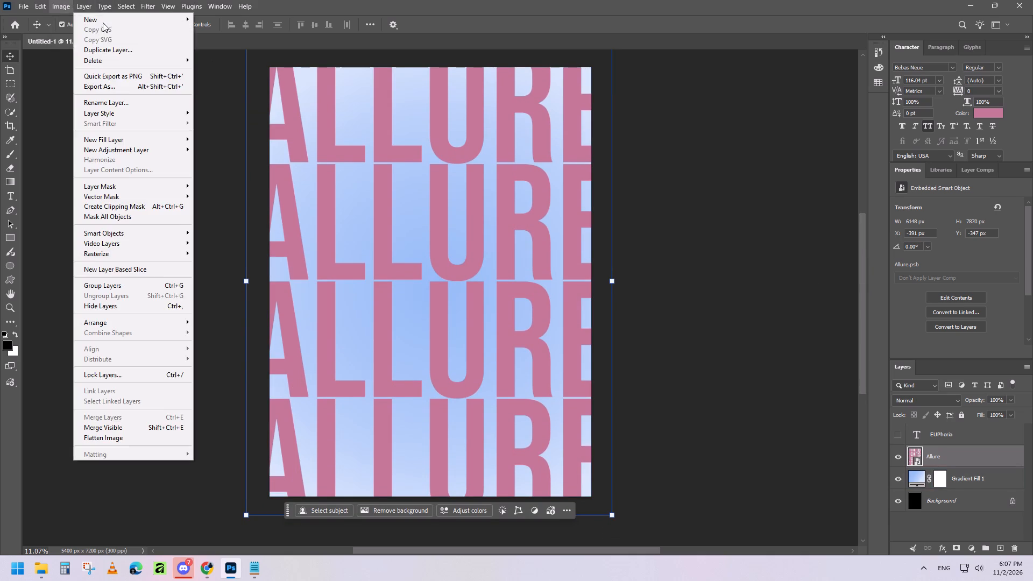
click(82, 88)
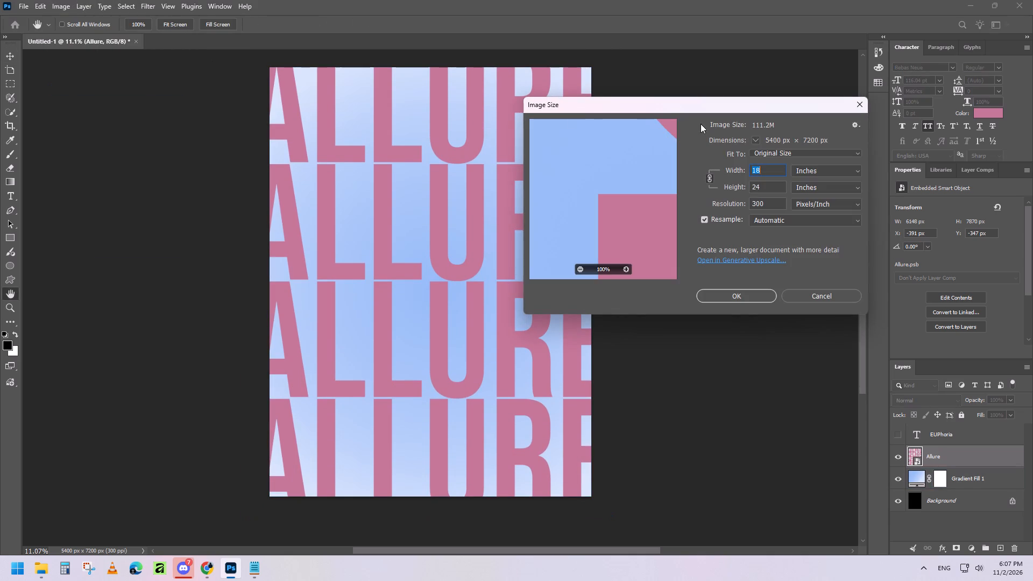
click(855, 106)
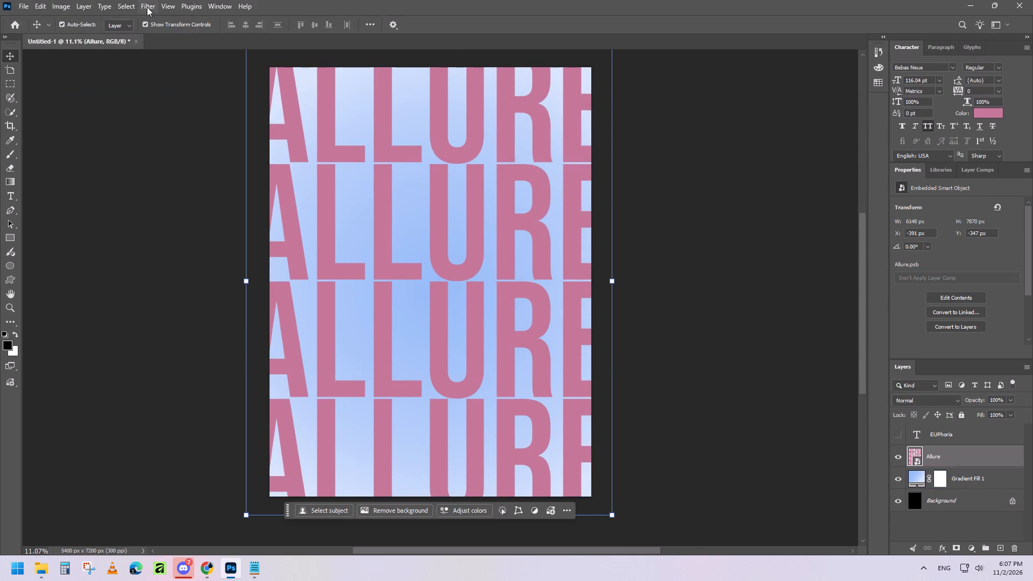
Apply the Twirl distort filter to the Allure smart object with an angle of 290°.
click(153, 4)
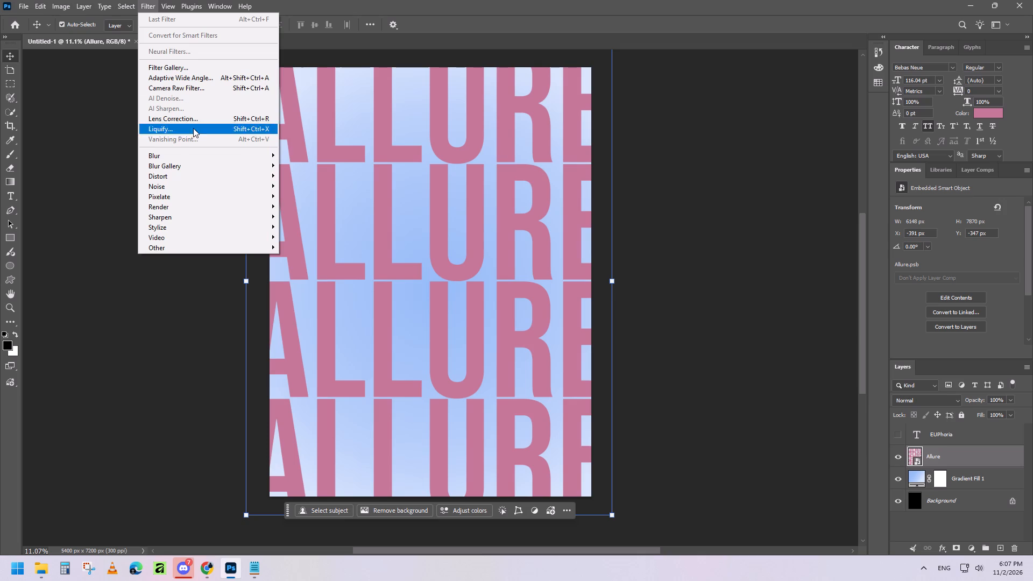
click(202, 174)
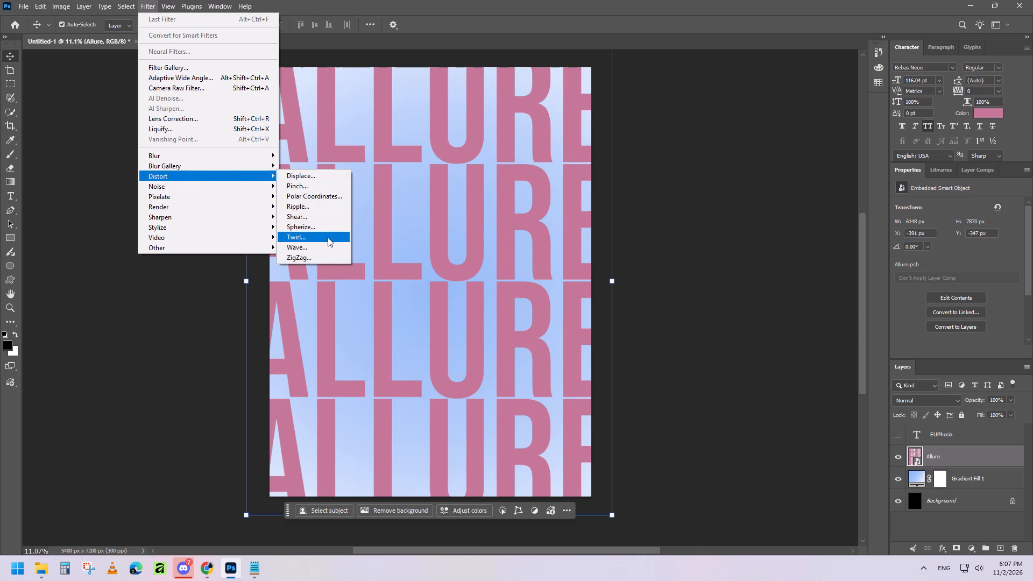
click(328, 237)
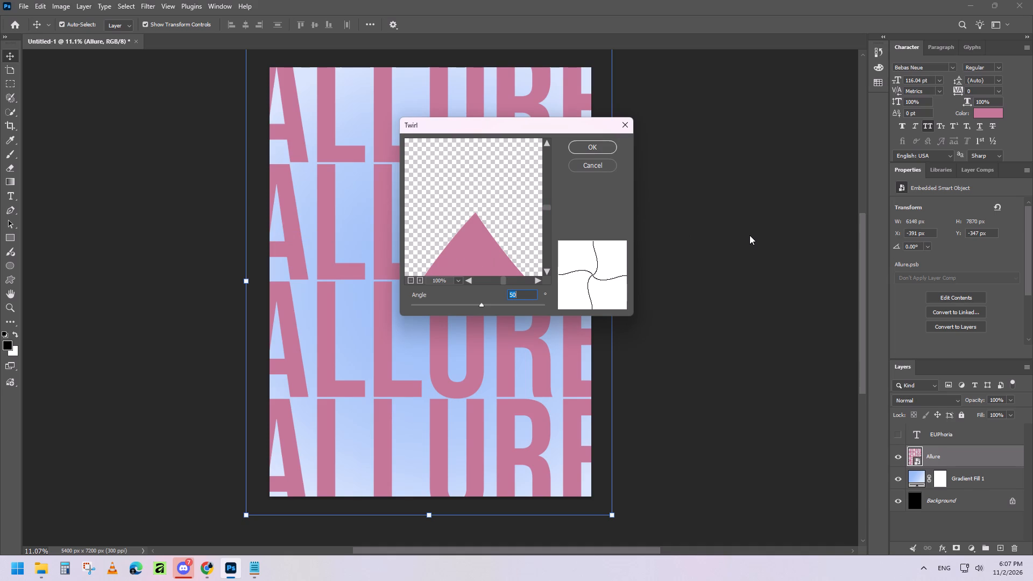
drag(522, 130, 709, 89)
drag(670, 265, 680, 265)
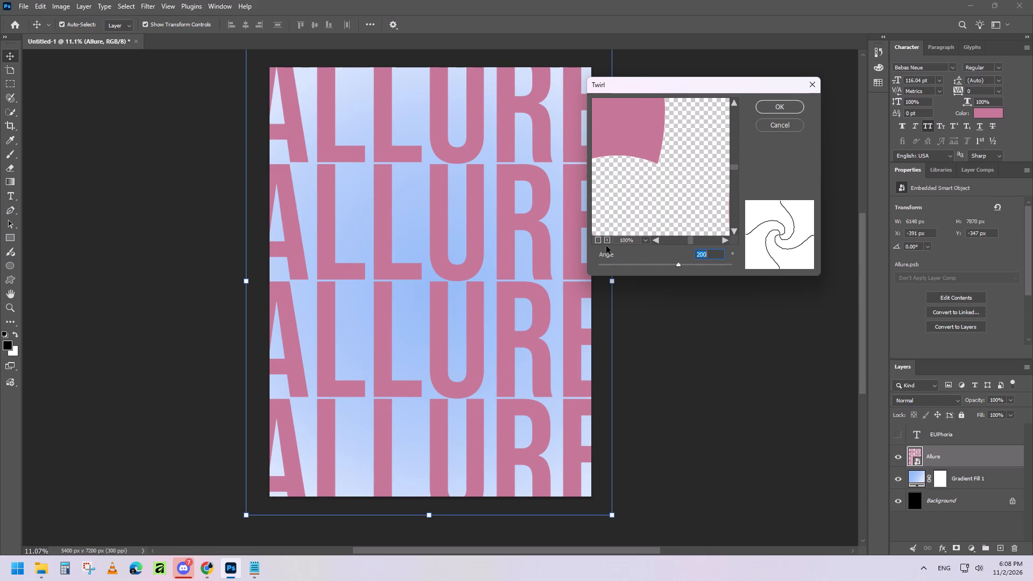
drag(681, 265, 681, 265)
drag(681, 265, 687, 265)
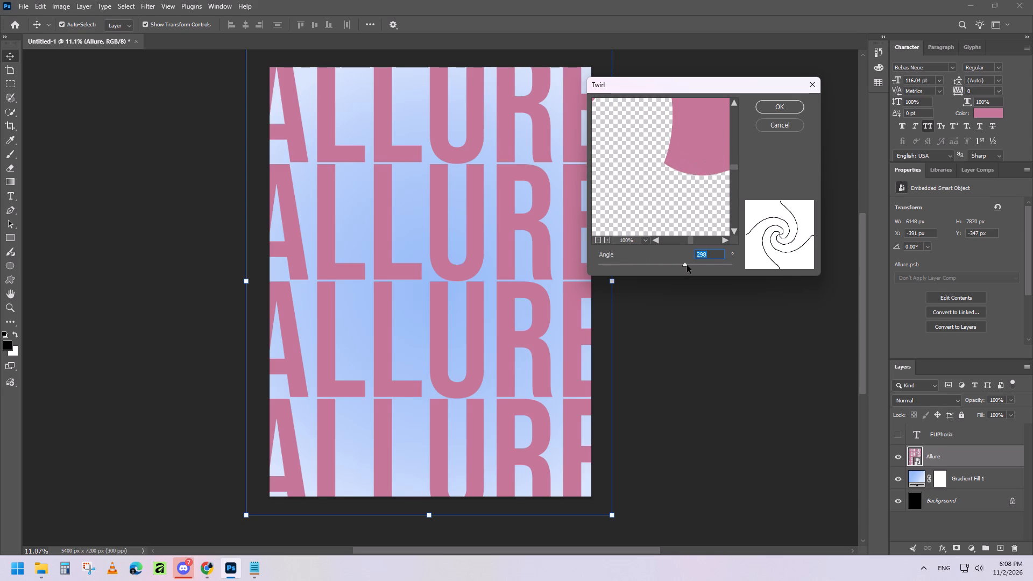
drag(687, 265, 687, 265)
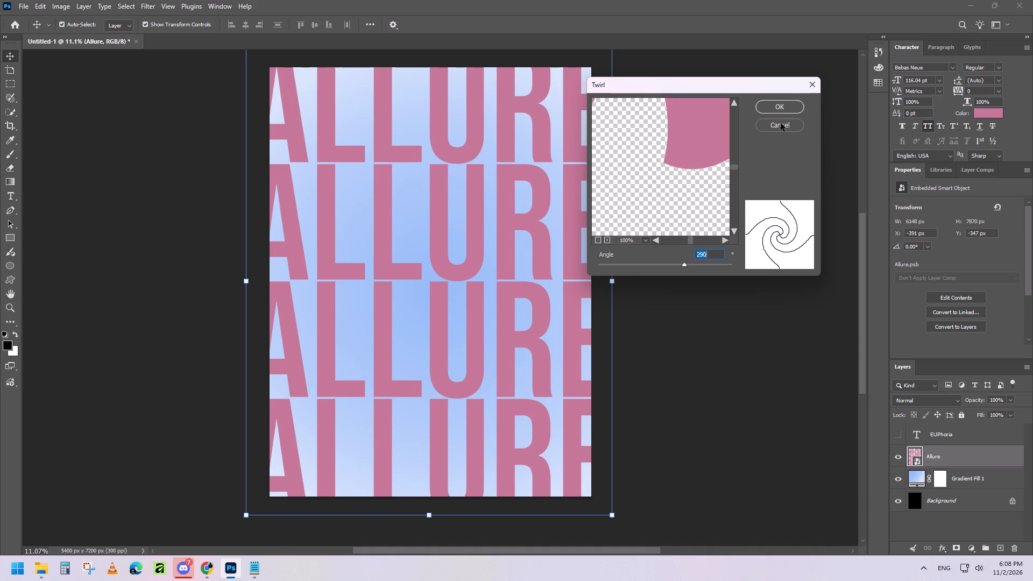
click(779, 103)
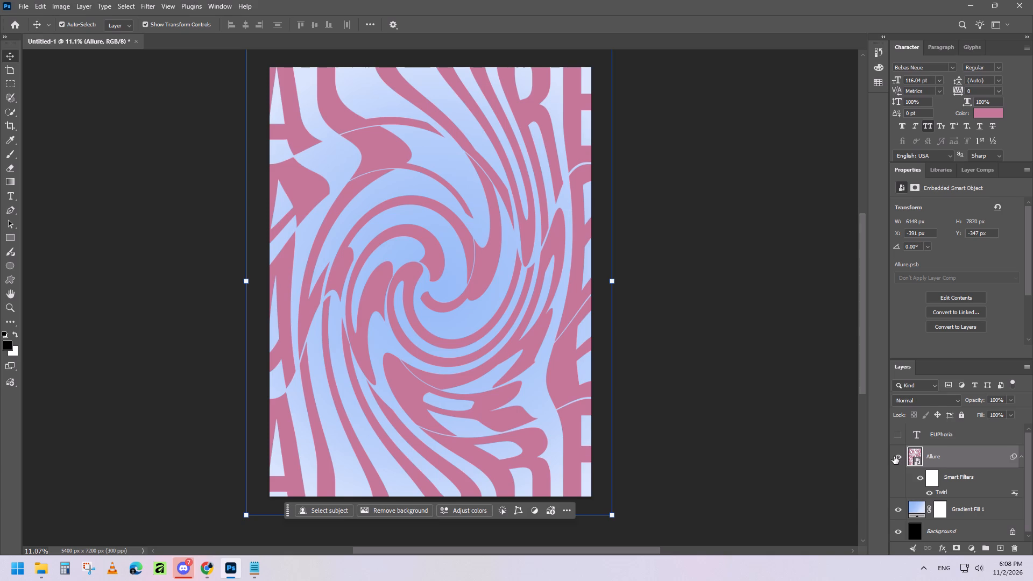
Hide the Allure layer and show the EUPHORIA text layer, keeping the EUPHORIA layer selected.
click(953, 434)
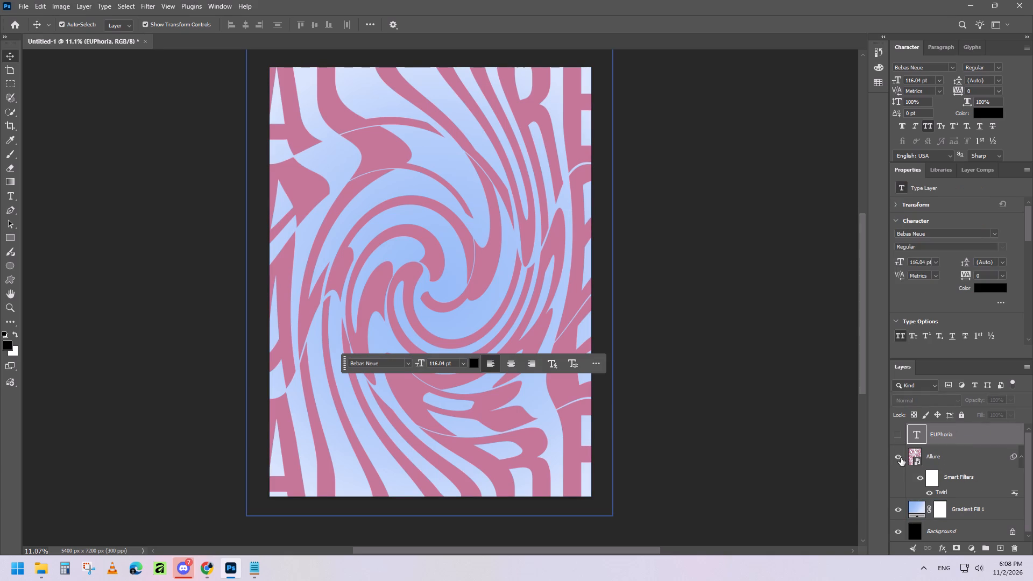
click(898, 457)
click(898, 433)
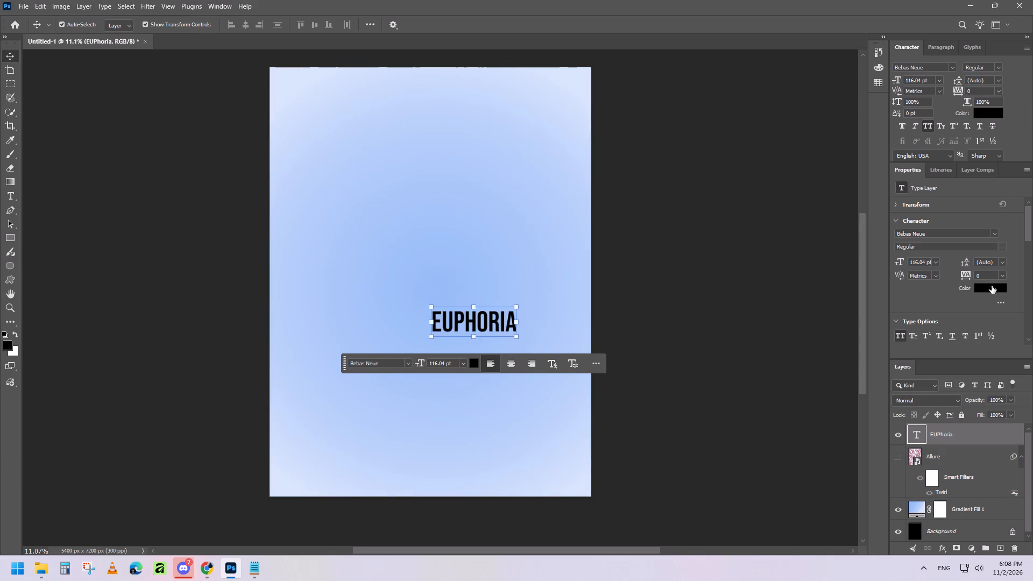
Look up the #94BBF4 schemes on ColorCombos in Chrome, then set the EUPHORIA text colour to #a577c3 in Photoshop.
click(204, 566)
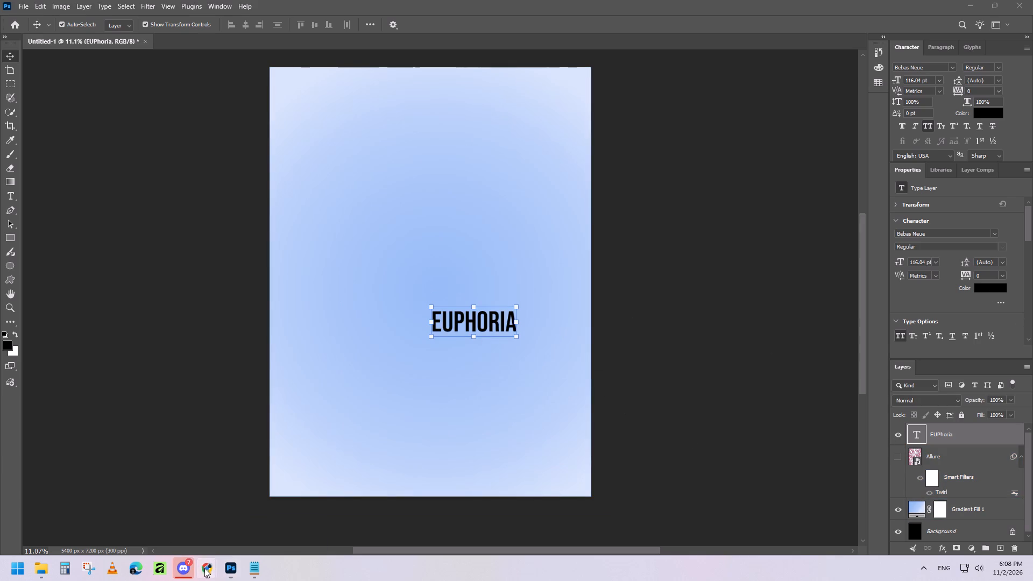
click(263, 522)
click(703, 0)
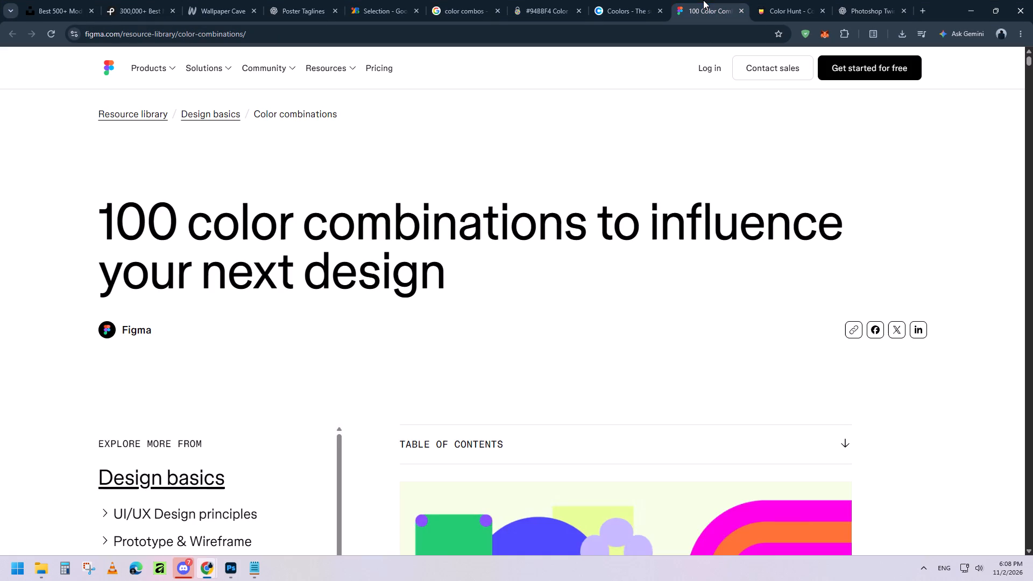
click(604, 0)
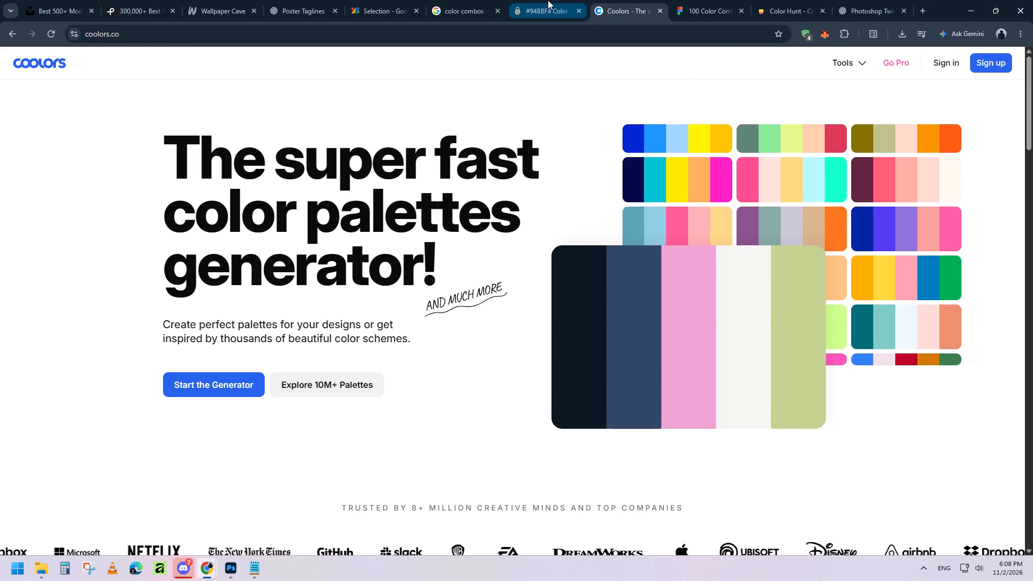
click(548, 0)
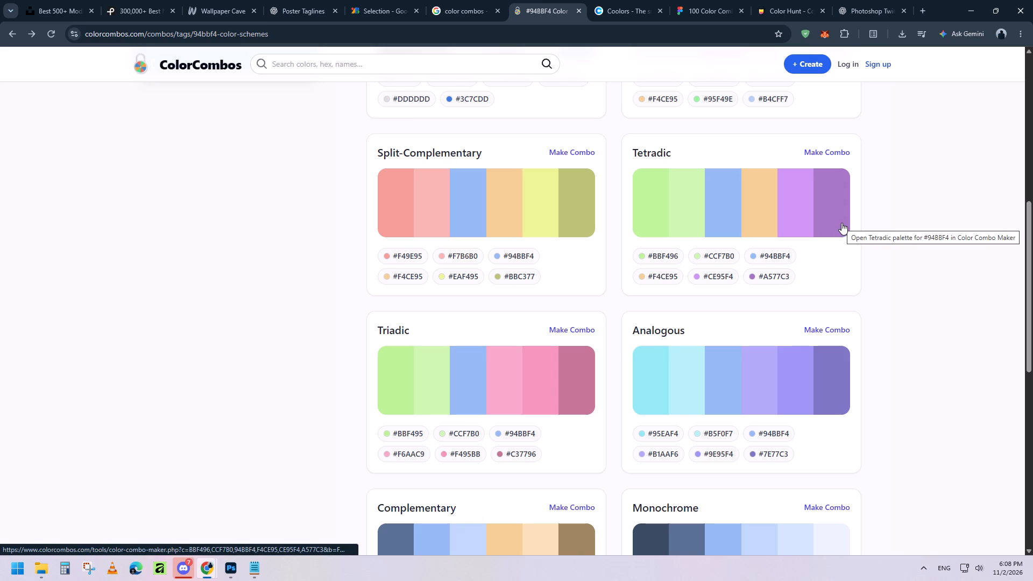
click(227, 576)
click(984, 289)
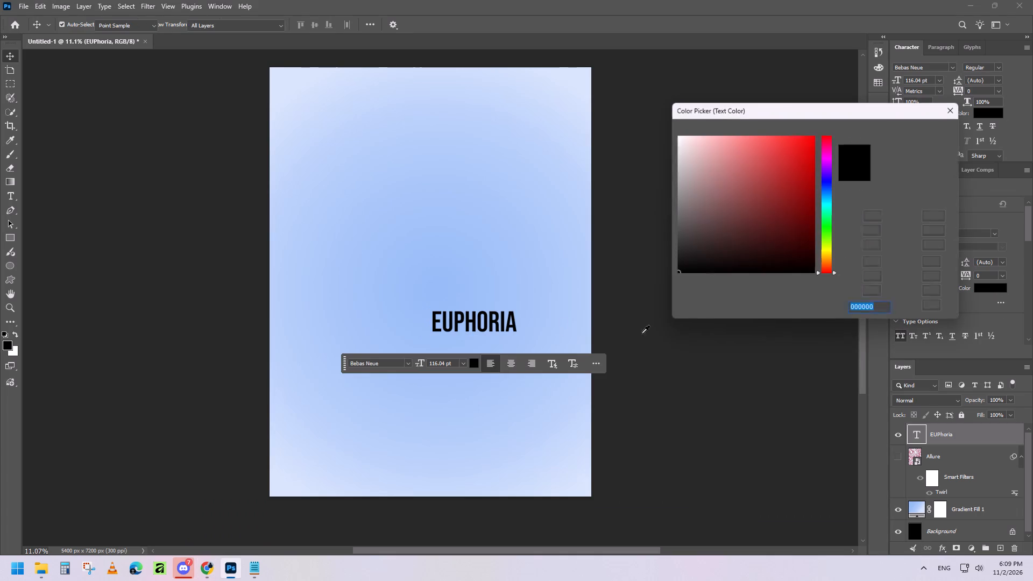
text(a577c3)
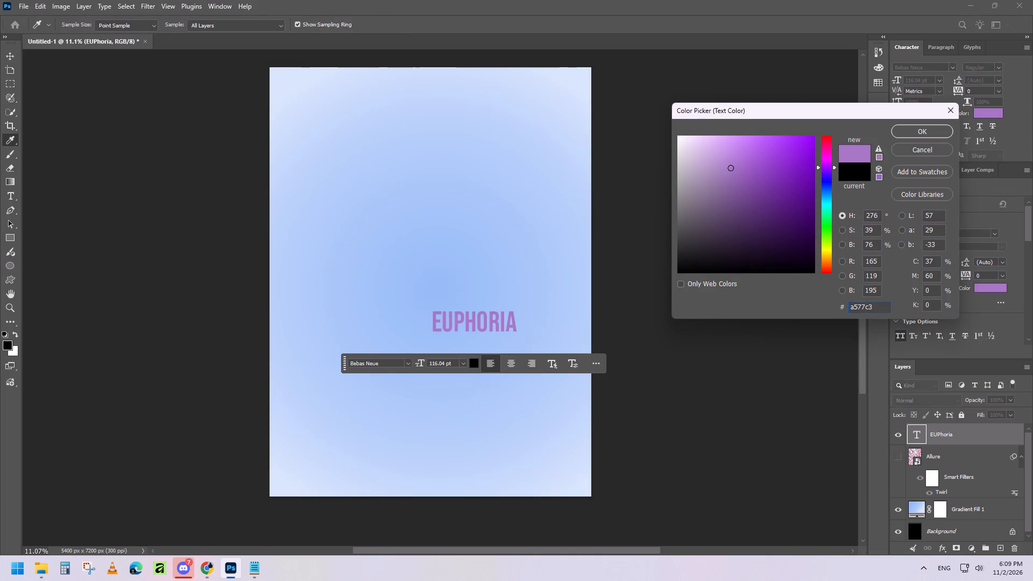
key(Return)
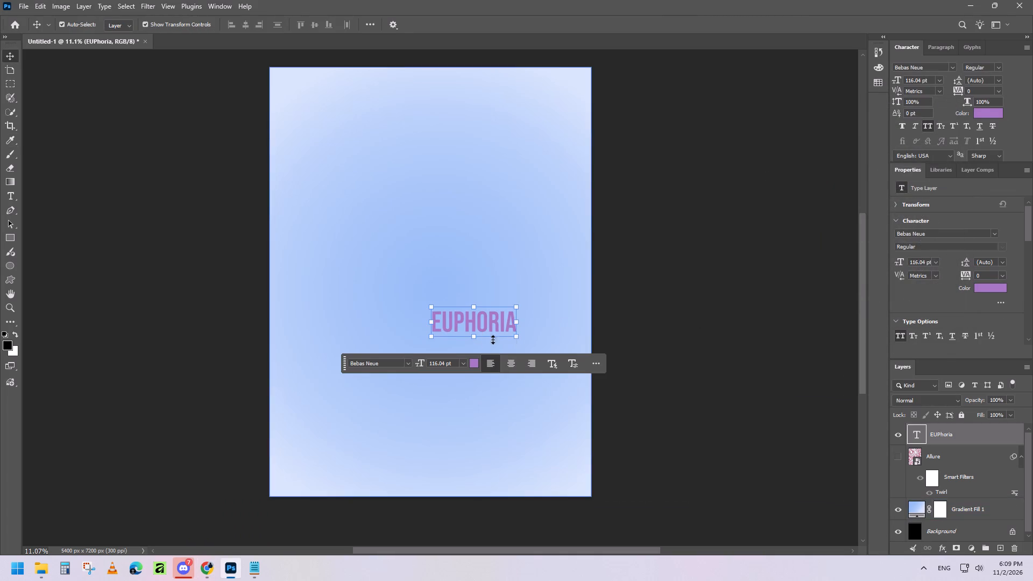
Move the EUPHORIA text to the poster's top edge, enlarge it to about 420 pt, nearly the poster's width, and centre it horizontally.
drag(468, 318, 359, 97)
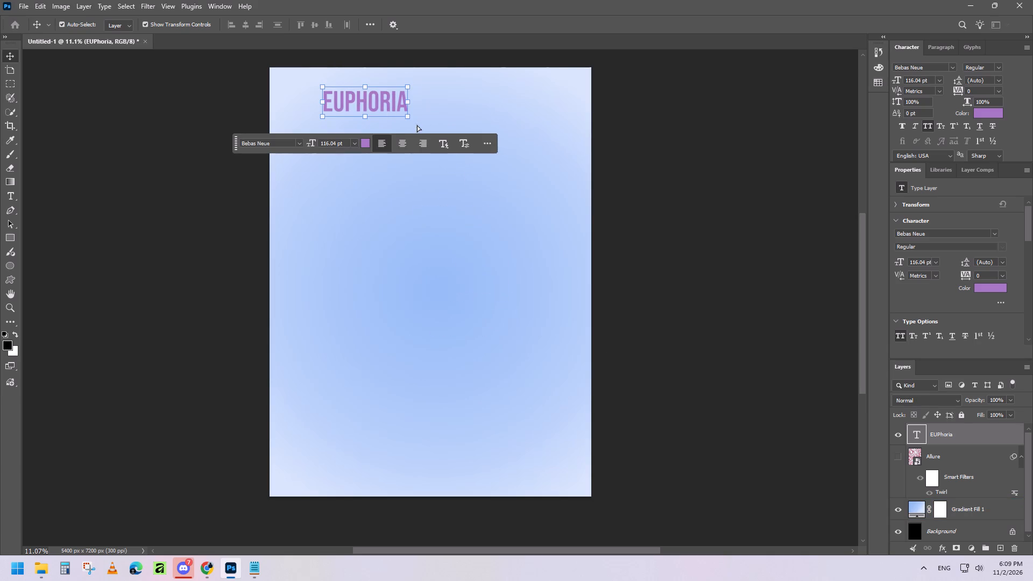
drag(407, 117, 599, 177)
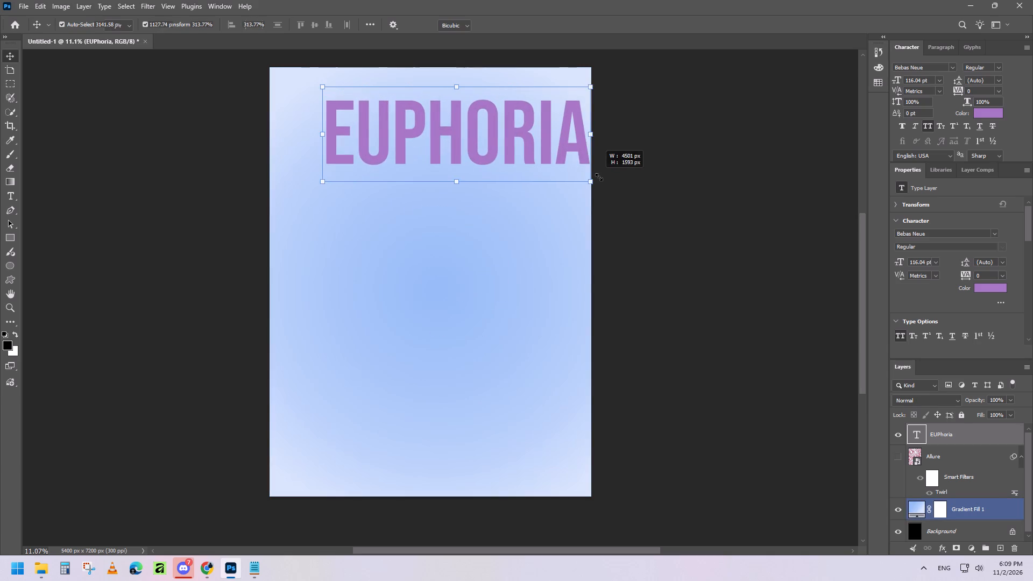
drag(599, 177, 583, 178)
drag(322, 181, 309, 181)
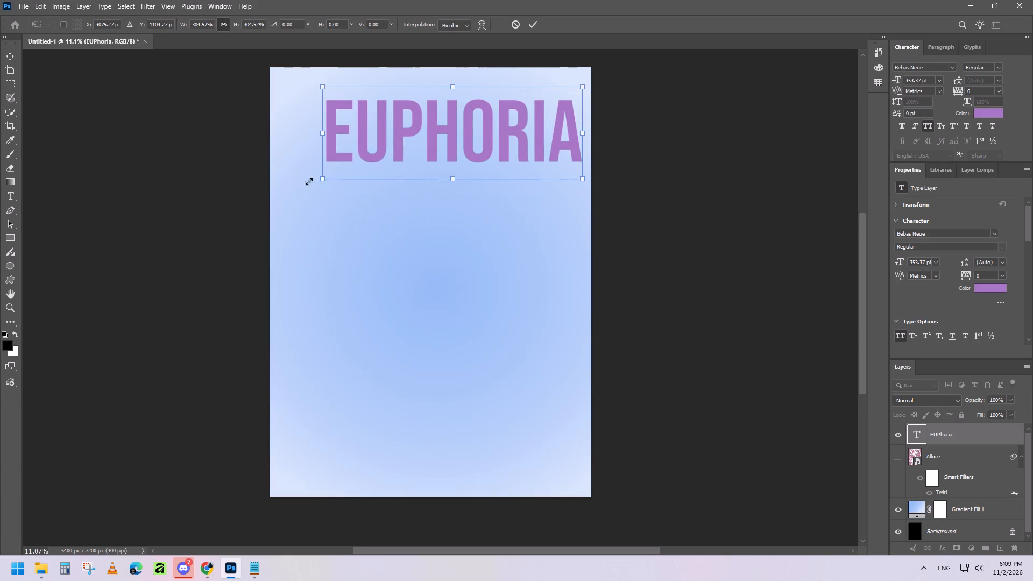
drag(309, 181, 271, 192)
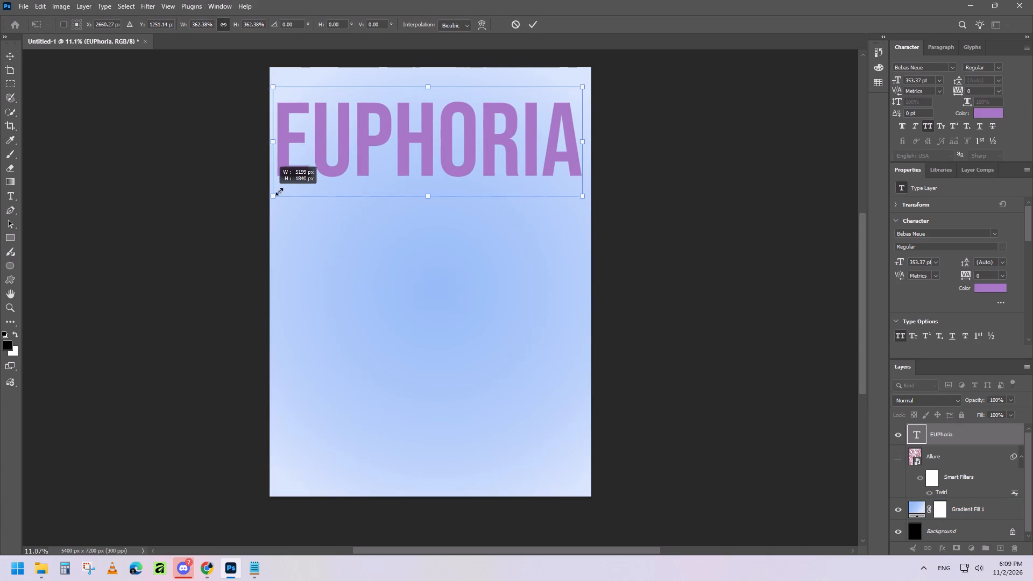
drag(427, 141, 426, 113)
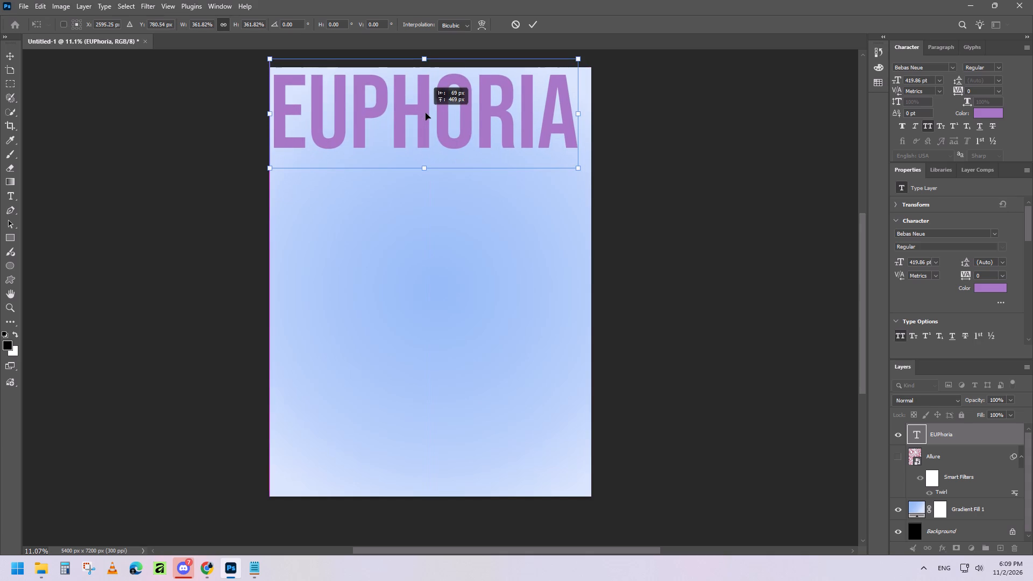
drag(426, 113, 427, 113)
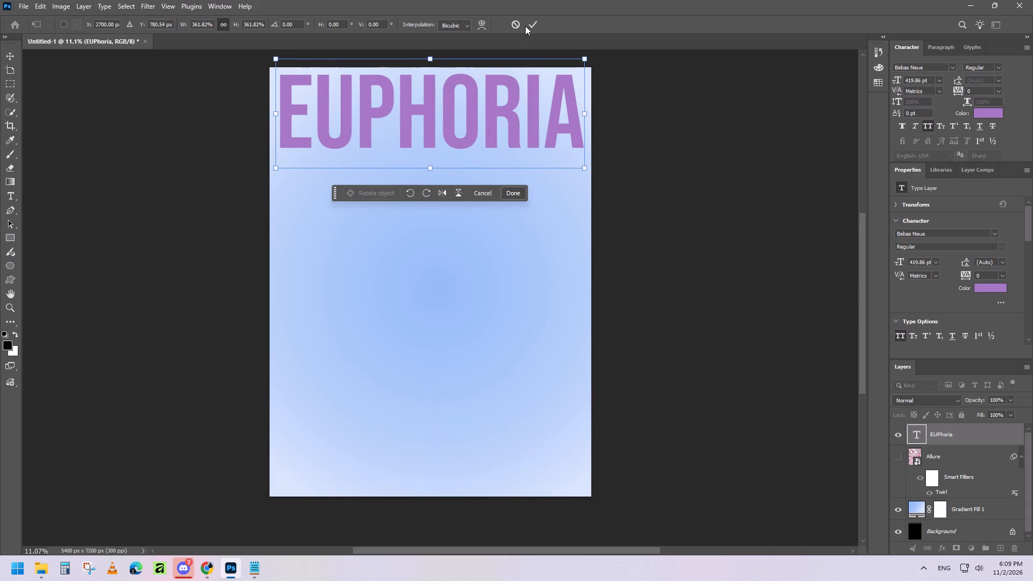
click(529, 24)
Duplicate the EUPHORIA text four times straight down, about 1265 px apart, to form a tightly spaced stack of five lines.
alt+drag(429, 132, 428, 183)
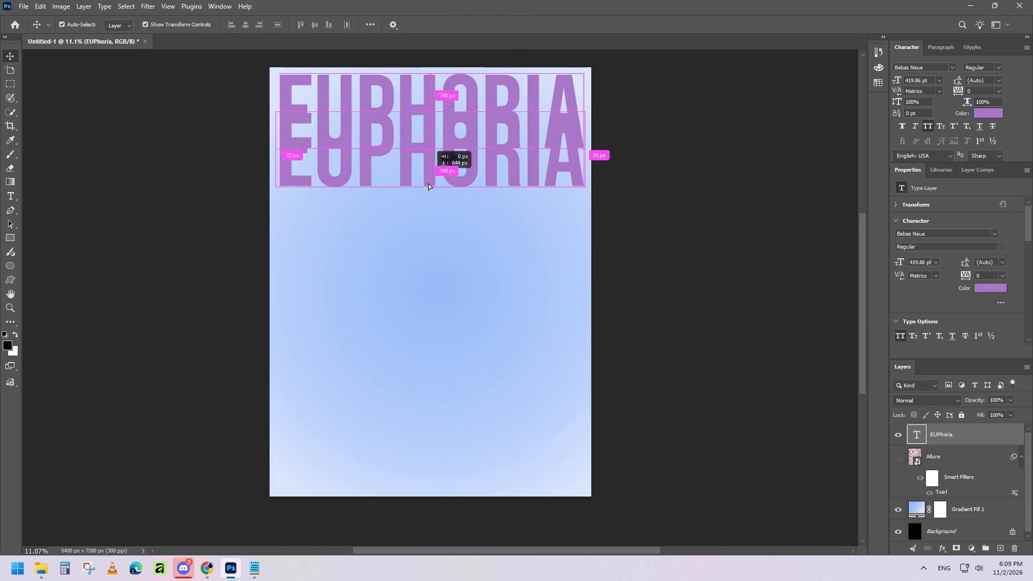
alt+drag(428, 183, 429, 208)
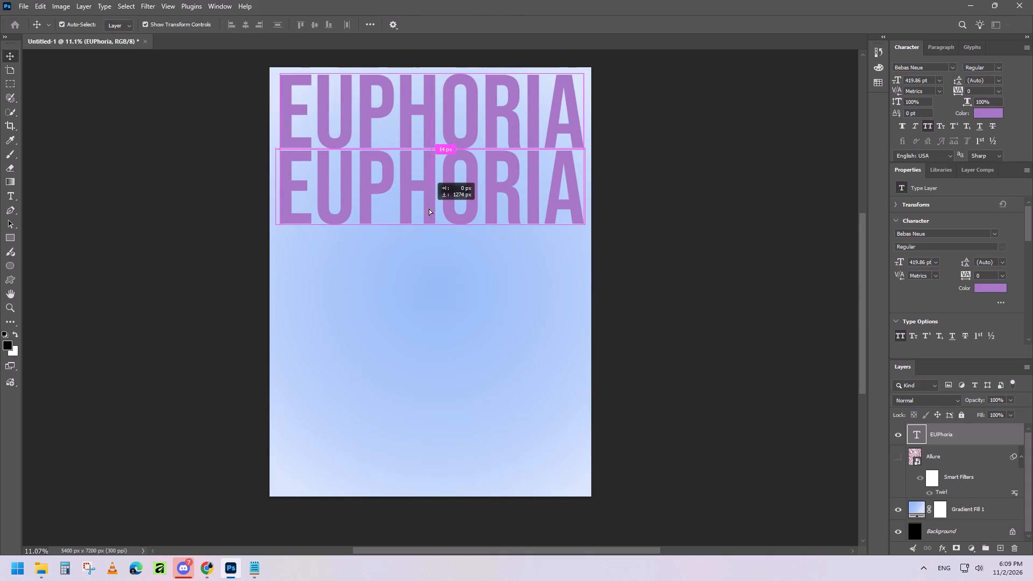
alt+drag(429, 208, 429, 206)
shift+click(430, 209)
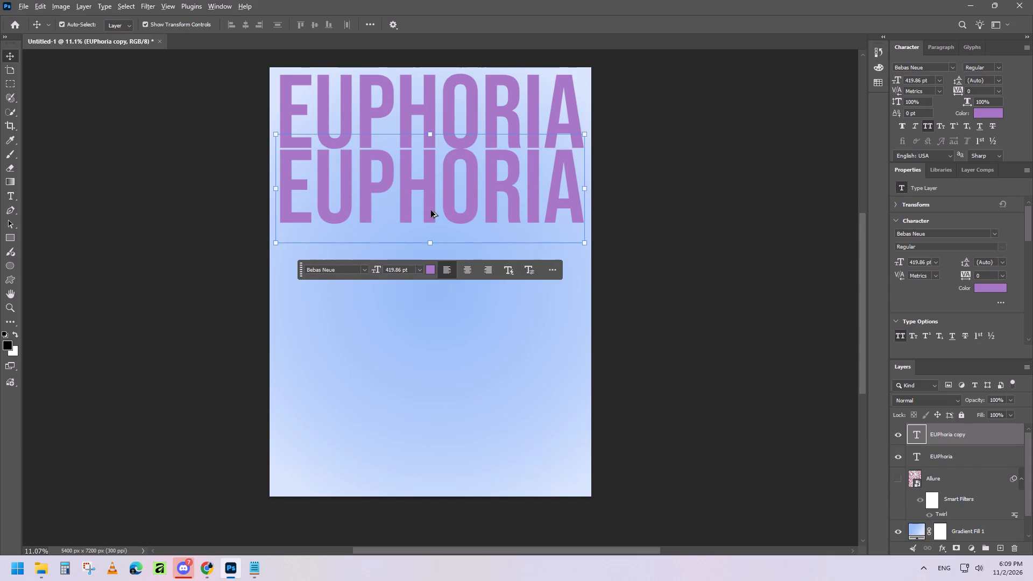
alt+drag(431, 210, 430, 287)
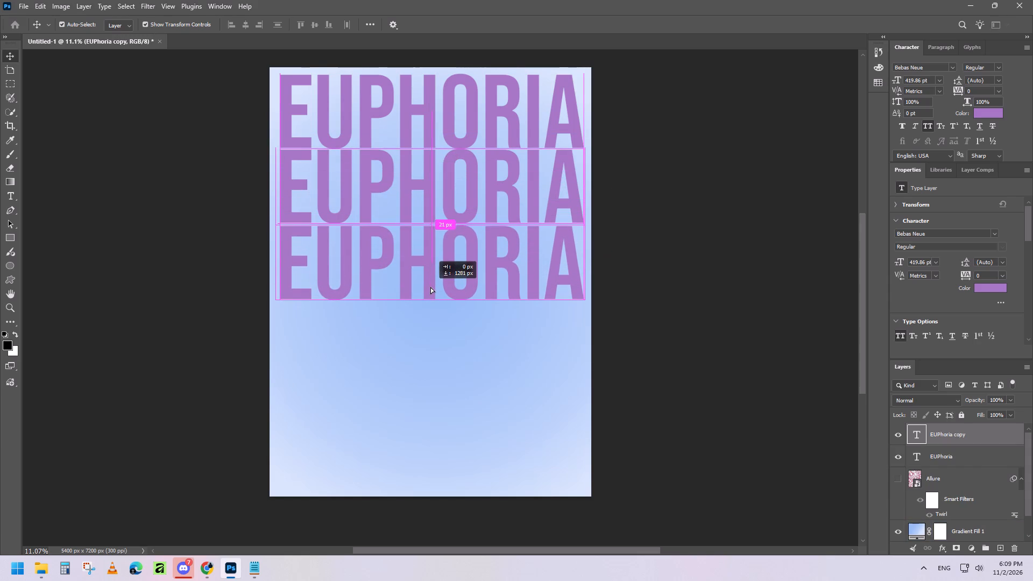
alt+drag(430, 287, 430, 285)
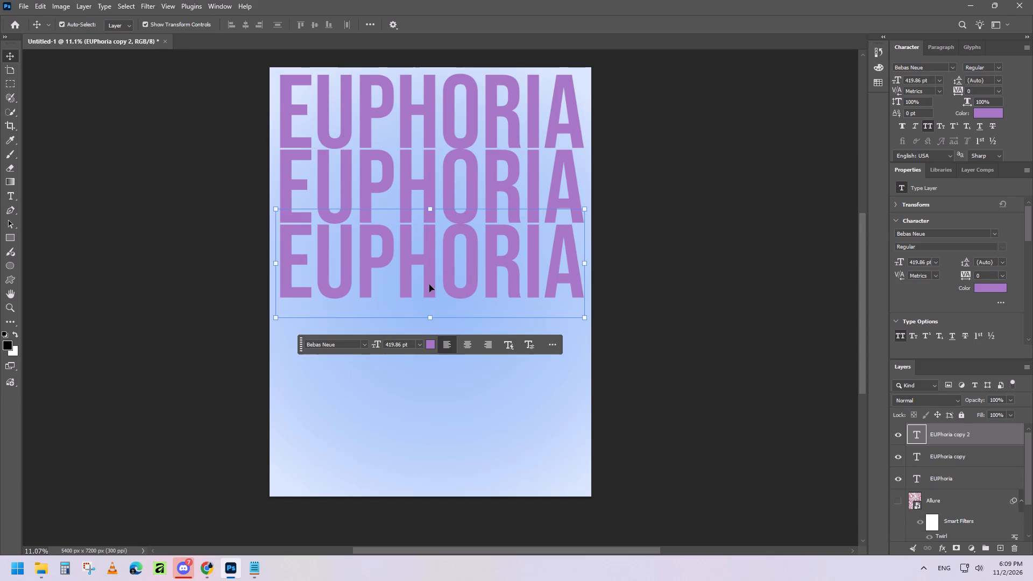
alt+shift+drag(429, 285, 427, 359)
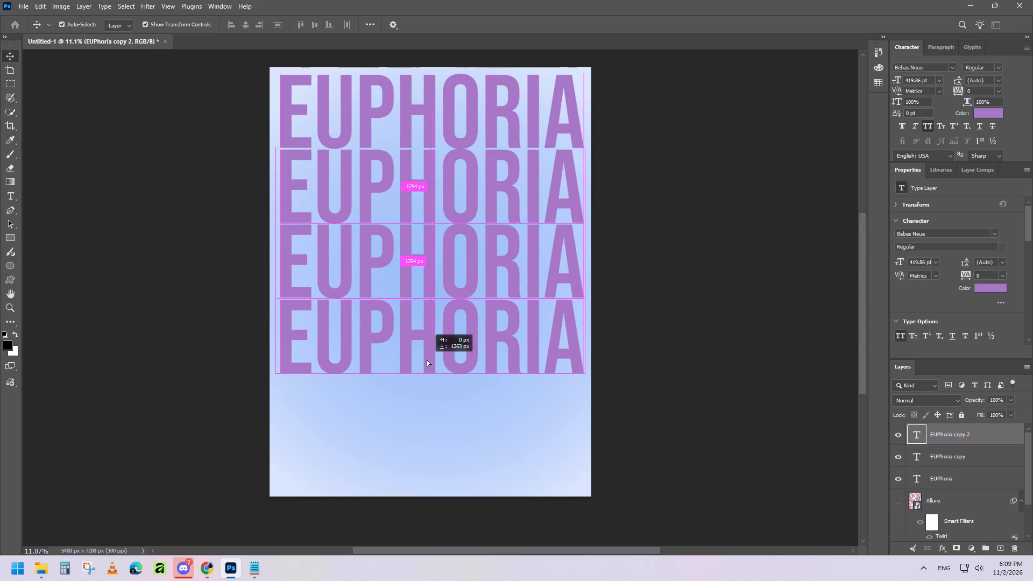
alt+shift+drag(427, 359, 427, 359)
alt+shift+drag(431, 357, 431, 413)
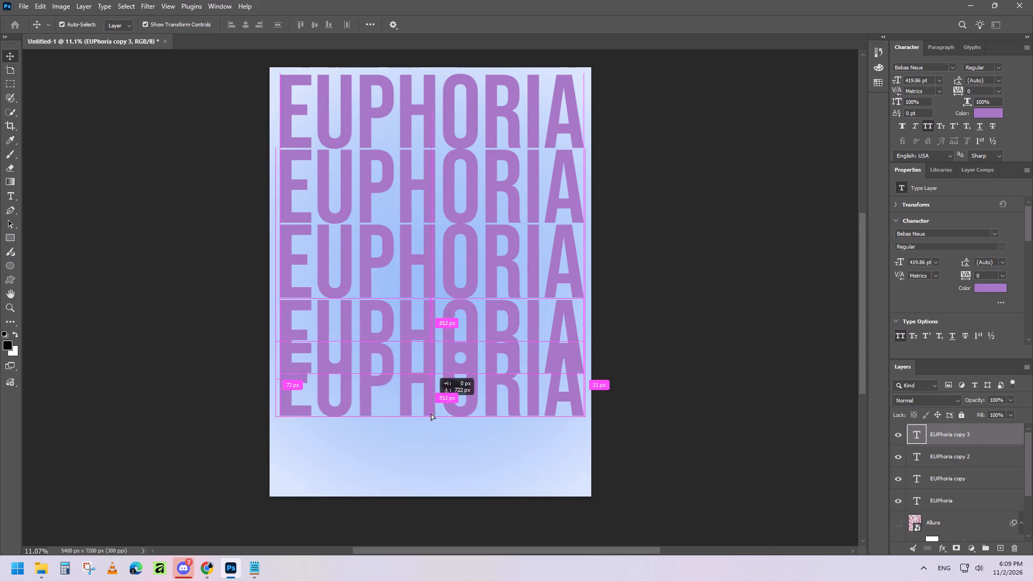
alt+shift+drag(431, 413, 430, 433)
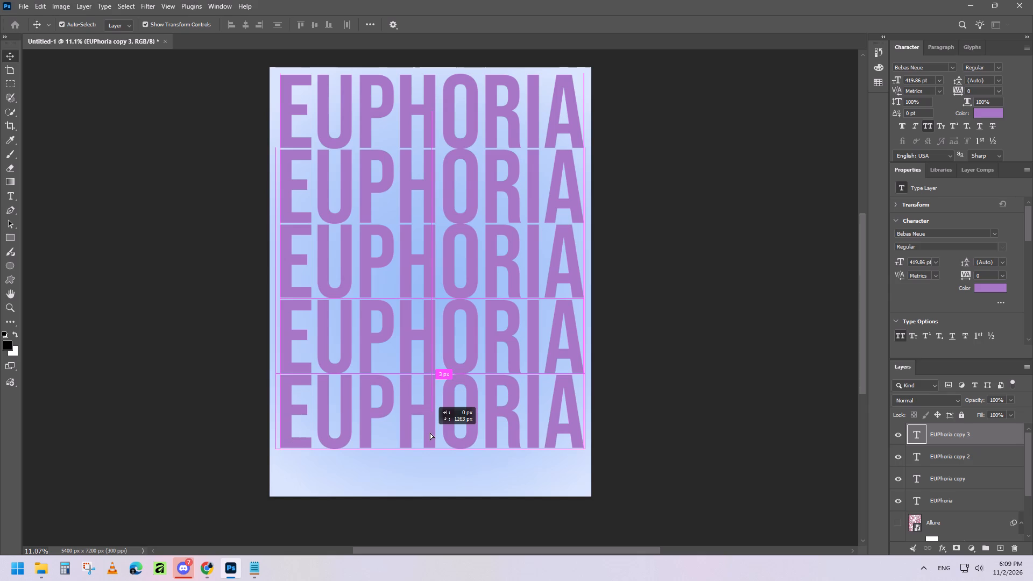
alt+shift+drag(430, 433, 430, 431)
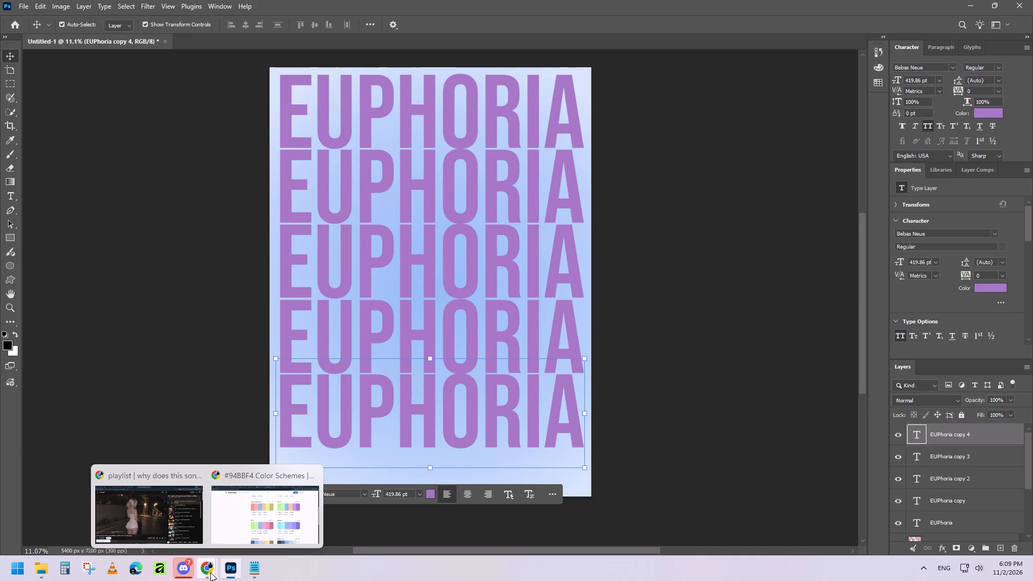
Look up the Analogous scheme for #94BBF4 on ColorCombos in Chrome, then set the bottom EUPHORIA line's colour to #7e77c3 in Photoshop.
click(251, 517)
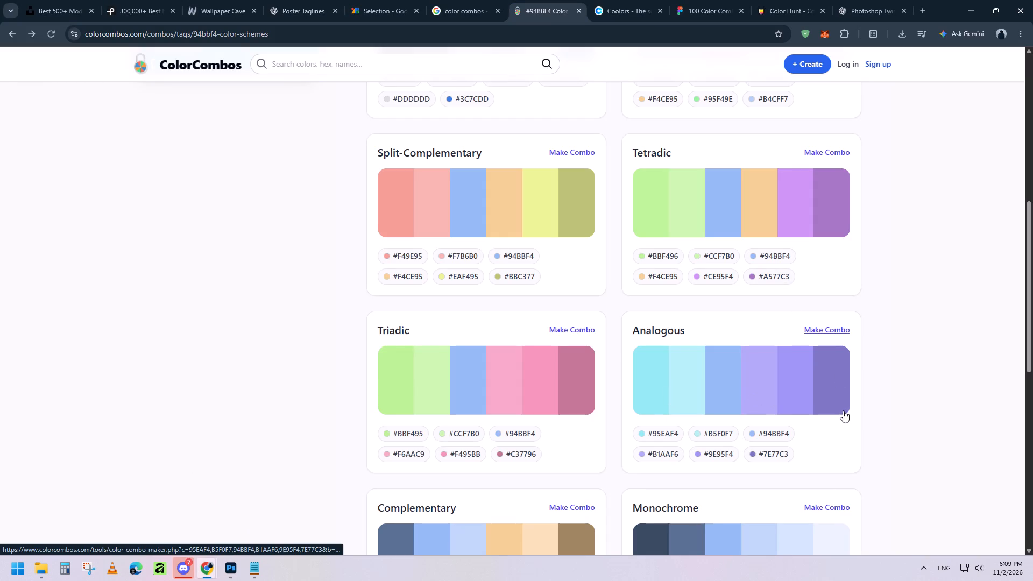
click(213, 572)
click(243, 571)
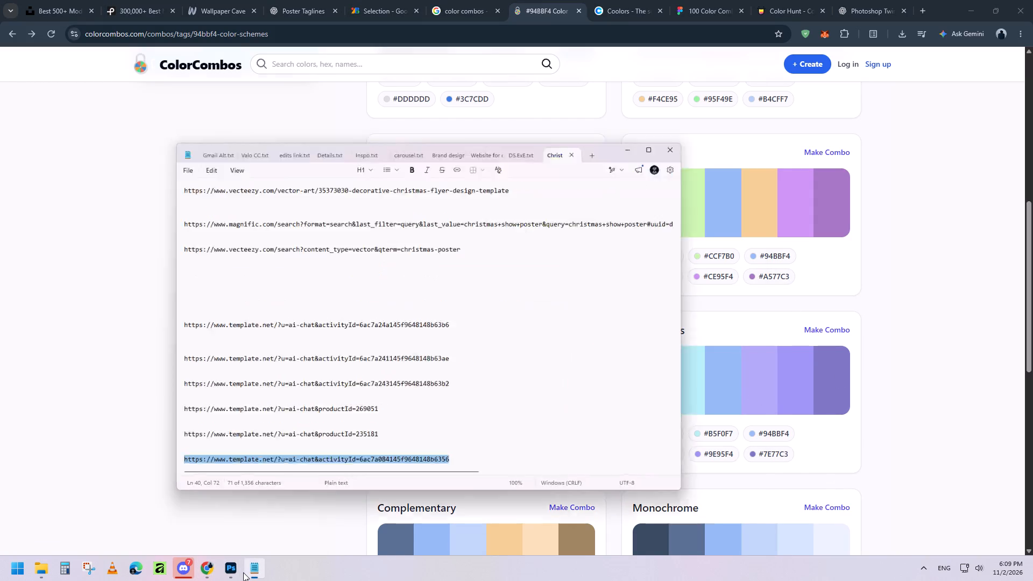
click(698, 83)
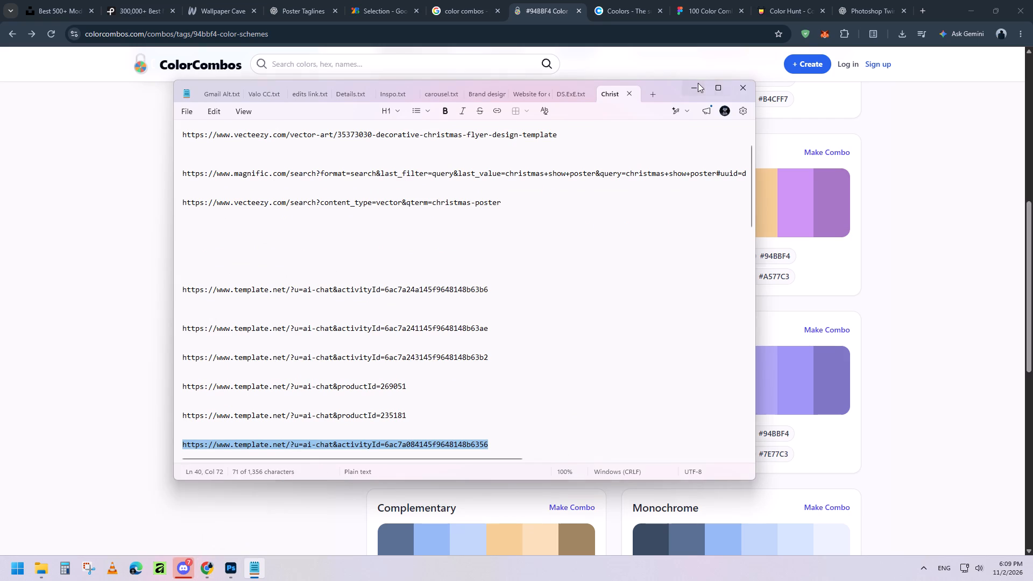
click(233, 571)
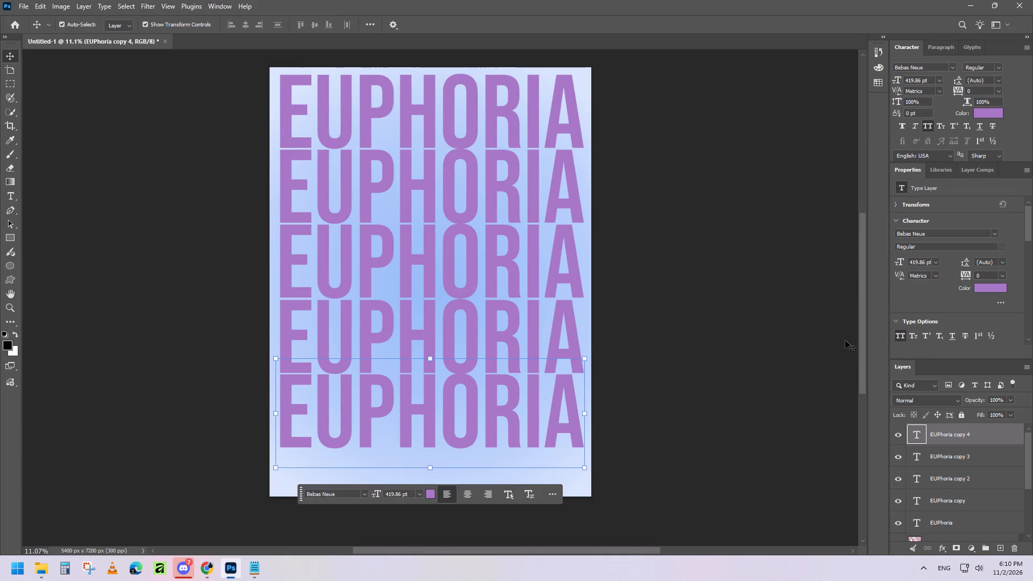
click(992, 287)
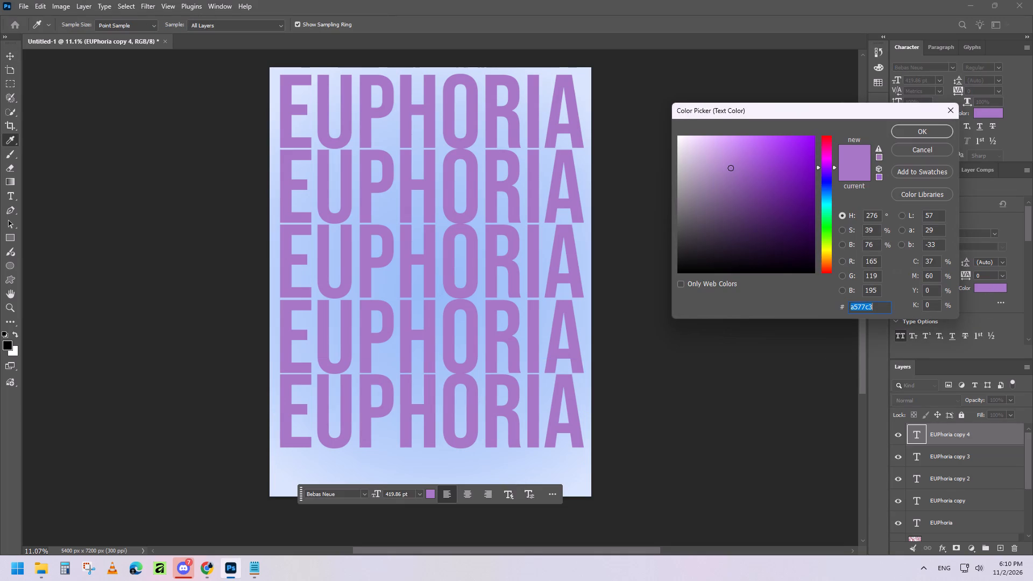
text(7e77c3)
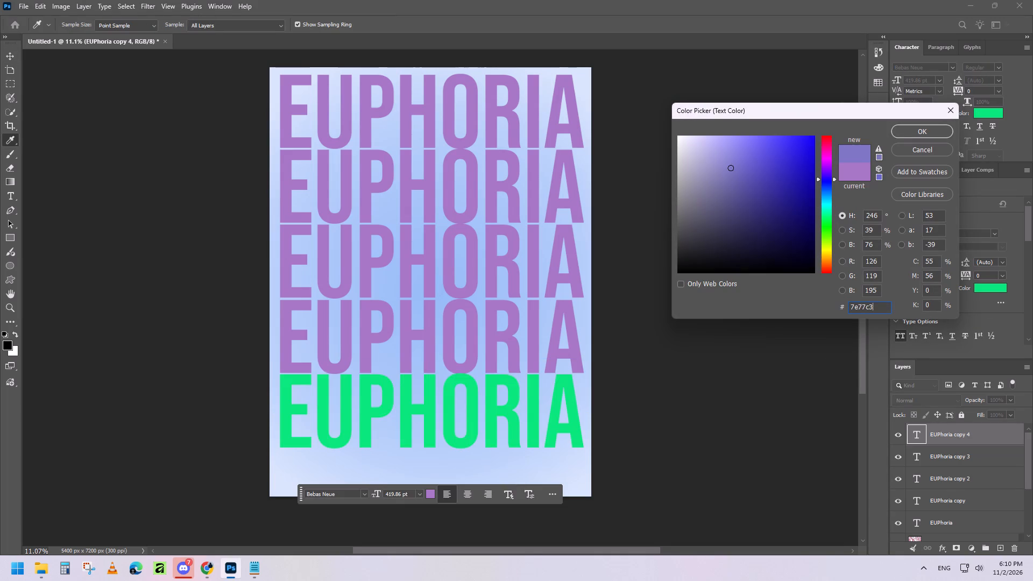
key(Return)
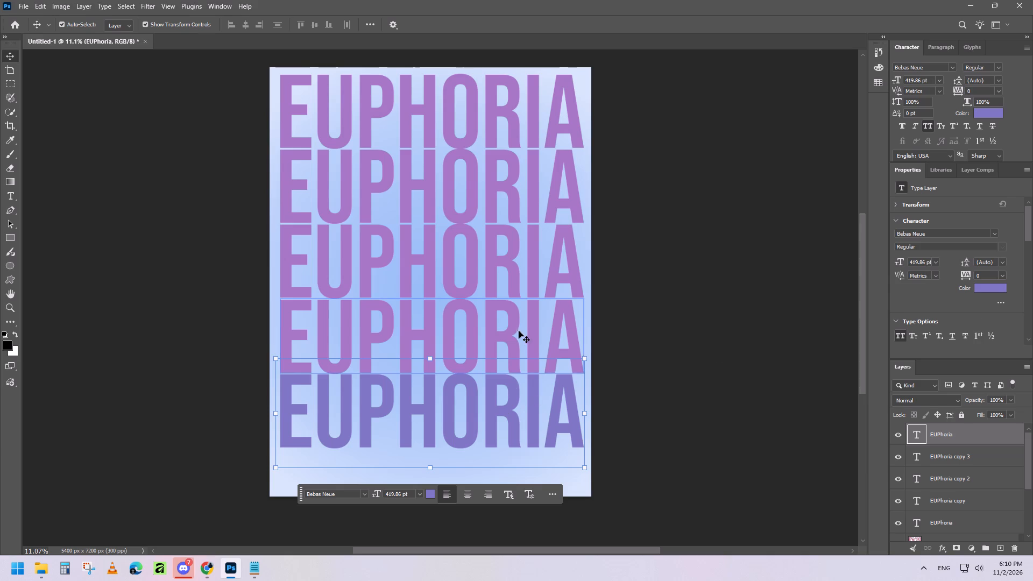
Copy the hex code #7e77c3 from the bottom EUPHORIA line and apply it as the text colour of the fourth line.
click(990, 290)
key(ctrl+c)
key(ctrl+c)
key(ctrl+c)
click(929, 131)
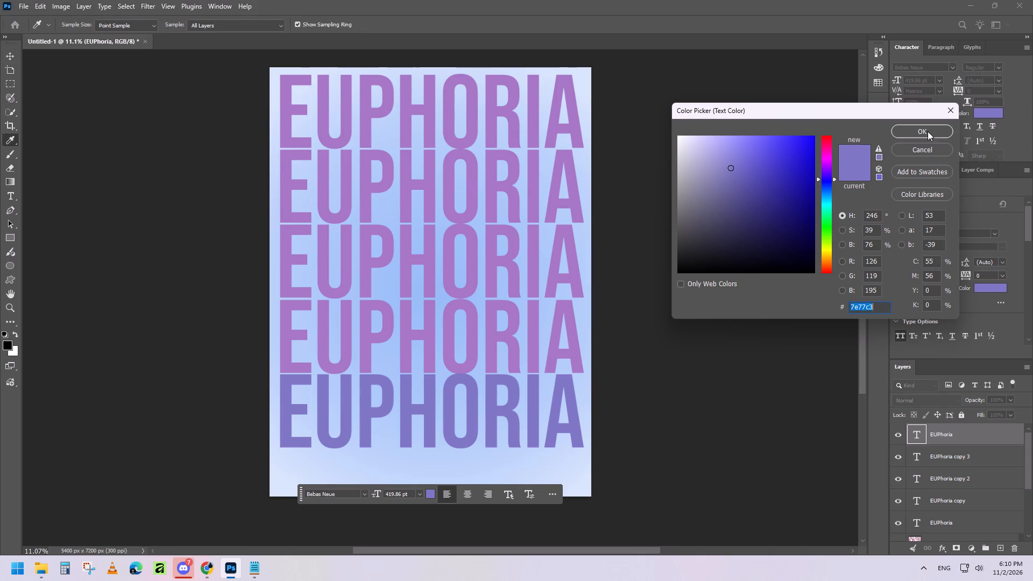
click(533, 339)
click(992, 285)
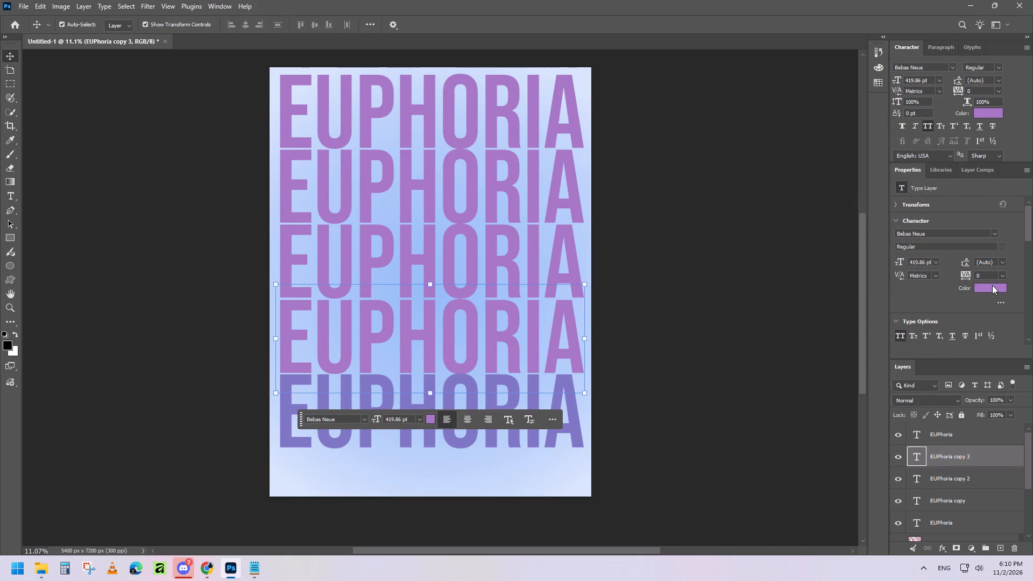
key(ctrl+v)
click(916, 126)
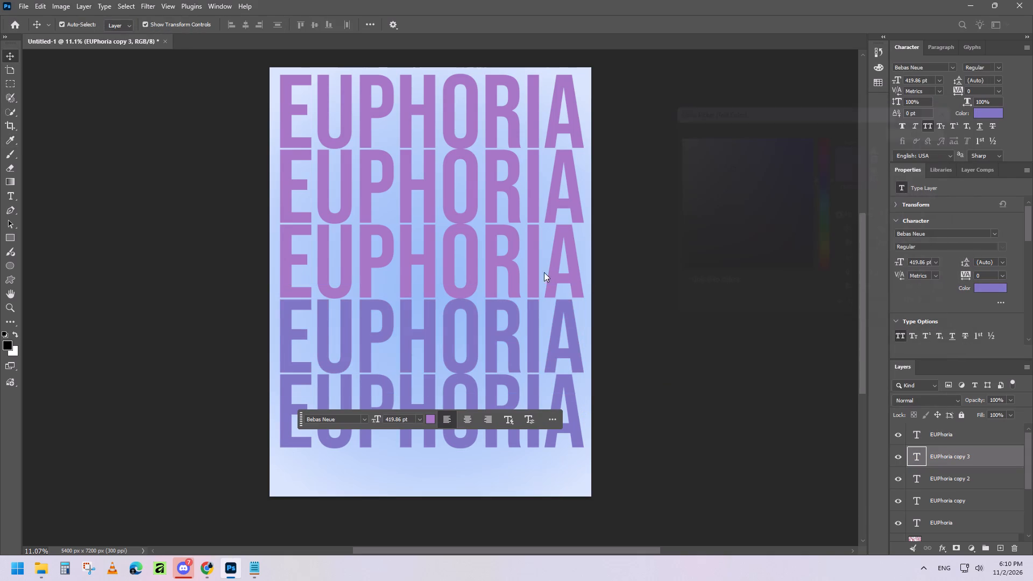
Select the third EUPHORIA text line in the stack.
click(513, 270)
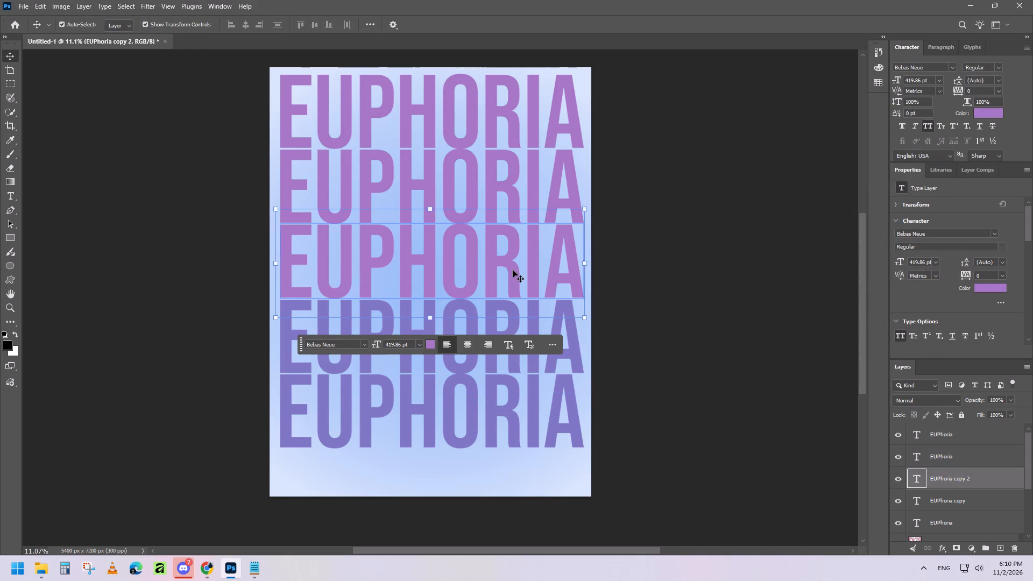
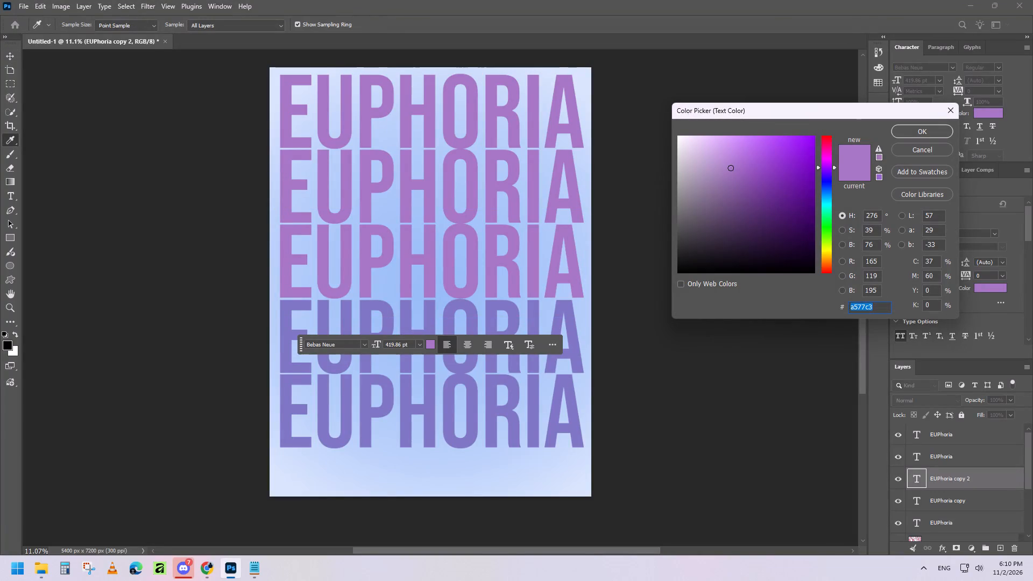
Apply the copied colour #7e77c3 to the third, second and top EUPHORIA text lines.
key(ctrl+v)
click(918, 129)
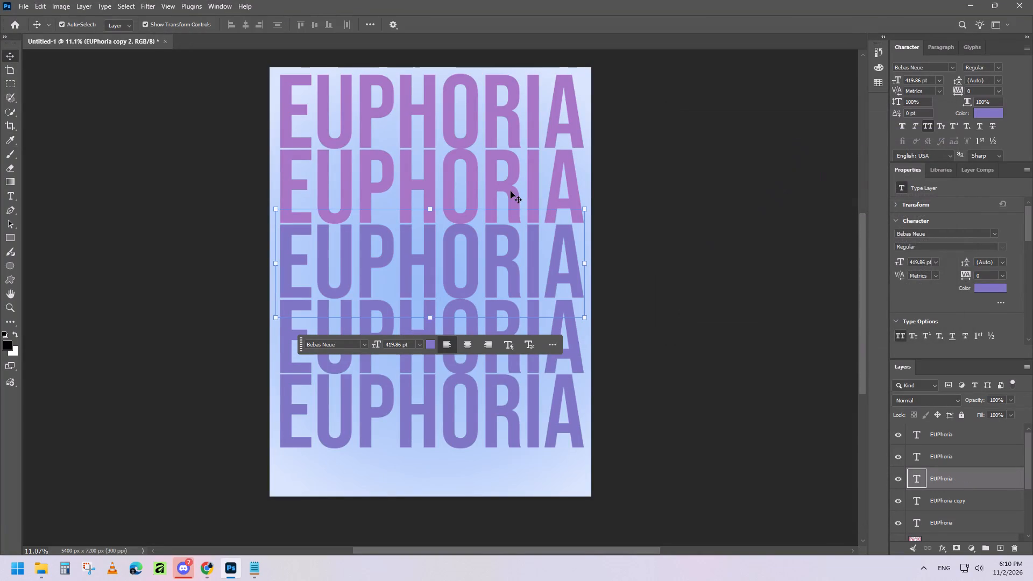
click(511, 191)
click(983, 287)
key(ctrl+v)
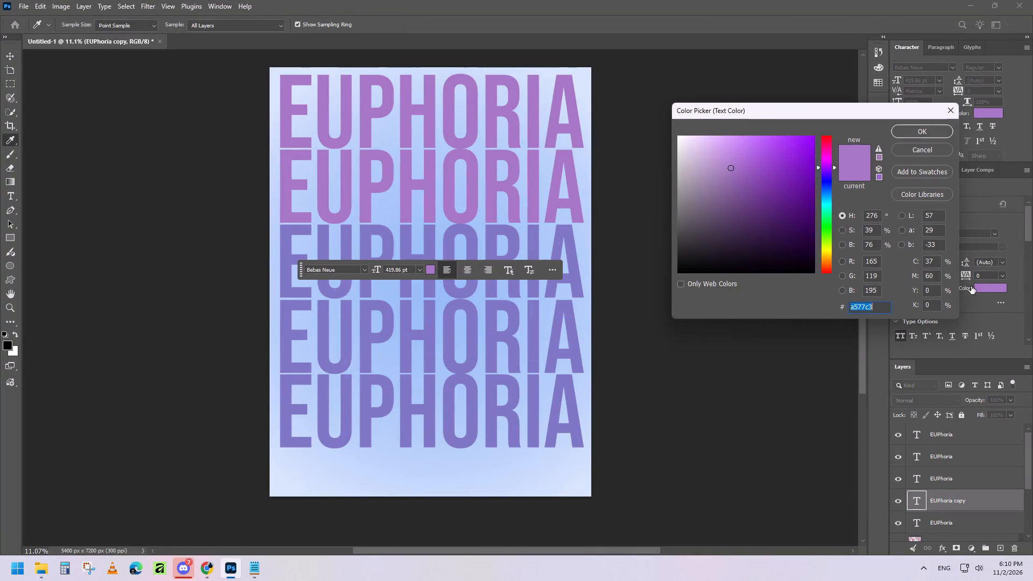
click(914, 129)
click(529, 118)
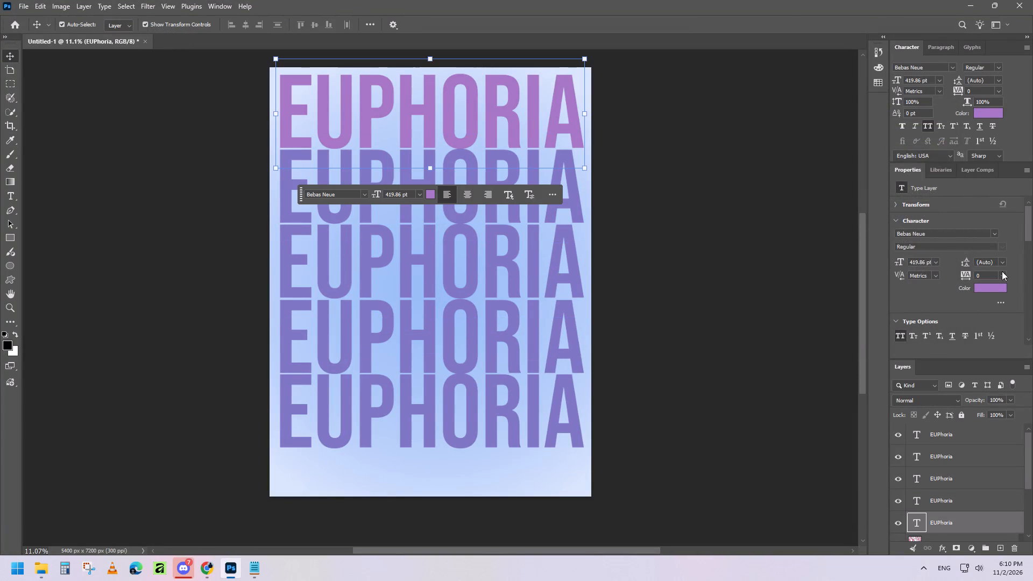
click(987, 289)
key(ctrl+v)
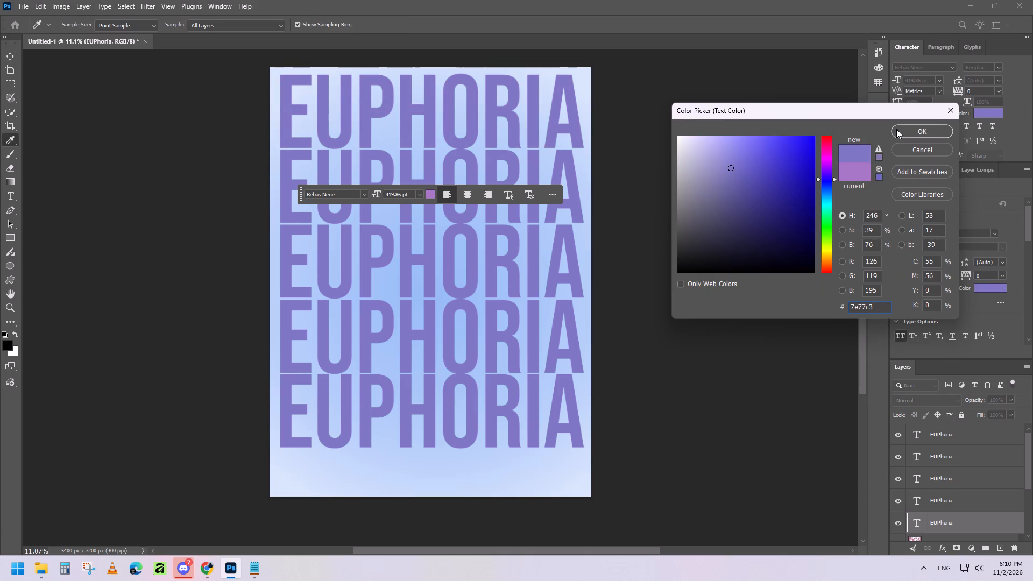
click(904, 134)
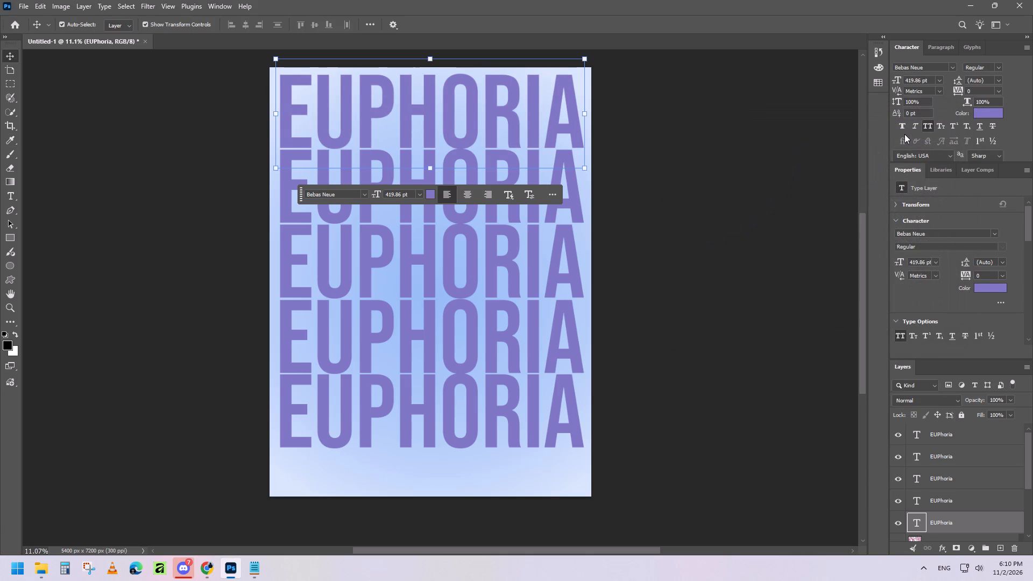
Select all five EUPHORIA text layers and convert them into a single smart object.
scroll(980, 478, up, 4)
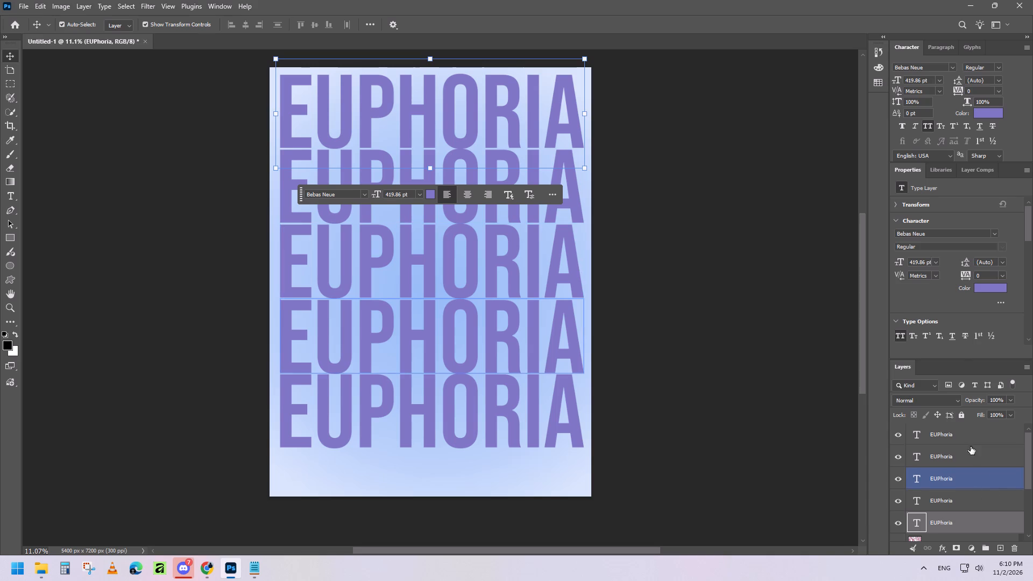
ctrl+shift+click(972, 440)
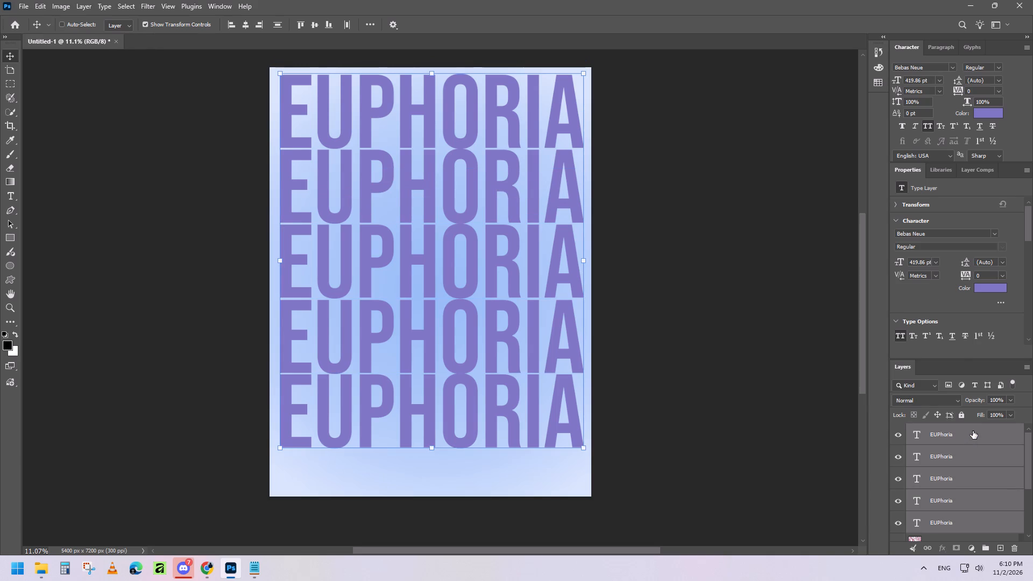
right_click(973, 431)
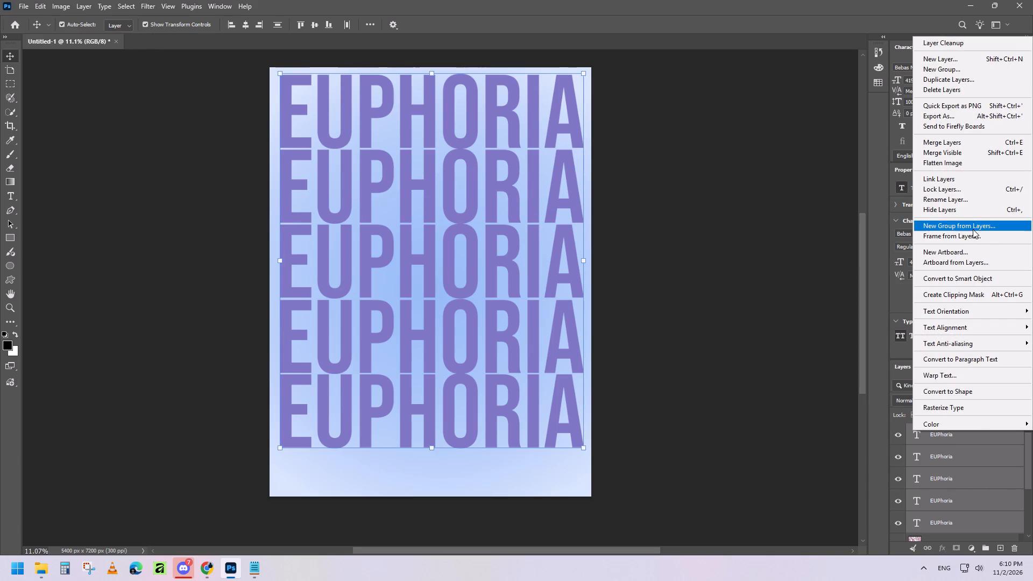
click(971, 277)
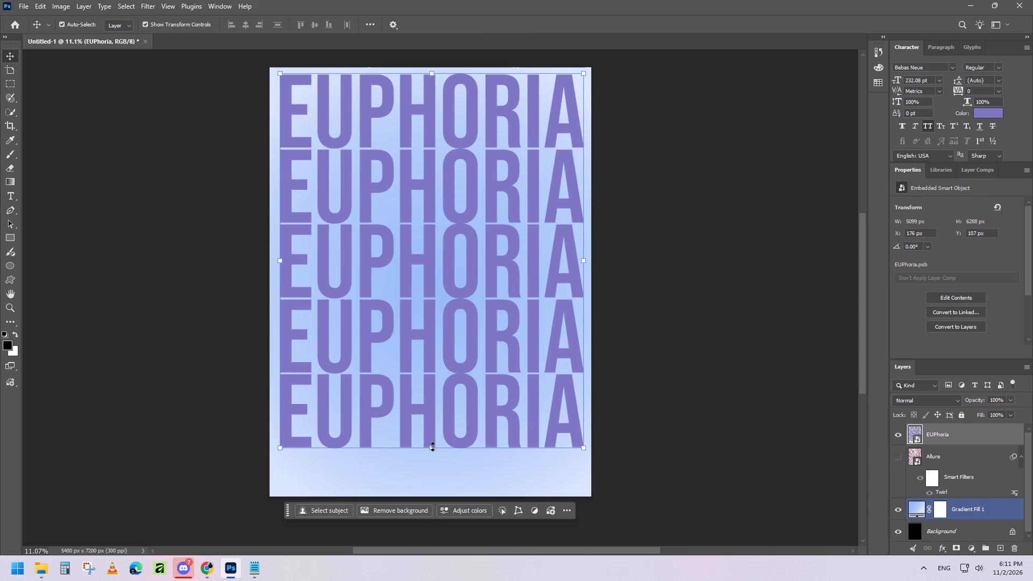
Scale the EUPHORIA smart object proportionally to about 6405 × 7899 px so it extends past all edges of the canvas.
drag(433, 447, 432, 478)
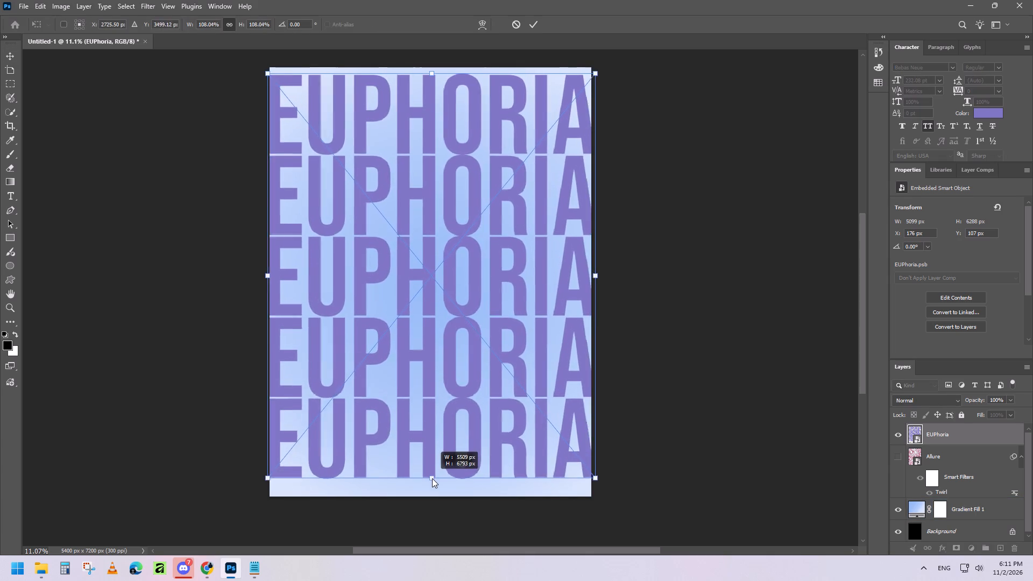
drag(432, 478, 433, 504)
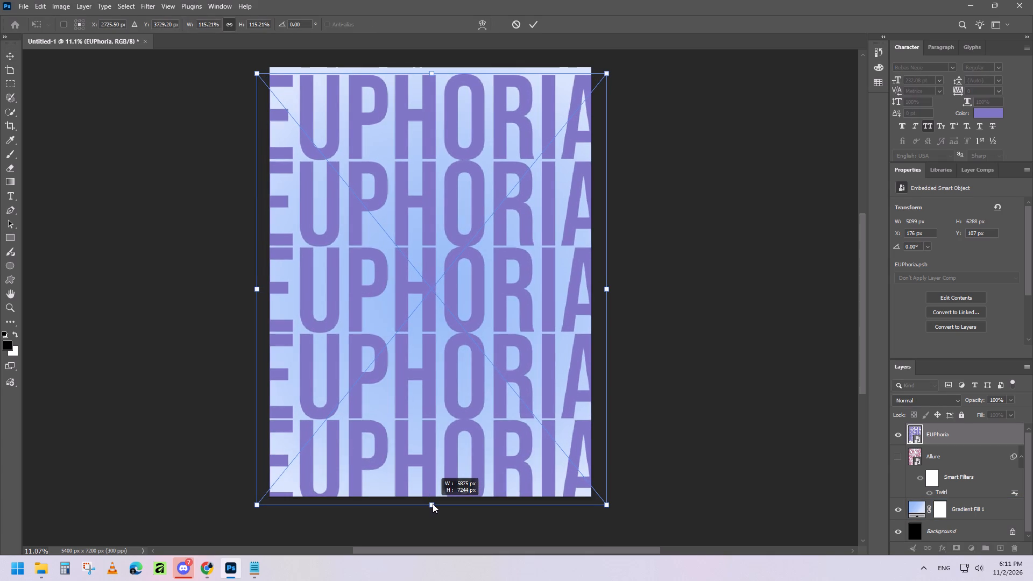
drag(433, 504, 433, 506)
drag(433, 74, 434, 61)
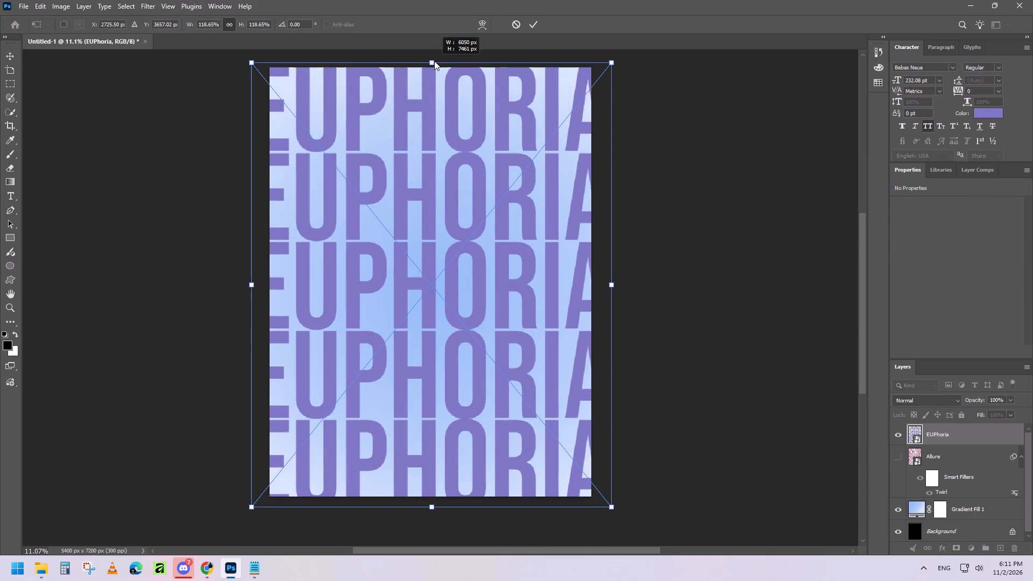
drag(434, 61, 435, 56)
click(456, 212)
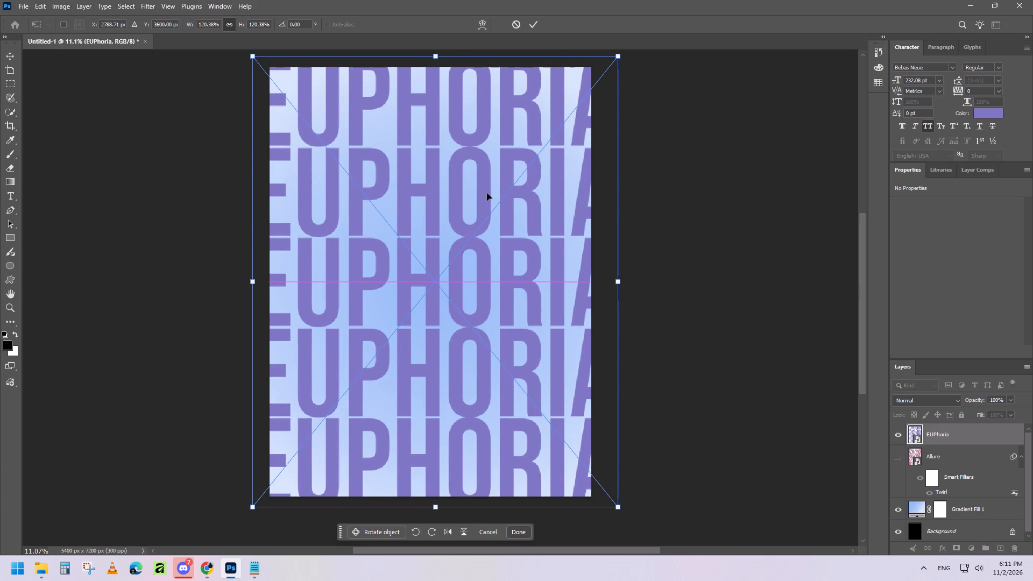
drag(436, 507, 437, 512)
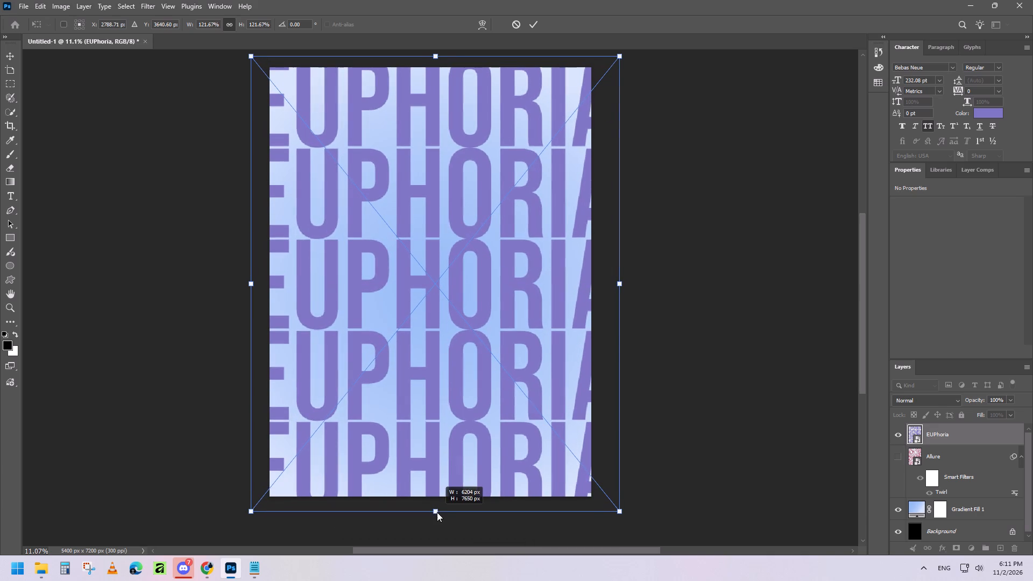
drag(437, 512, 437, 516)
click(437, 55)
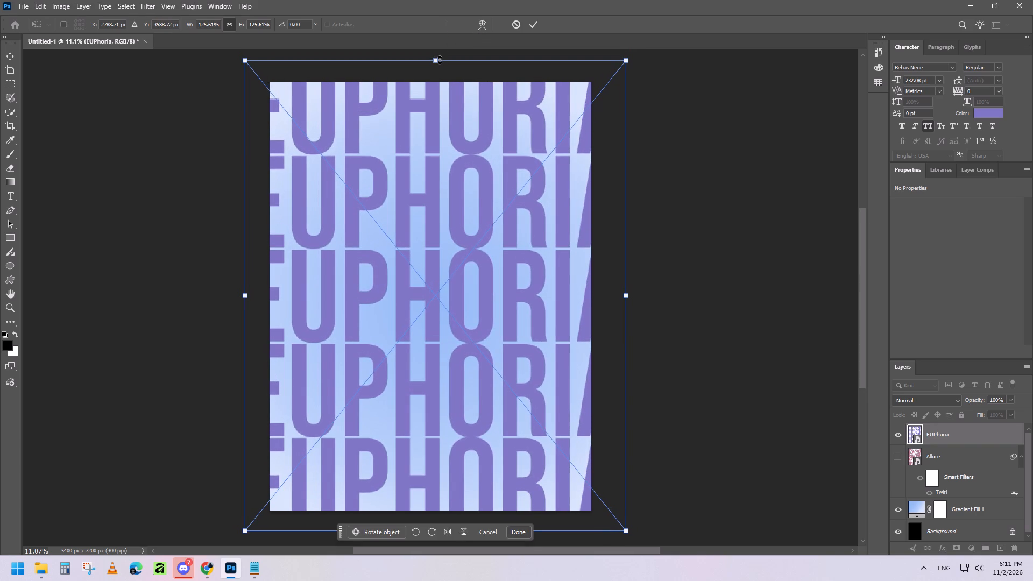
click(535, 23)
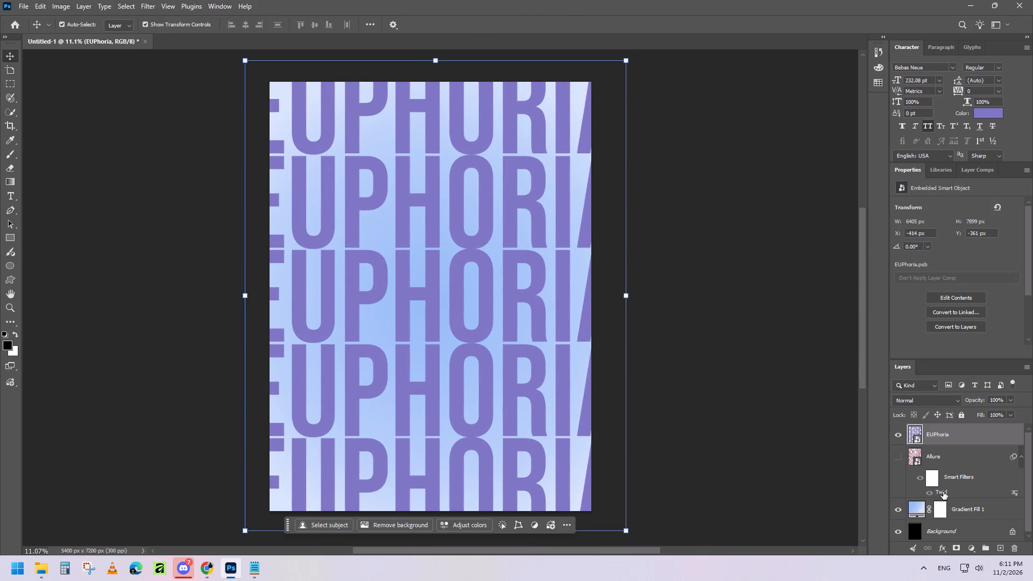
Copy the Twirl smart filter from the Allure layer onto the EUPHORIA smart object.
alt+drag(943, 492, 955, 438)
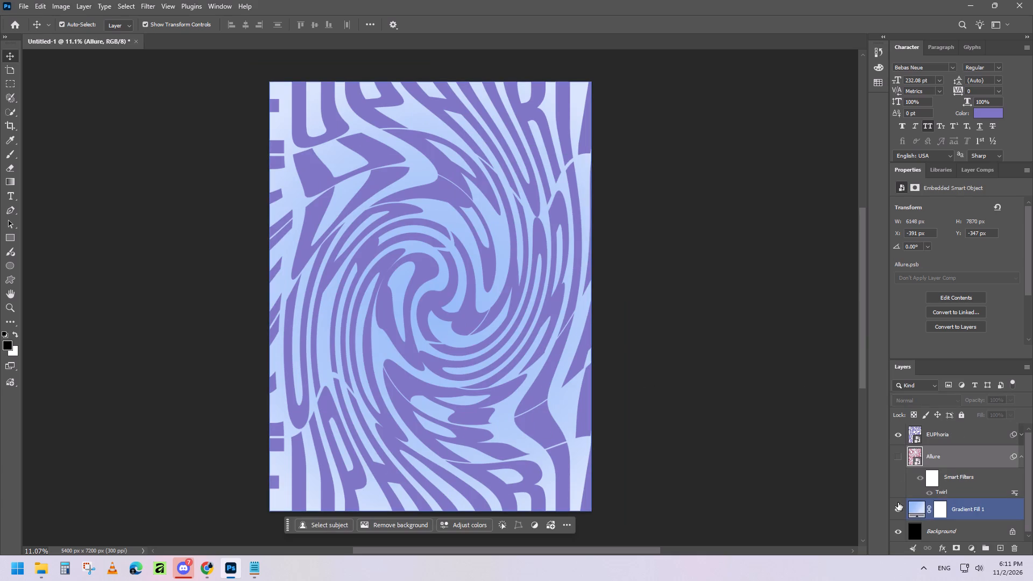
Compare the twirled Allure and EUPHORIA layers by toggling their visibility, leaving Allure shown and EUPHORIA hidden.
click(899, 456)
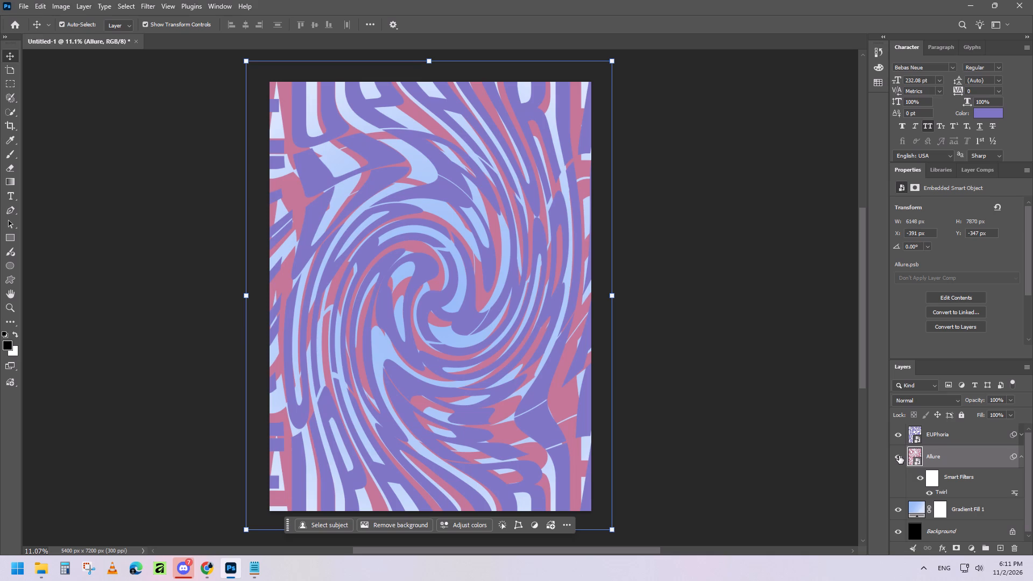
click(900, 433)
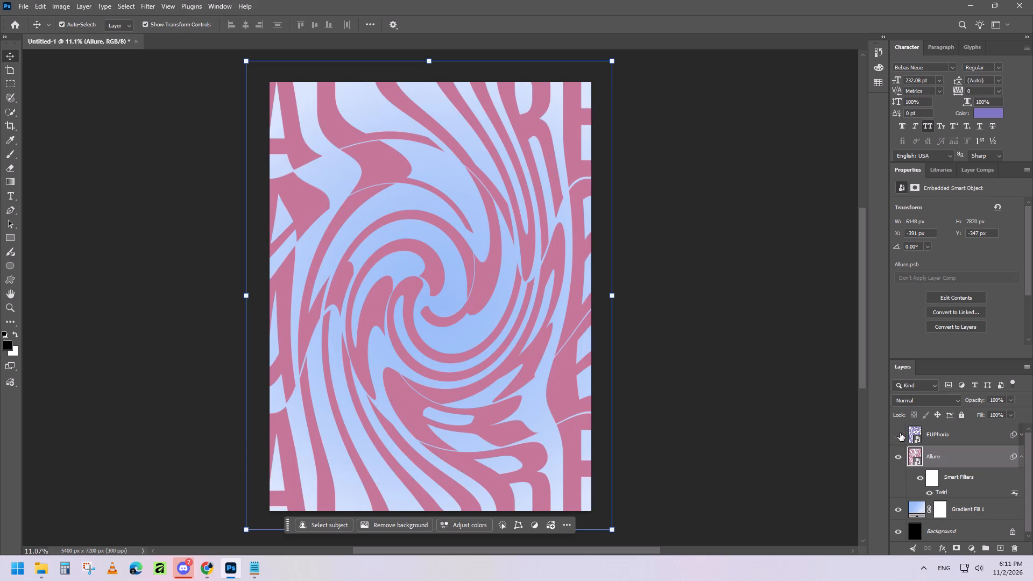
click(900, 433)
click(898, 457)
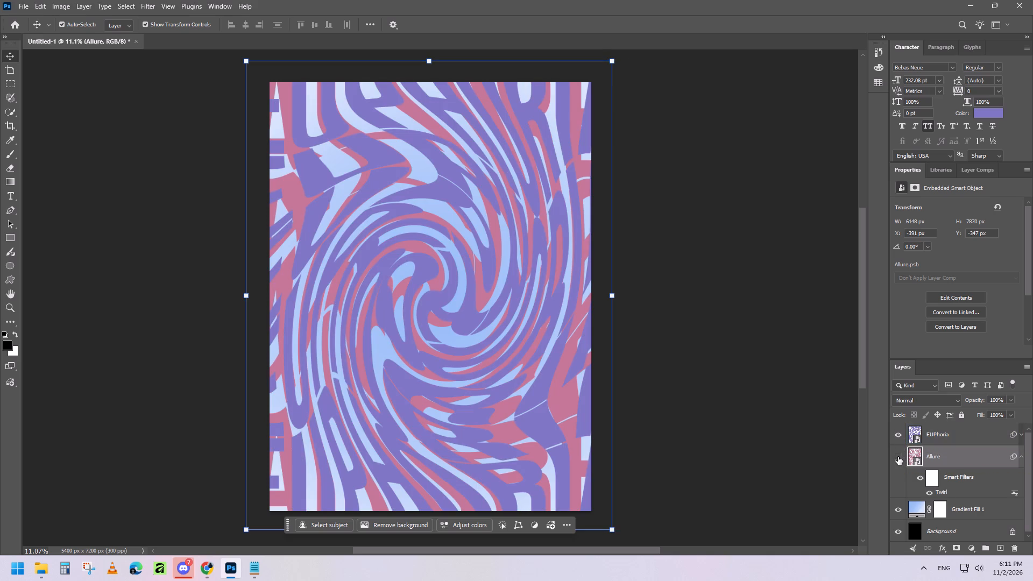
click(898, 457)
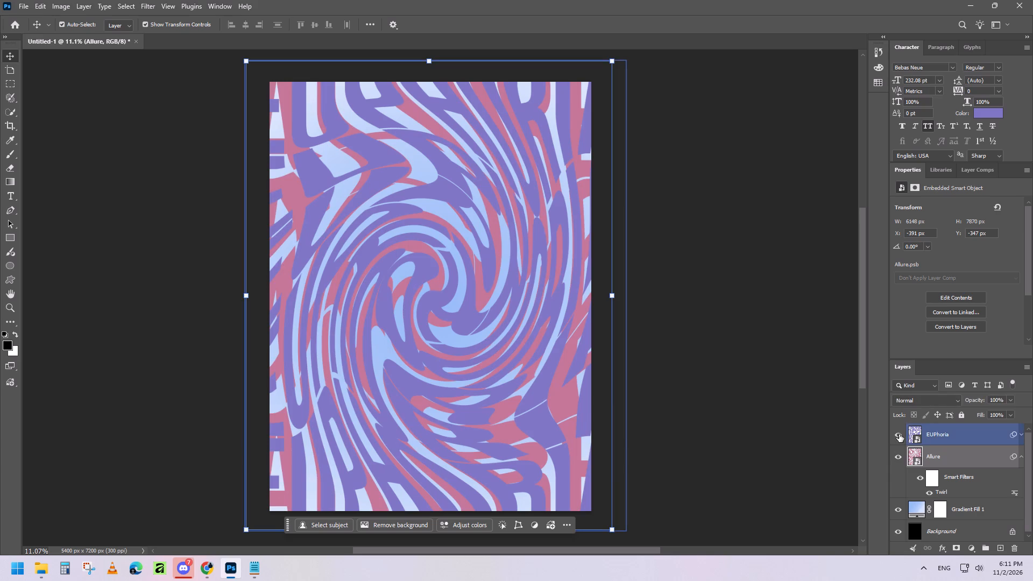
click(899, 434)
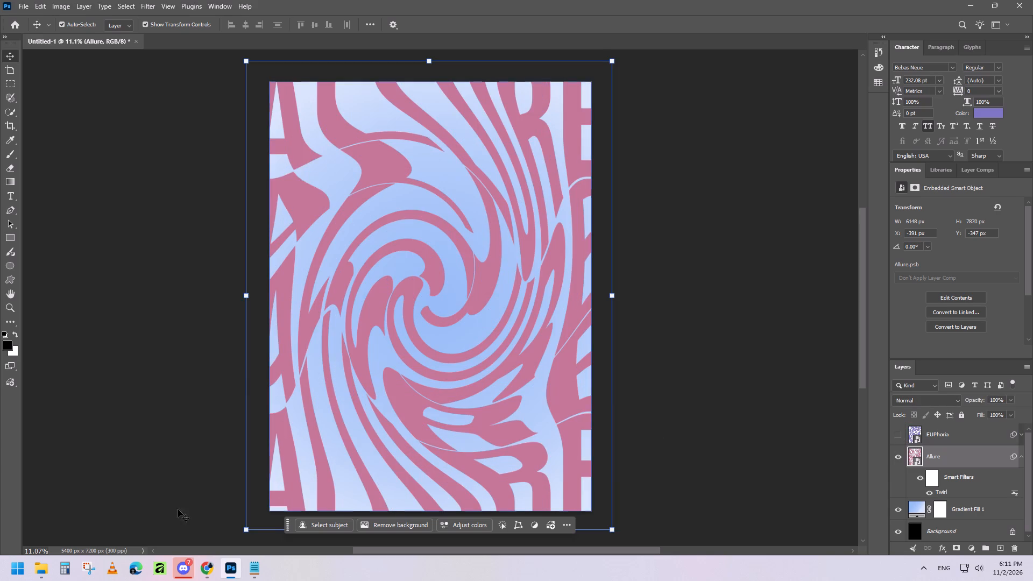
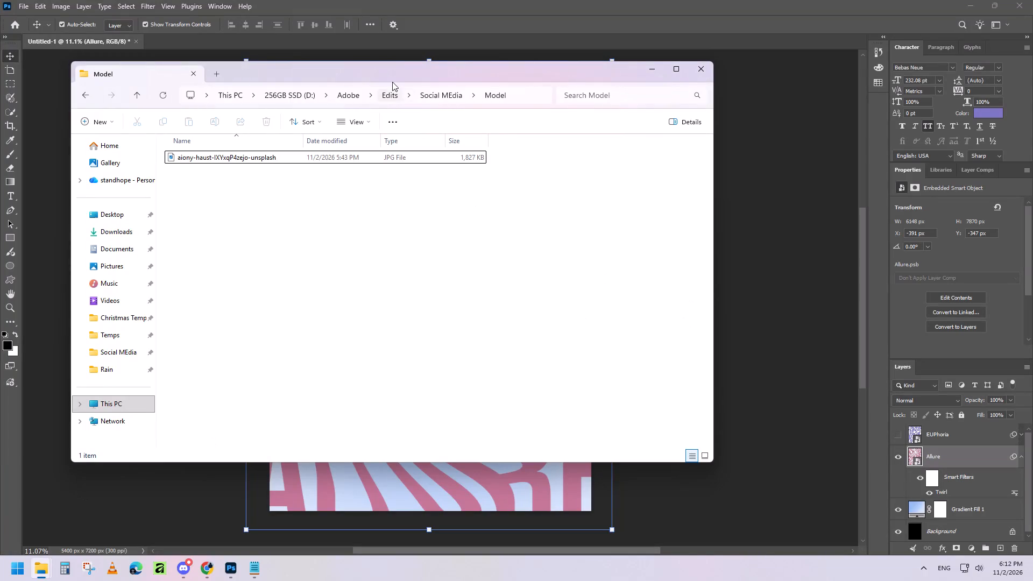
Shorten the model photo's file name in the Model folder by deleting the trailing ID code and "unsplash" suffix after the second hyphen.
drag(400, 75, 568, 75)
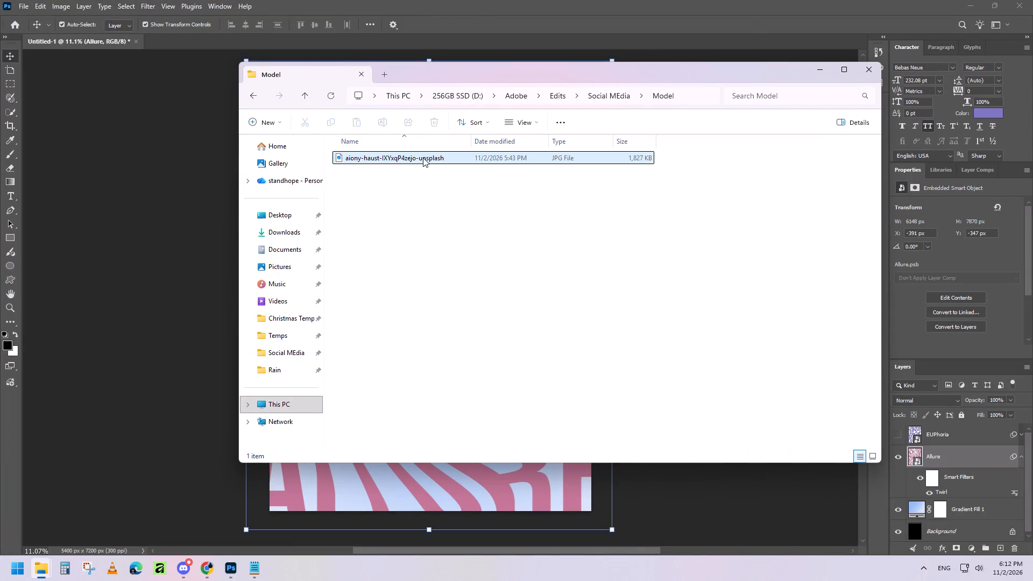
click(423, 158)
key(F2)
click(521, 203)
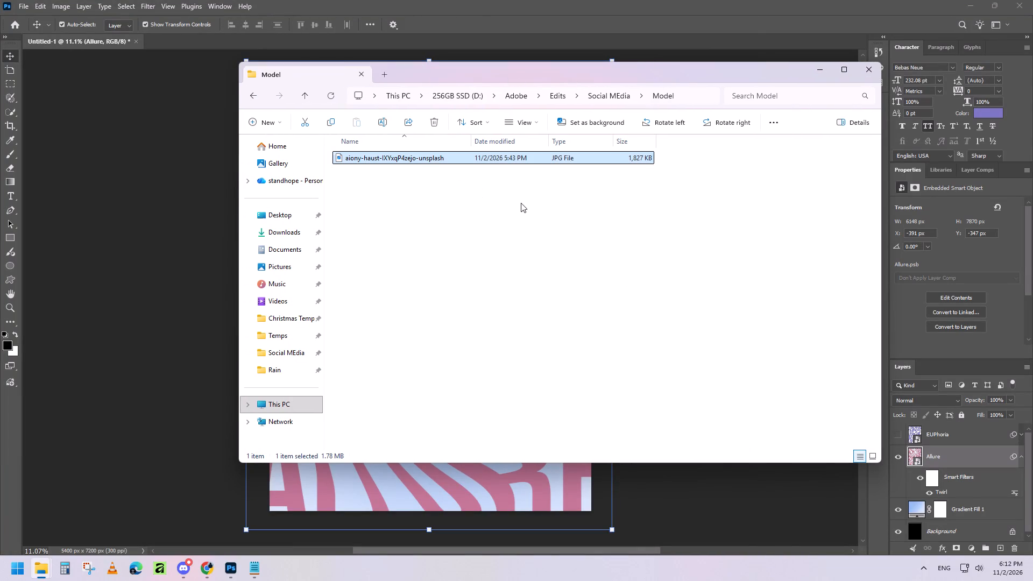
drag(426, 158, 419, 175)
key(F2)
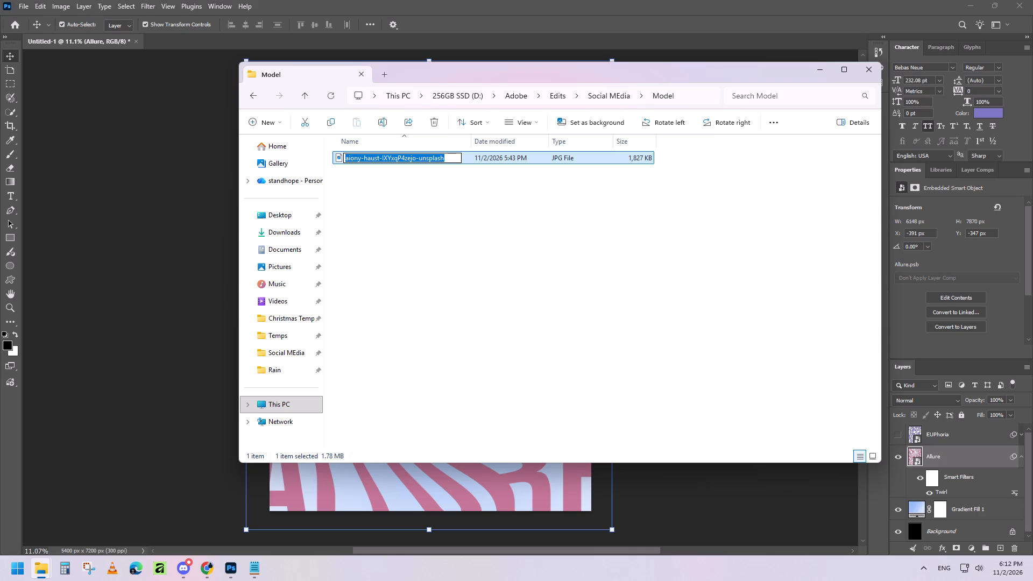
key(Right)
key(equal)
key(BackSpace)
key(BackSpace)
key(BackSpace)
key(BackSpace)
key(BackSpace)
key(BackSpace)
key(BackSpace)
key(BackSpace)
key(BackSpace)
key(BackSpace)
key(BackSpace)
key(BackSpace)
key(BackSpace)
key(BackSpace)
key(BackSpace)
key(BackSpace)
key(BackSpace)
key(BackSpace)
key(BackSpace)
key(BackSpace)
key(BackSpace)
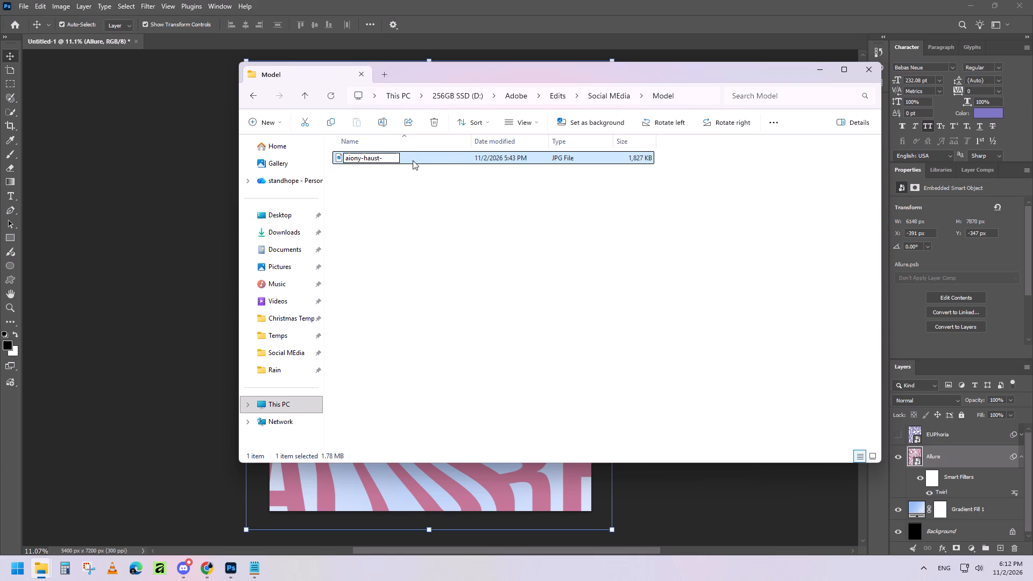
key(Return)
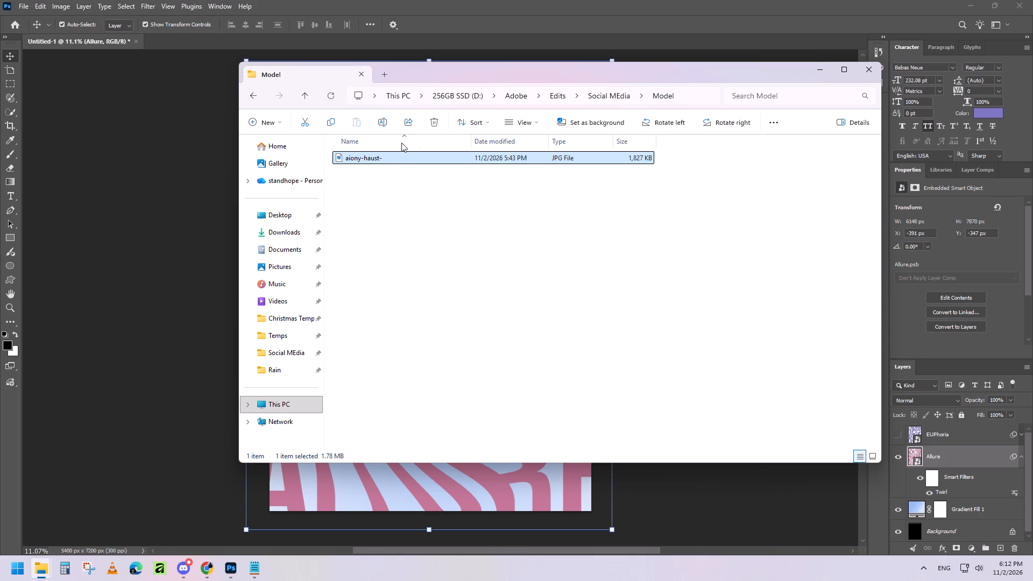
Place the renamed model photo into the Photoshop poster as an embedded smart object directly above the Allure layer, fitted to the canvas height.
click(874, 457)
drag(360, 162, 394, 415)
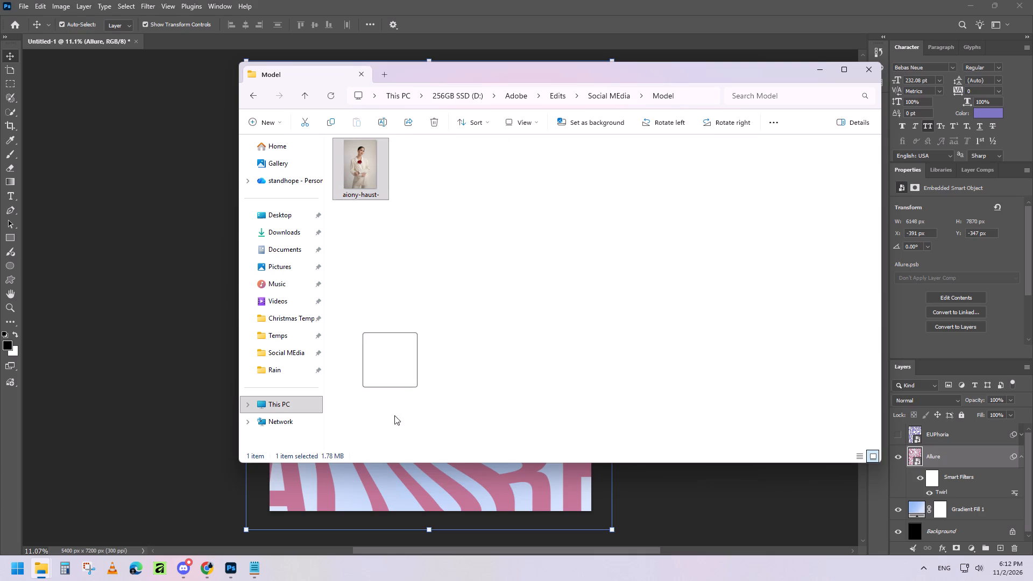
drag(394, 415, 433, 492)
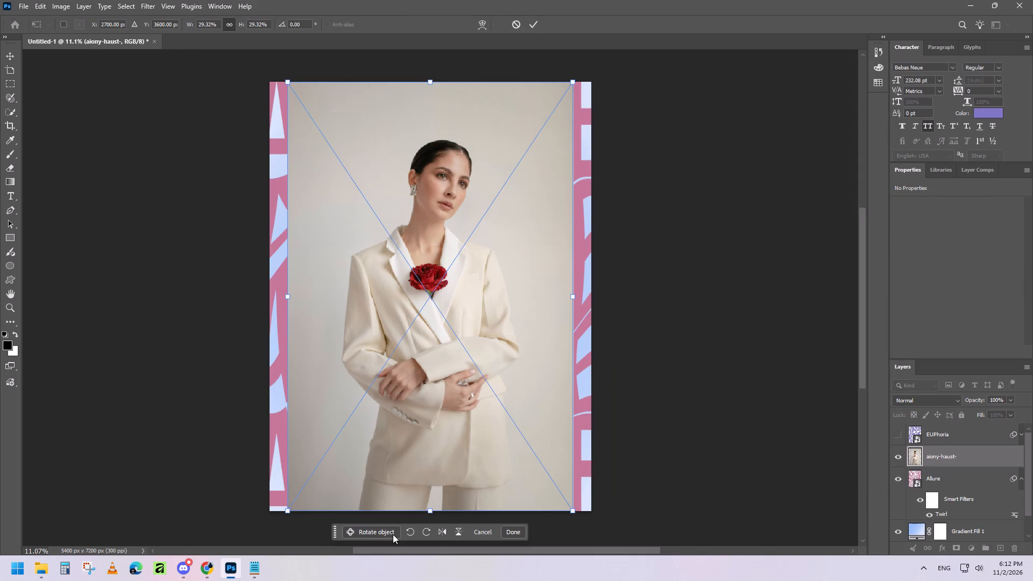
click(337, 531)
scroll(423, 531, down, 2)
click(534, 22)
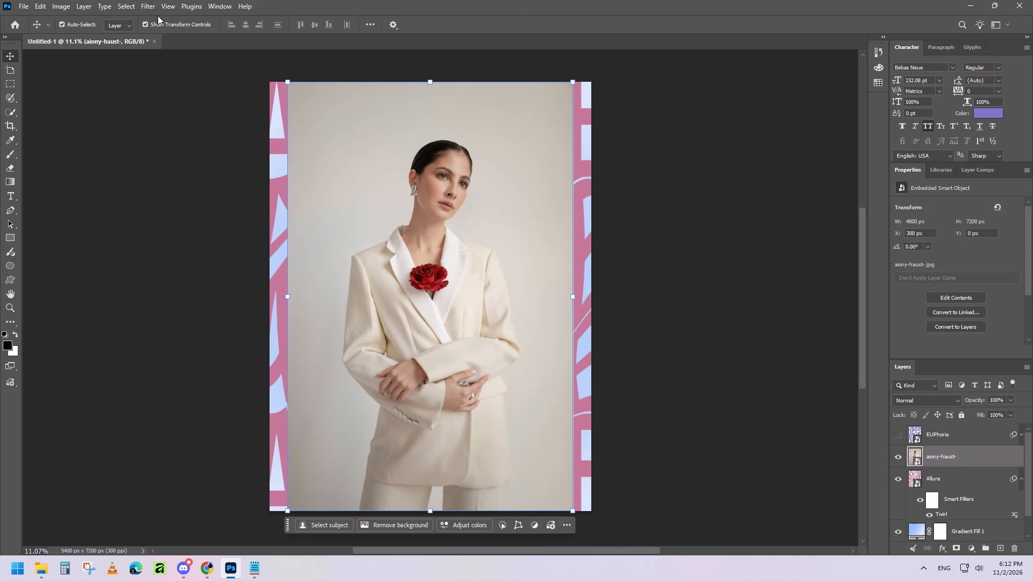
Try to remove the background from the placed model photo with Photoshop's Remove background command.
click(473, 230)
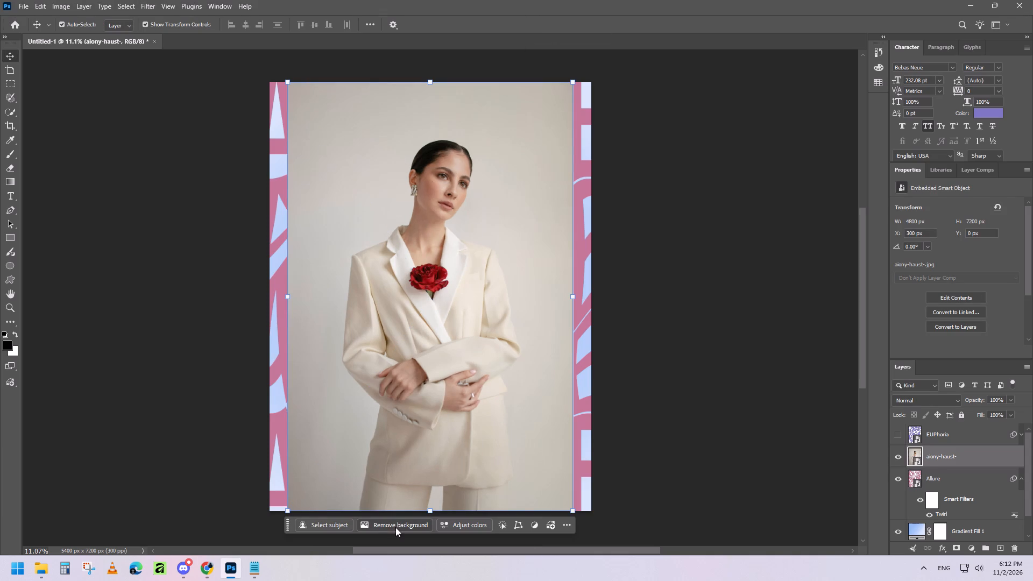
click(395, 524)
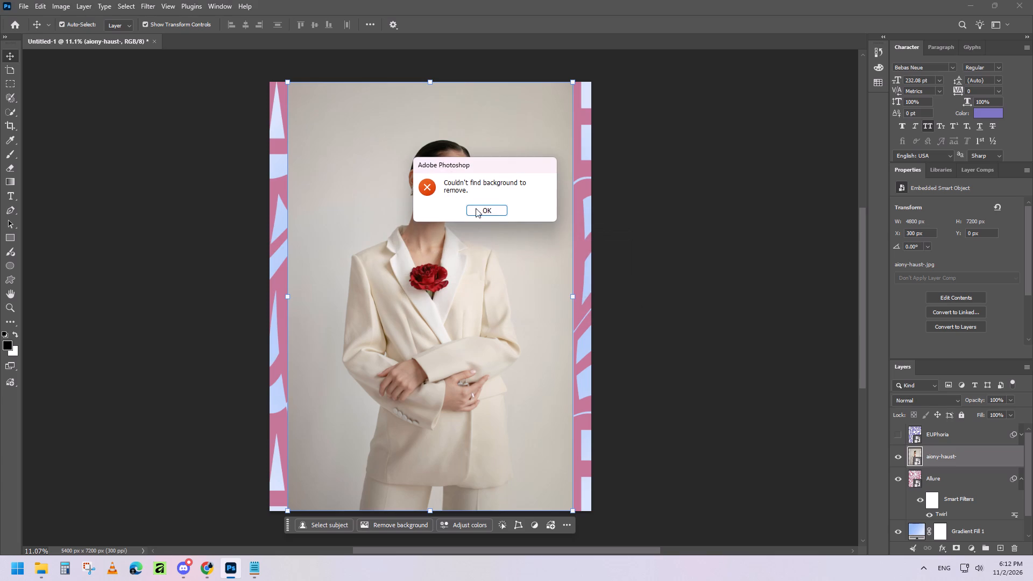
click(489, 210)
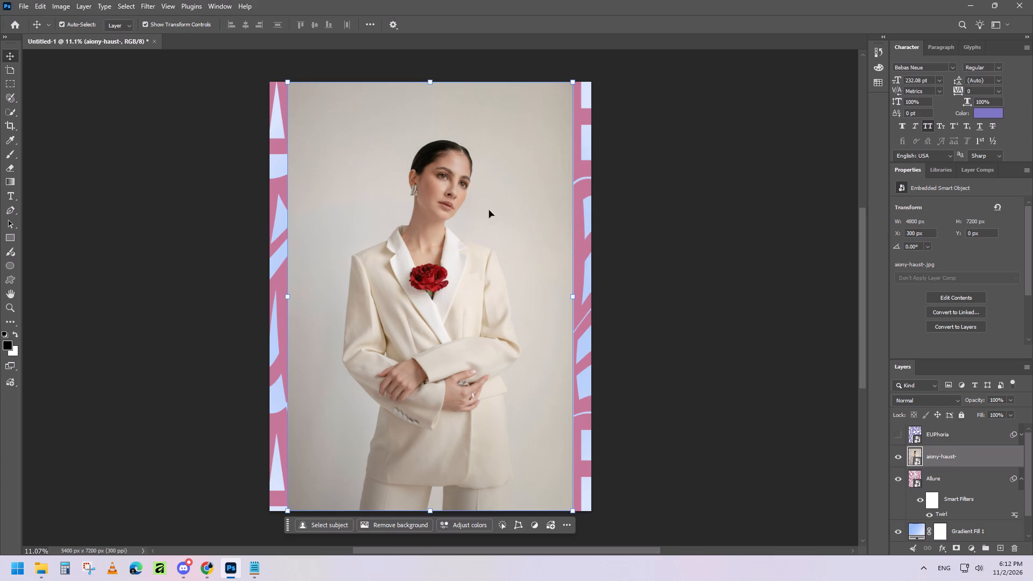
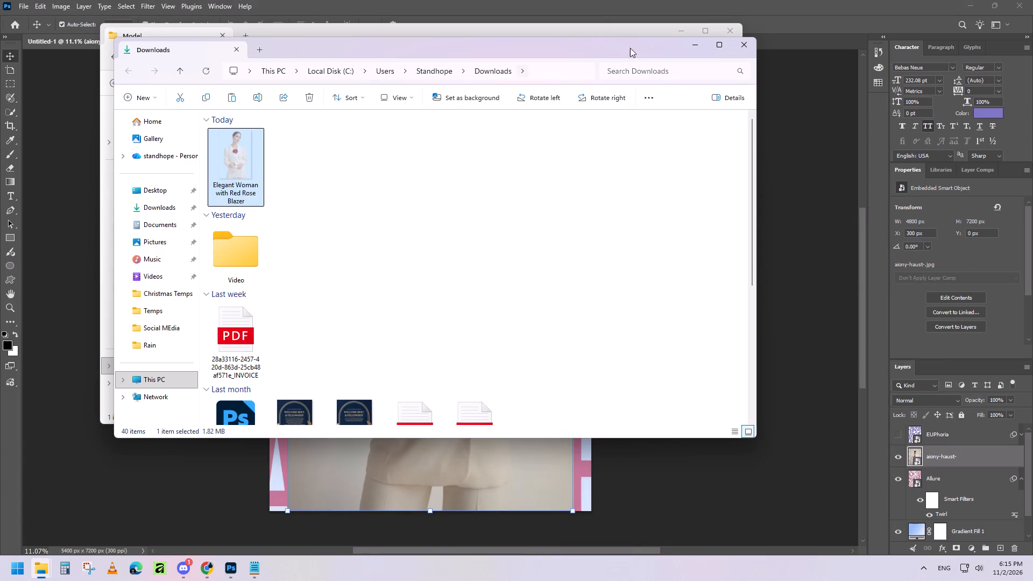
click(696, 50)
click(465, 259)
key(ctrl+v)
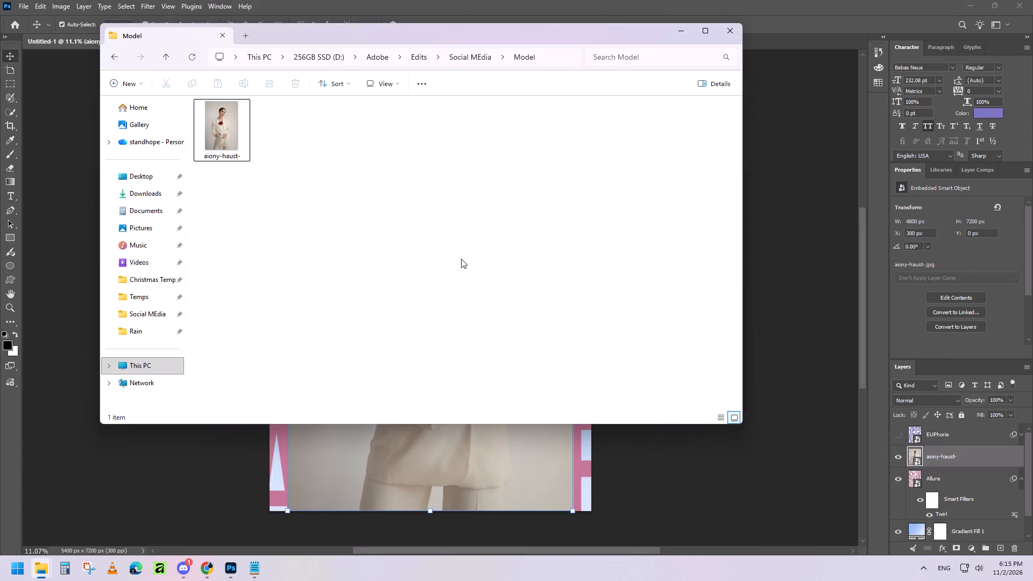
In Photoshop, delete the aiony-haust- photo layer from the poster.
click(965, 458)
key(Delete)
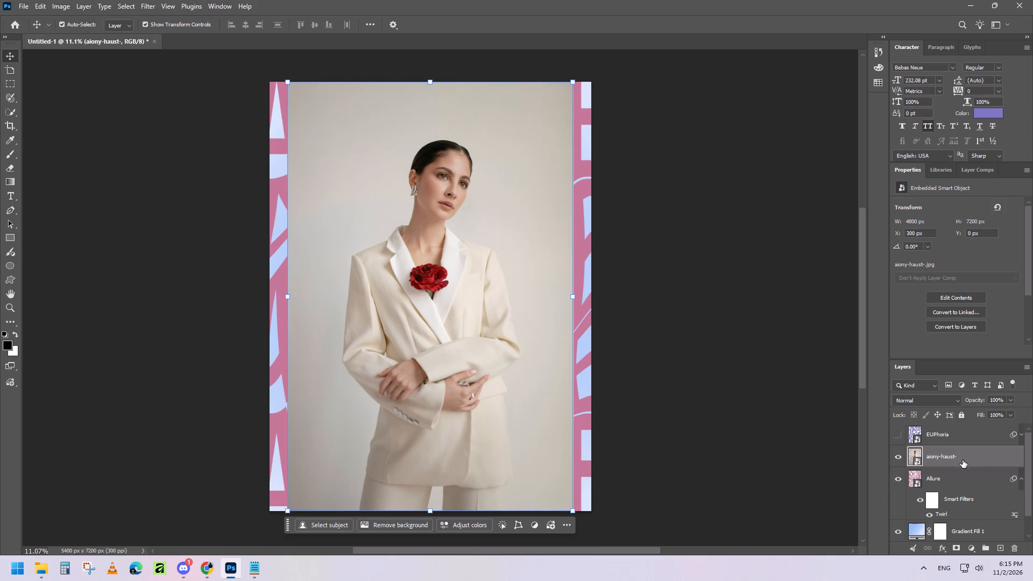
click(948, 460)
drag(949, 457, 1013, 551)
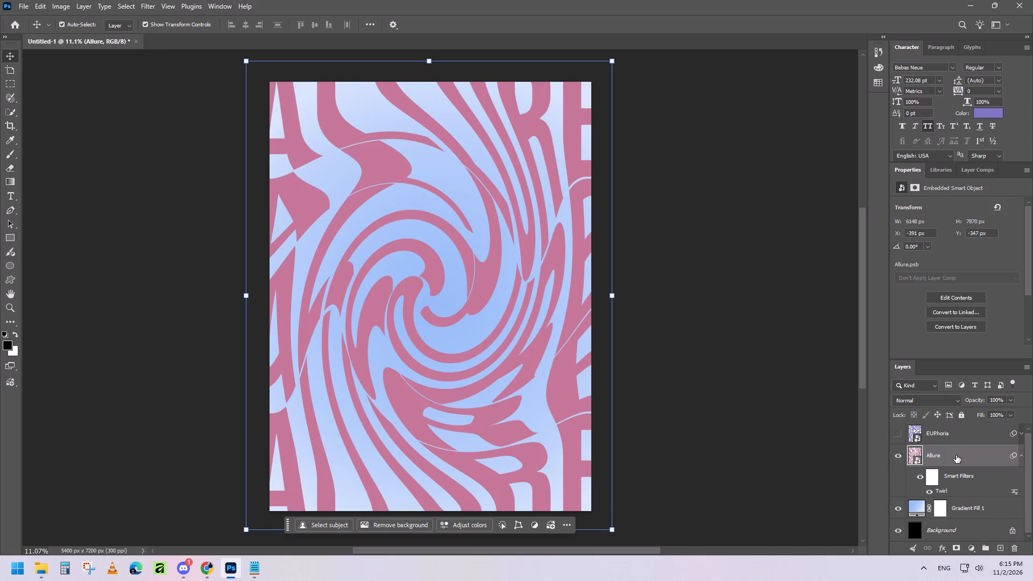
Lower the opacity of the Allure layer to 84%.
click(956, 455)
click(944, 398)
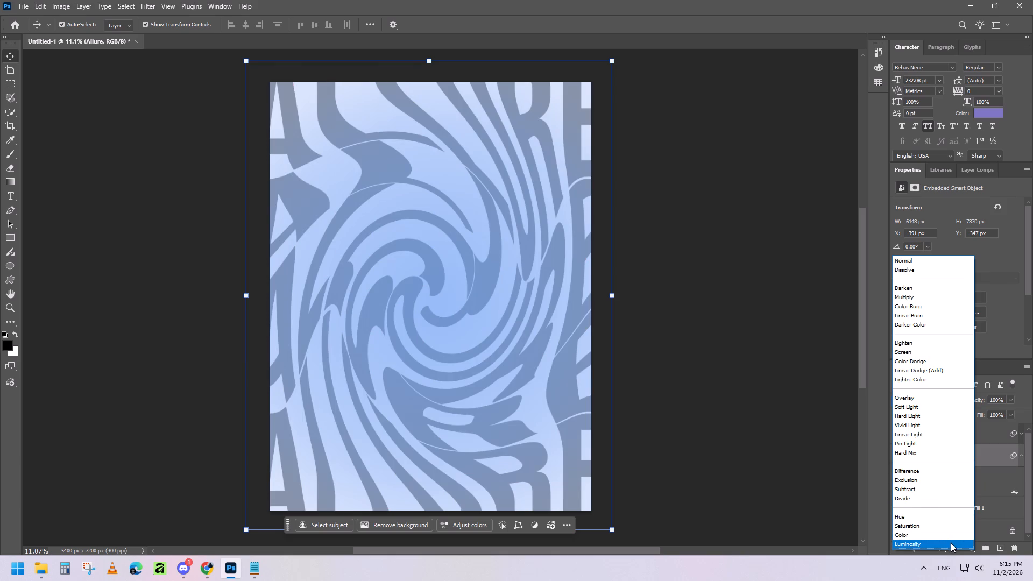
click(1018, 314)
click(1010, 400)
drag(1010, 412, 1000, 415)
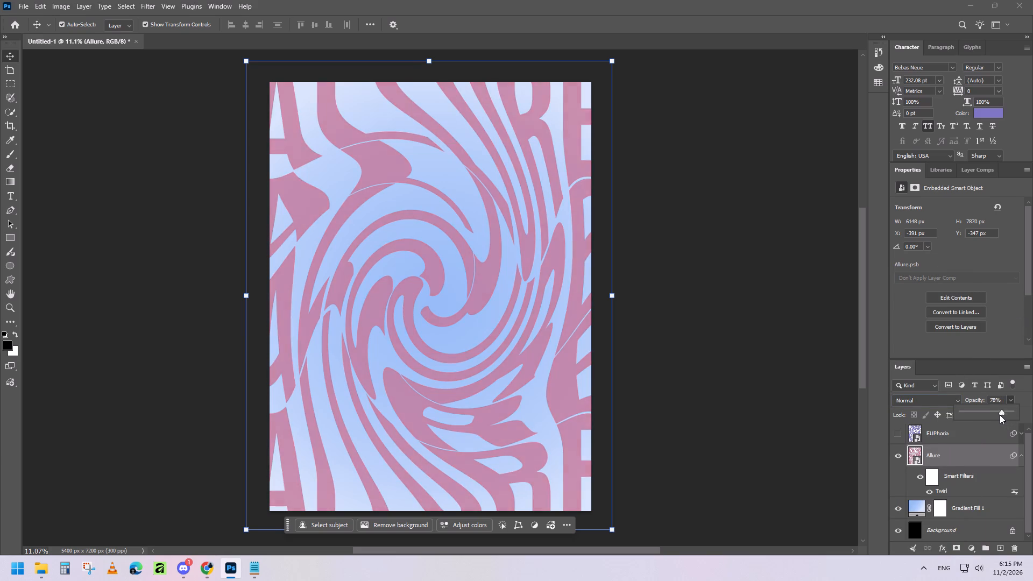
drag(1000, 415, 1001, 417)
drag(1001, 417, 990, 413)
drag(990, 413, 1000, 415)
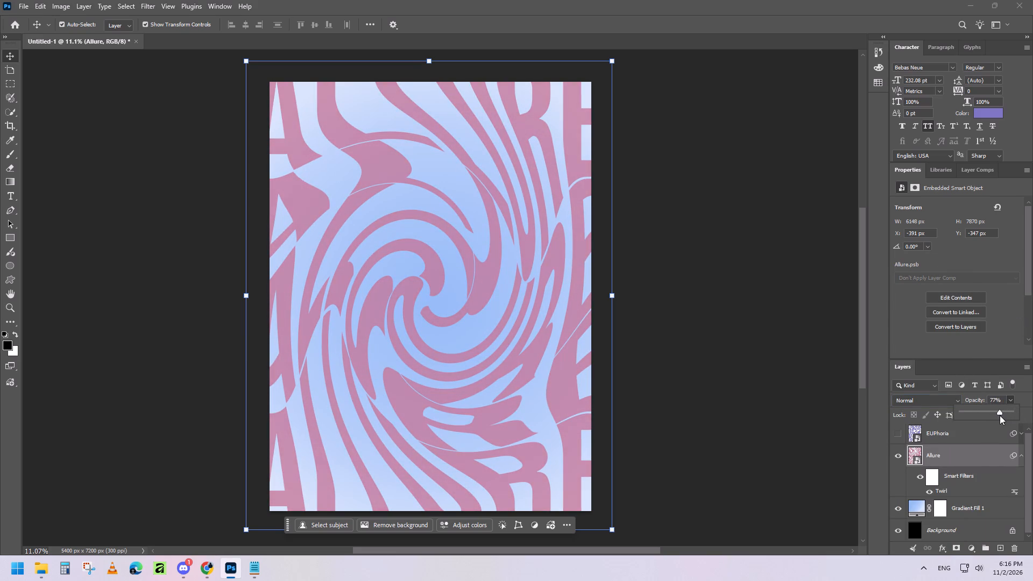
drag(1000, 415, 1003, 416)
click(1017, 341)
Reduce the Allure layer's fill to 88%.
click(1010, 413)
drag(1012, 427, 989, 431)
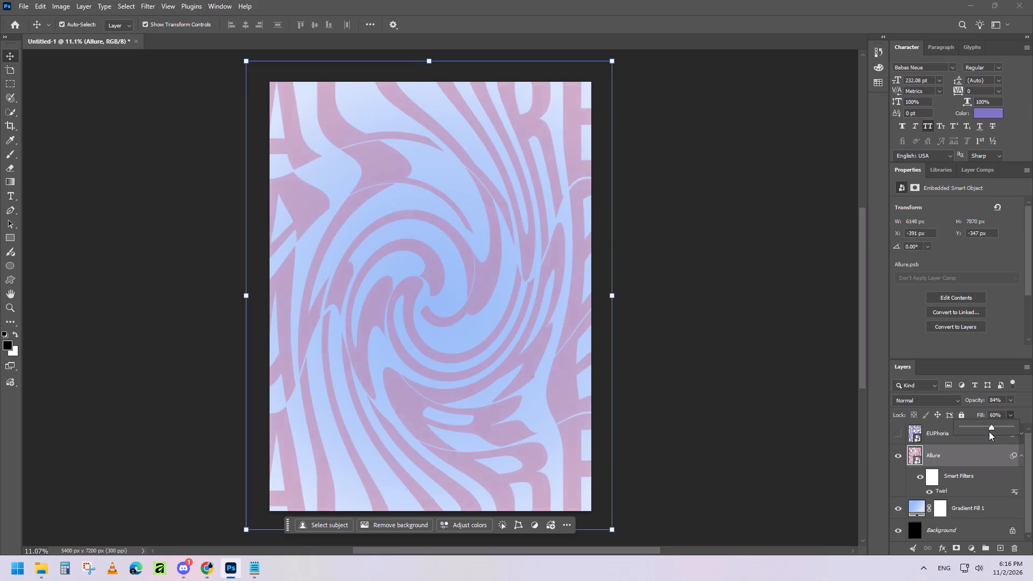
drag(989, 431, 999, 435)
drag(999, 435, 1012, 436)
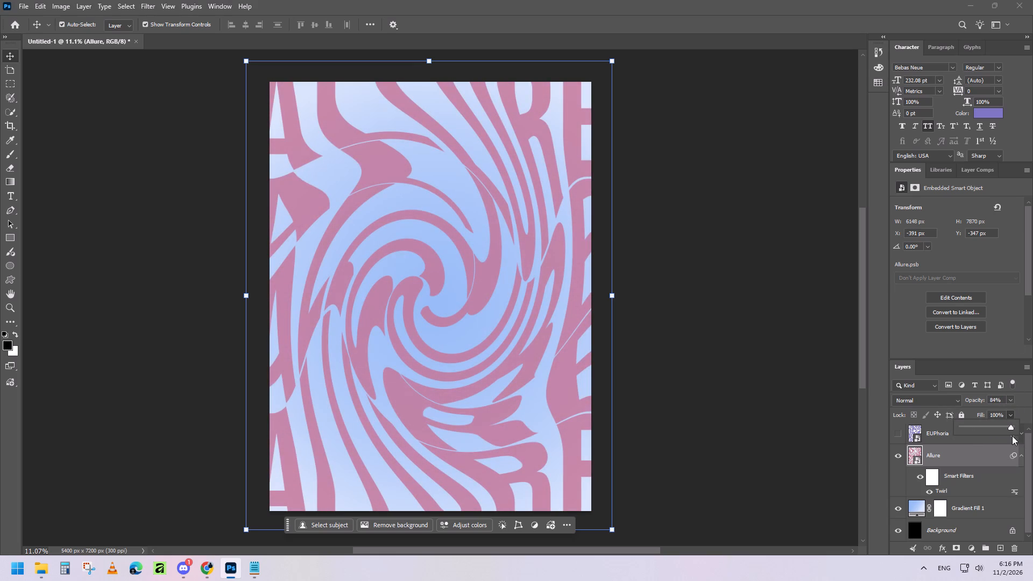
drag(1012, 436, 1032, 436)
drag(1010, 427, 1005, 427)
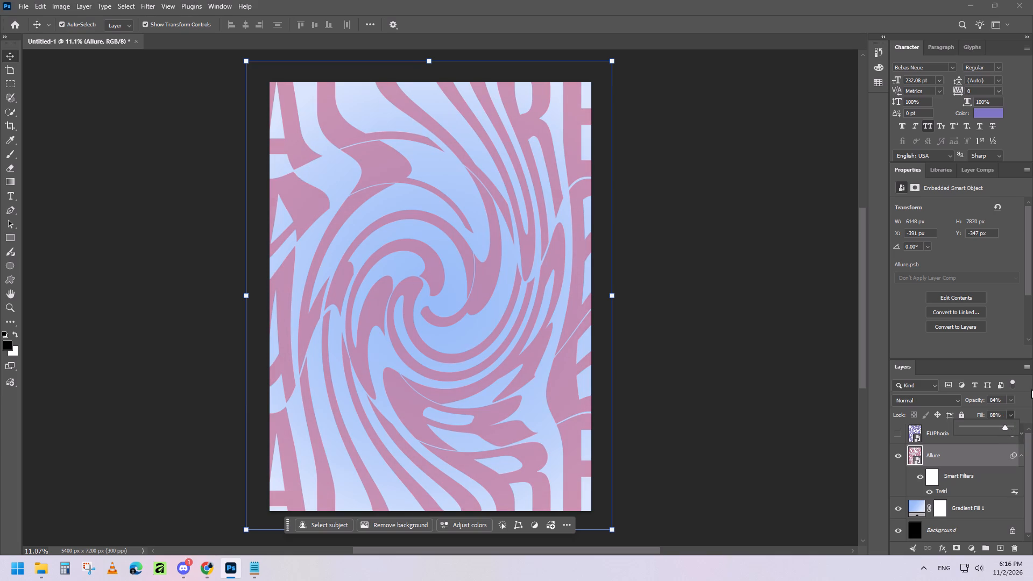
click(1025, 389)
Place the Elegant Woman cutout above the Allure layer at full scale, resting on the poster's bottom edge slightly left of centre.
click(45, 571)
click(46, 523)
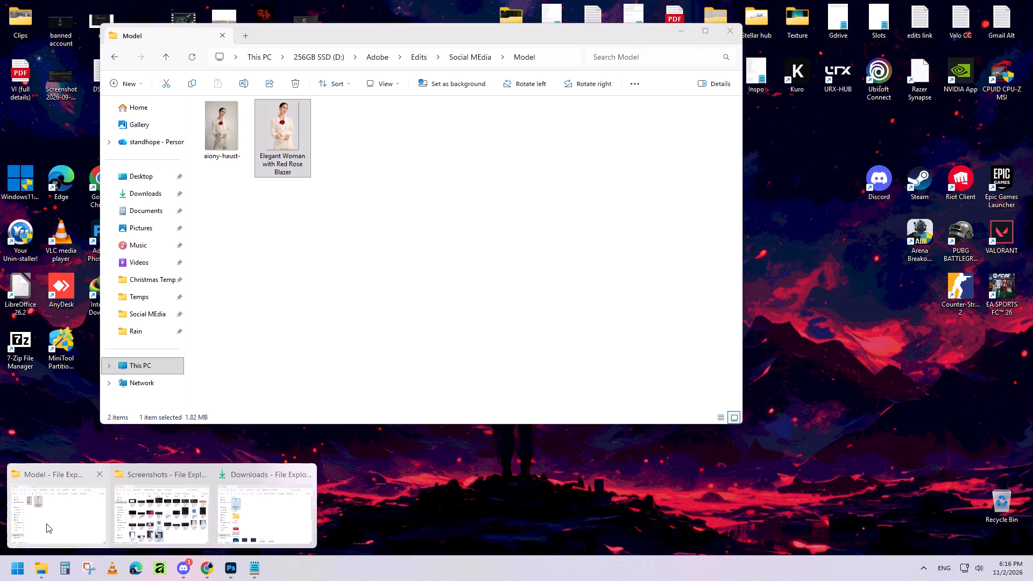
drag(266, 136, 452, 473)
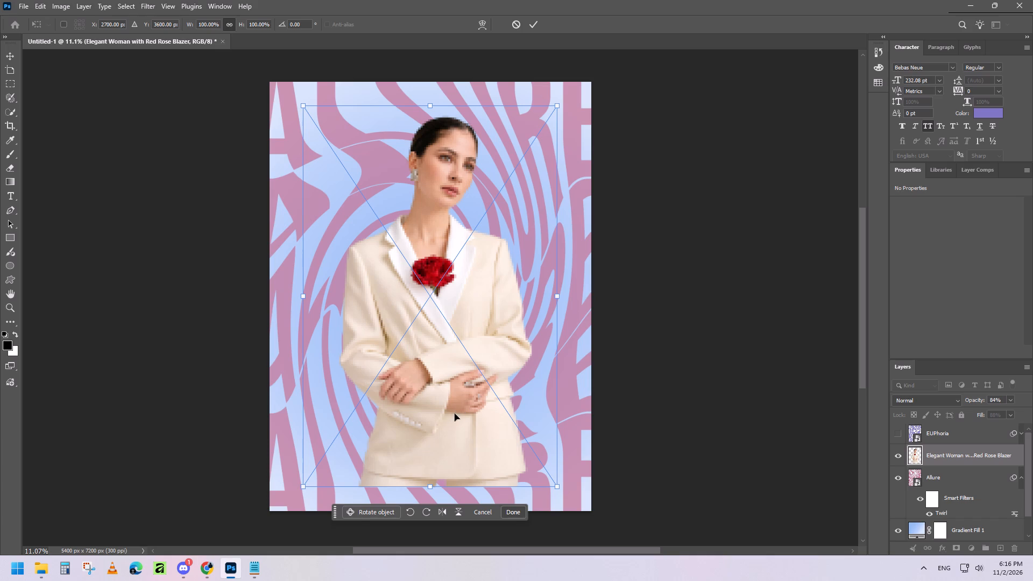
drag(440, 404, 434, 427)
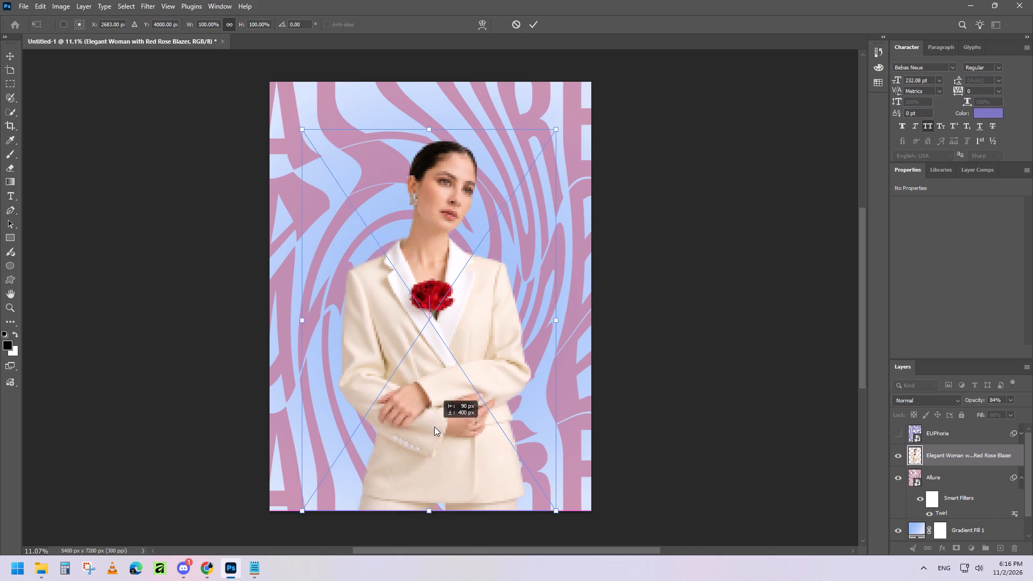
drag(434, 427, 427, 428)
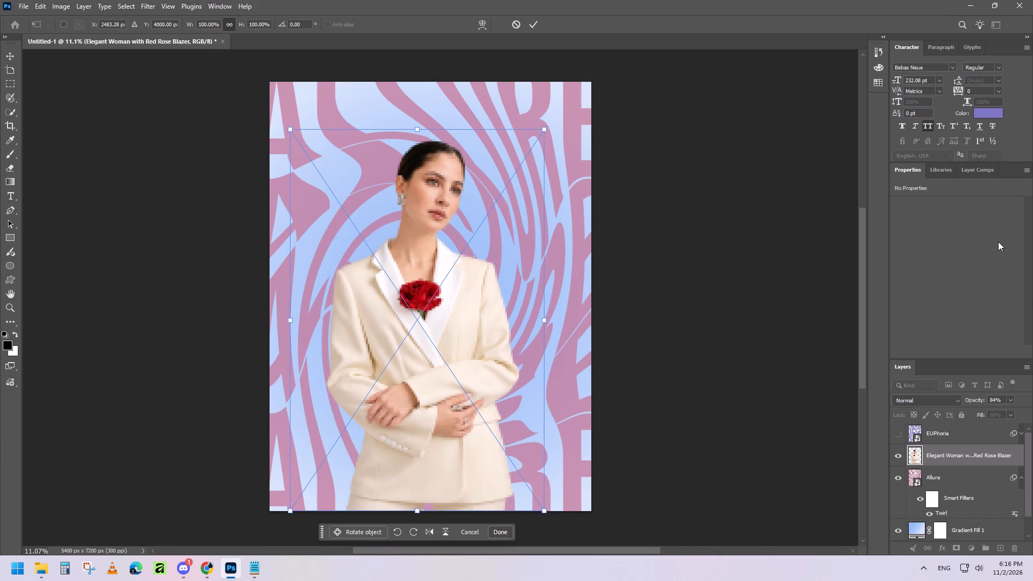
scroll(993, 304, up, 4)
scroll(993, 324, down, 5)
scroll(994, 326, up, 11)
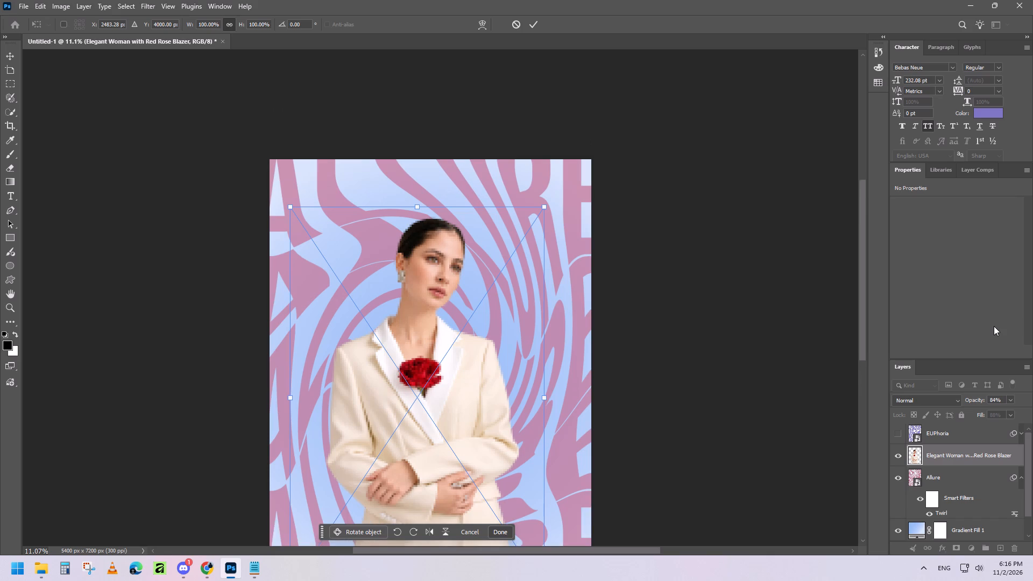
click(949, 173)
click(980, 172)
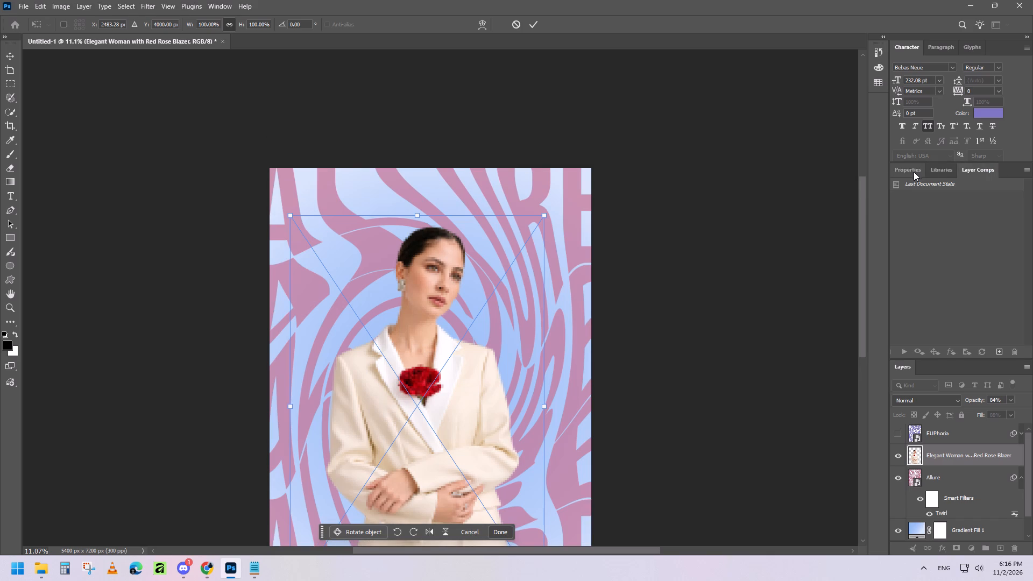
click(914, 171)
scroll(967, 121, down, 2)
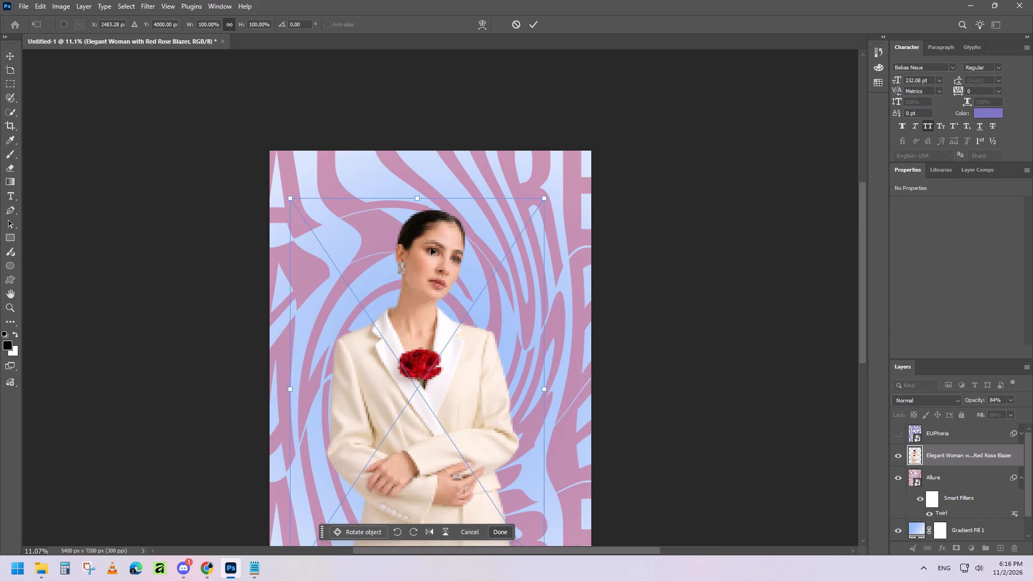
click(528, 26)
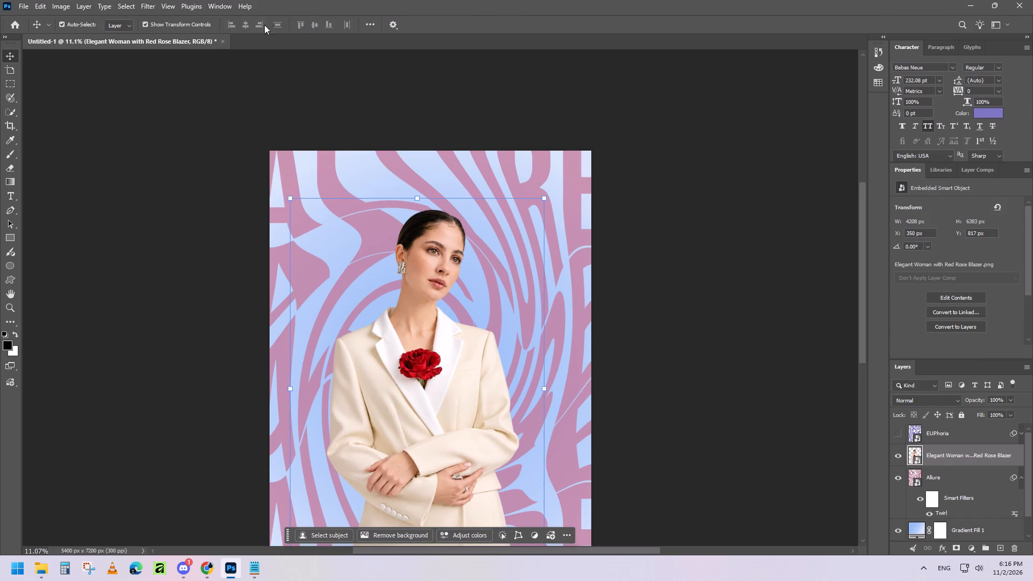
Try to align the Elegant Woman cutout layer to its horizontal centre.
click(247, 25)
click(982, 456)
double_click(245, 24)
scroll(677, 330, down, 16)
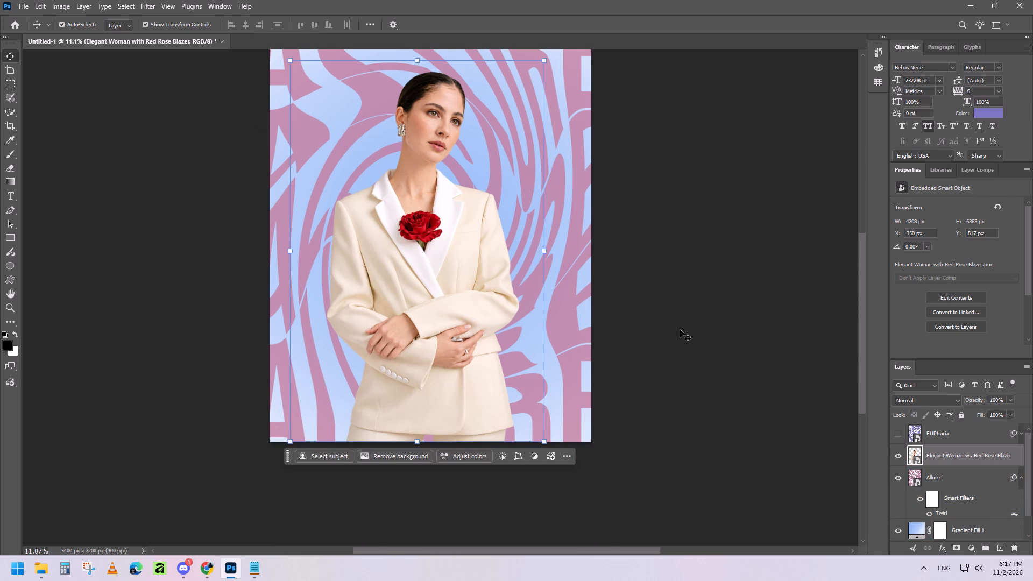
Move the Elegant Woman cutout horizontally to the poster's centre, at X about 539 px, keeping it on the bottom edge.
scroll(676, 330, up, 4)
click(420, 301)
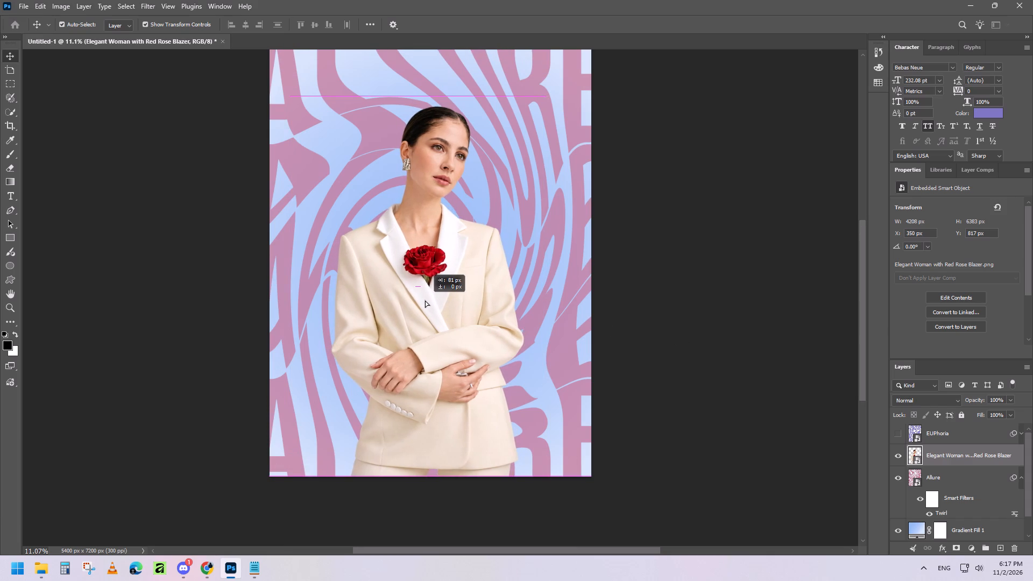
drag(424, 300, 430, 300)
scroll(433, 307, up, 3)
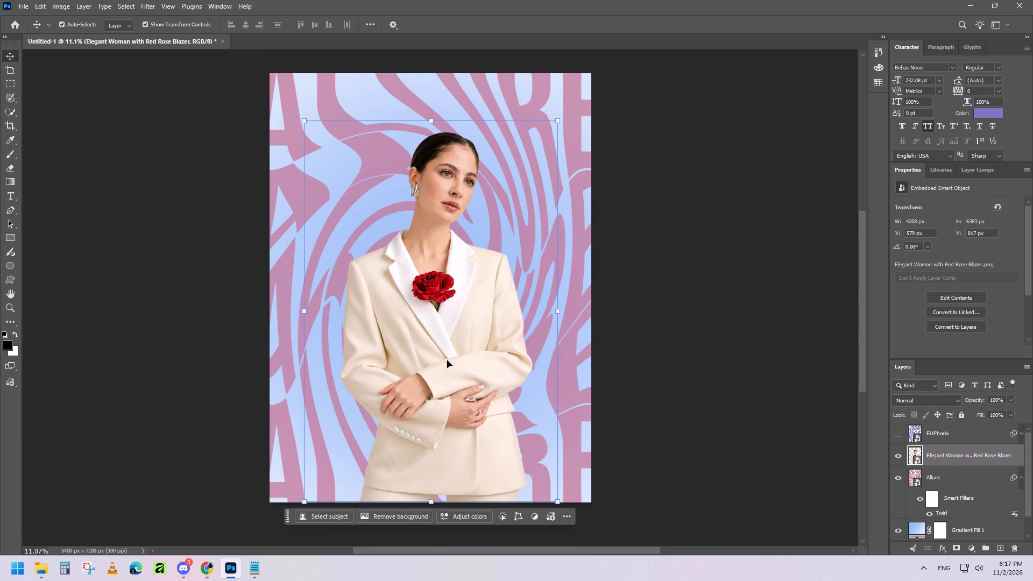
click(695, 282)
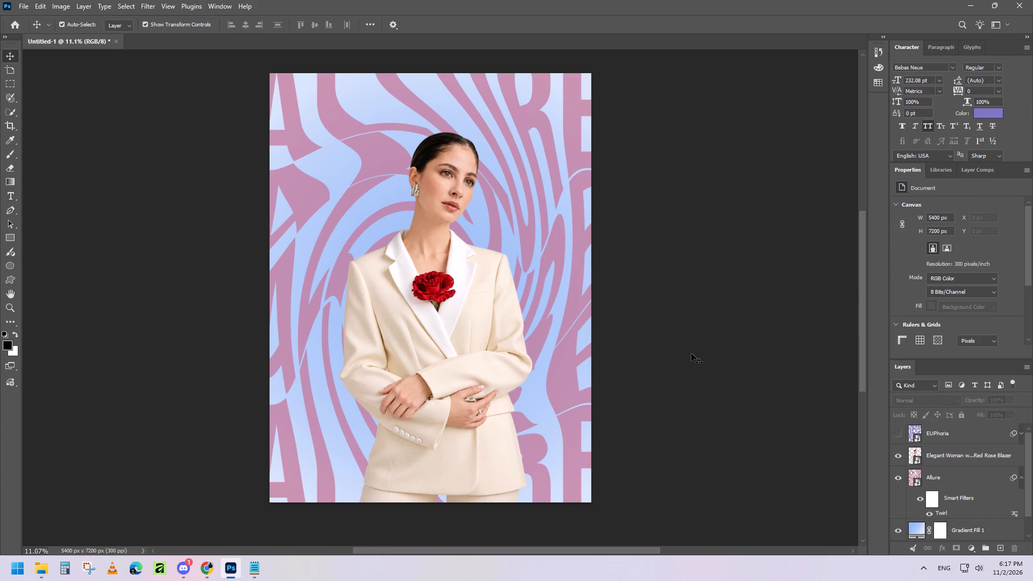
click(441, 351)
key(Left)
key(Left)
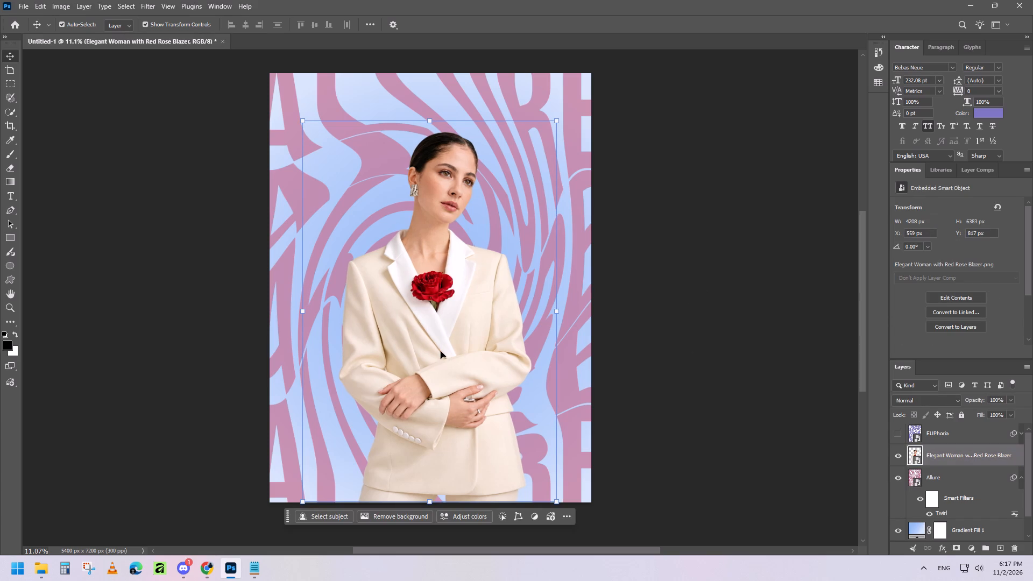
key(Left)
key(Left)
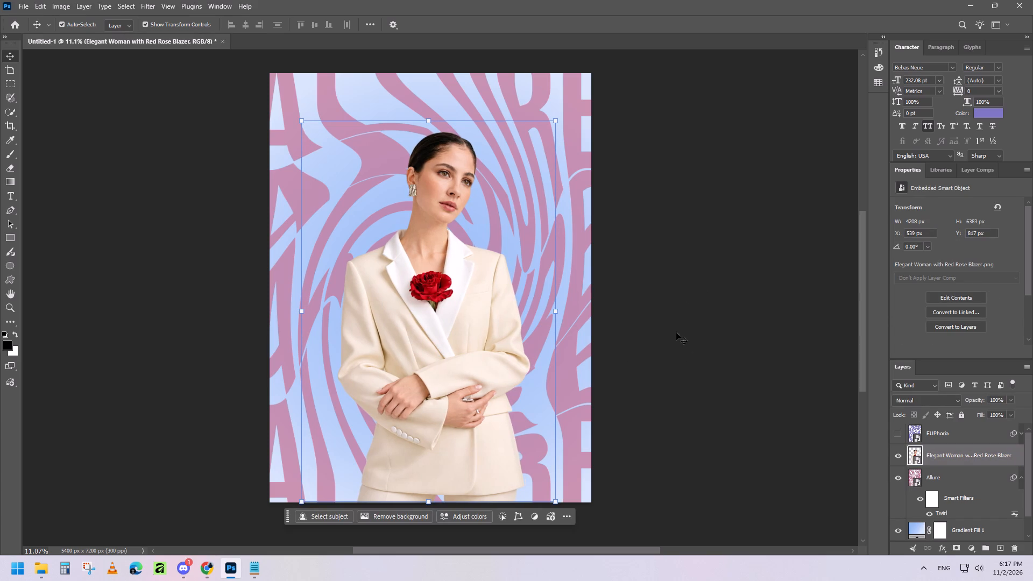
click(676, 332)
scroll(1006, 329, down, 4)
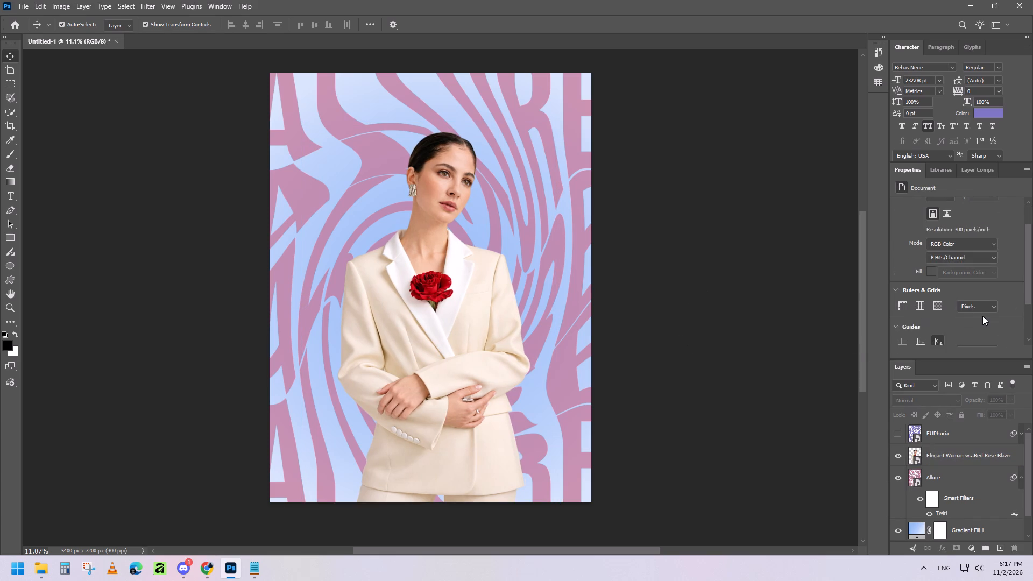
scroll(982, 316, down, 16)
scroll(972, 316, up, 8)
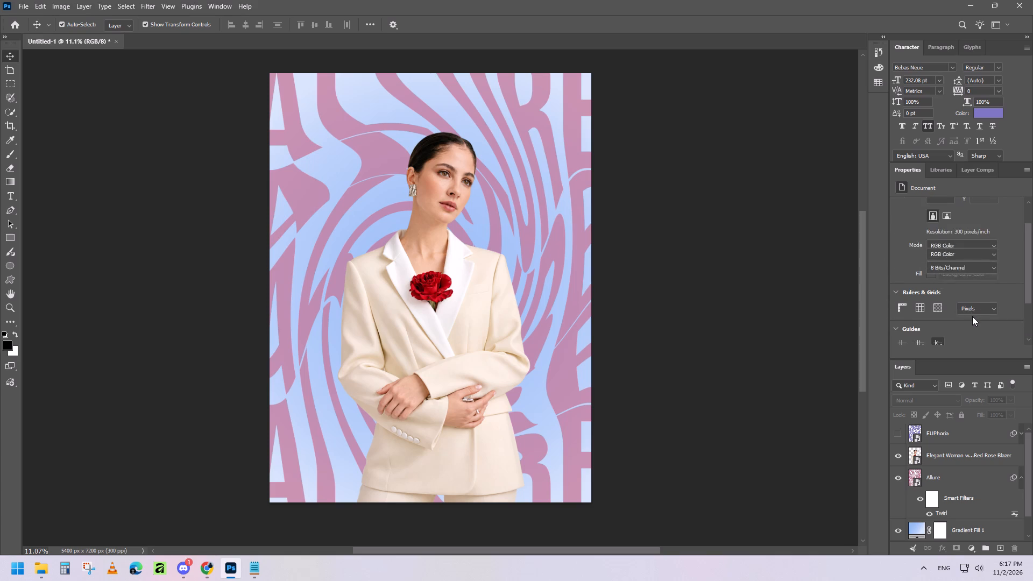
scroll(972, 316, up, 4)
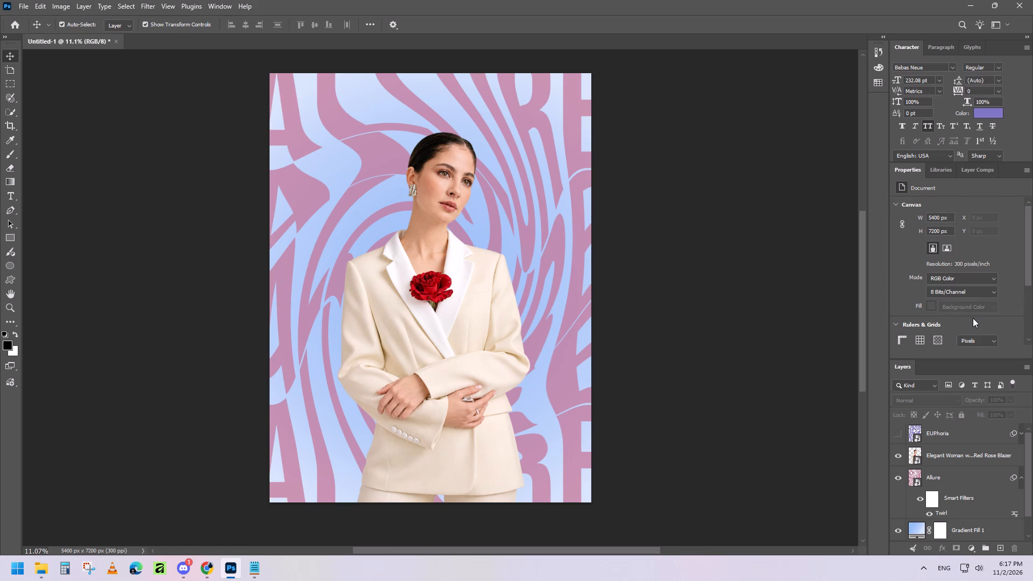
Add a black (000000) Solid Color fill layer directly above the Elegant Woman cutout.
click(973, 454)
click(973, 548)
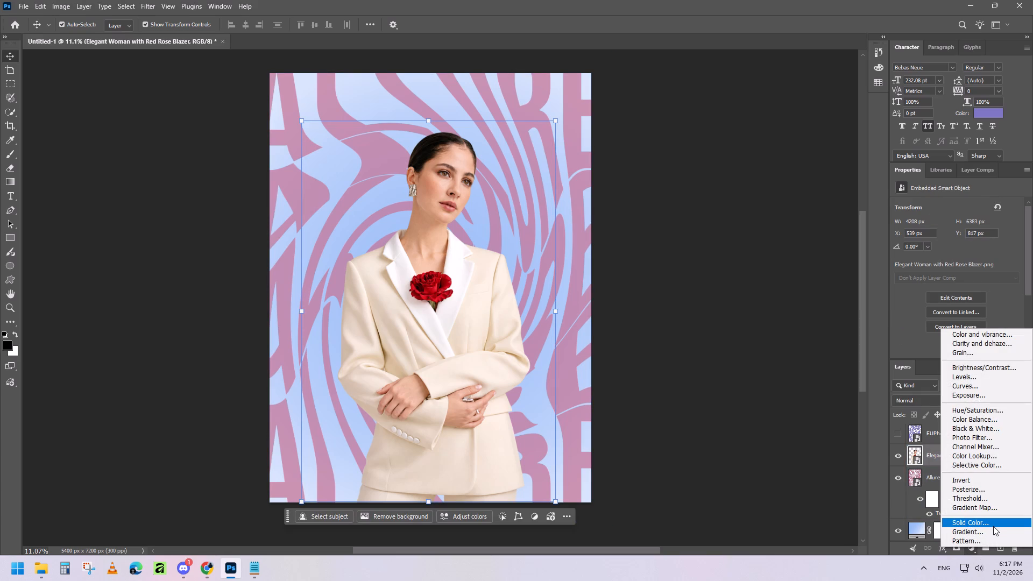
click(1002, 518)
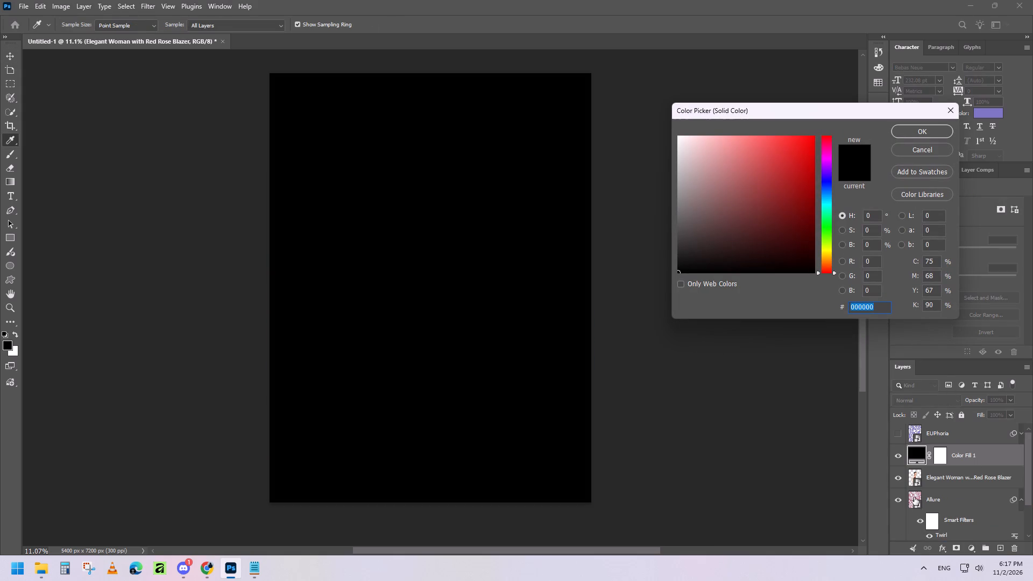
scroll(931, 484, down, 4)
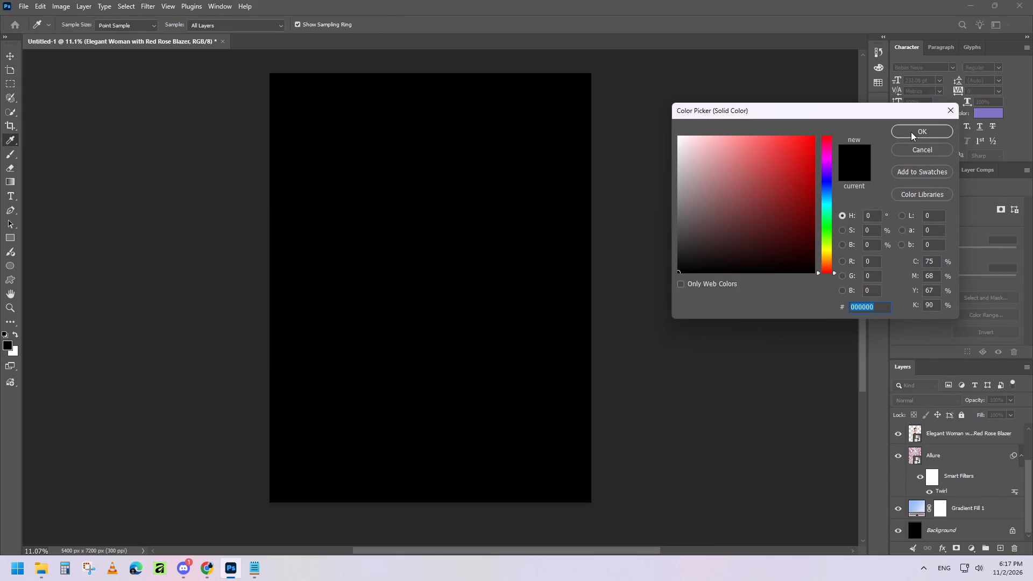
click(911, 132)
Copy the starting colour of the Gradient Fill 1 layer and recolour the Color Fill 1 layer with it, 94bbf4.
click(920, 527)
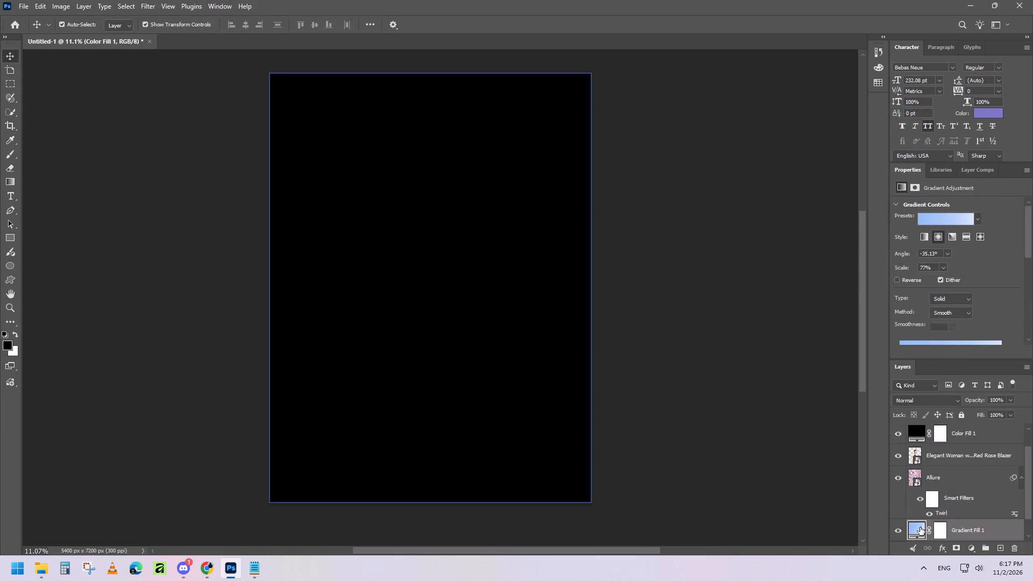
scroll(916, 336, down, 6)
double_click(900, 307)
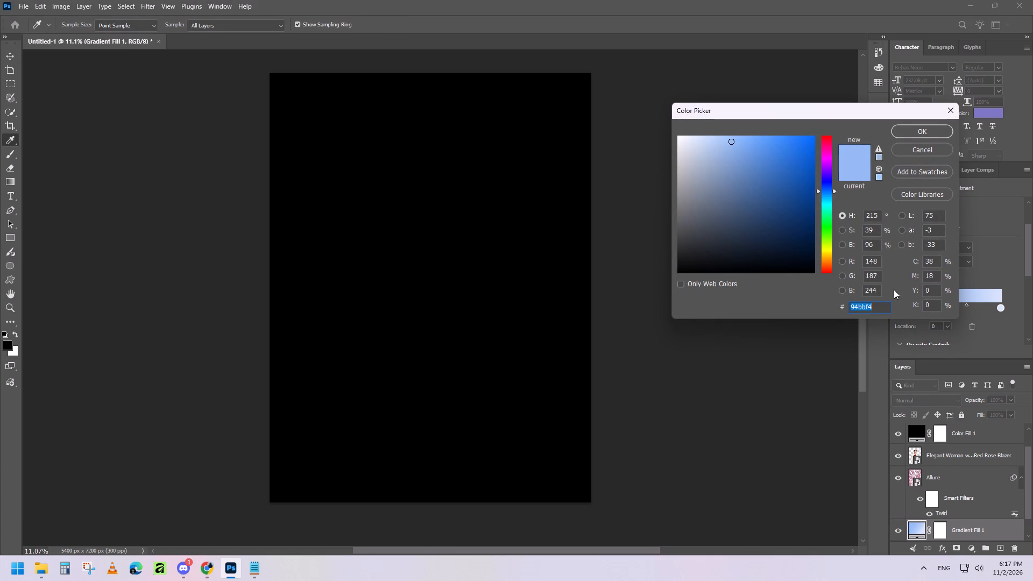
key(ctrl+c)
key(ctrl+c)
key(ctrl+c)
click(929, 132)
scroll(970, 458, up, 10)
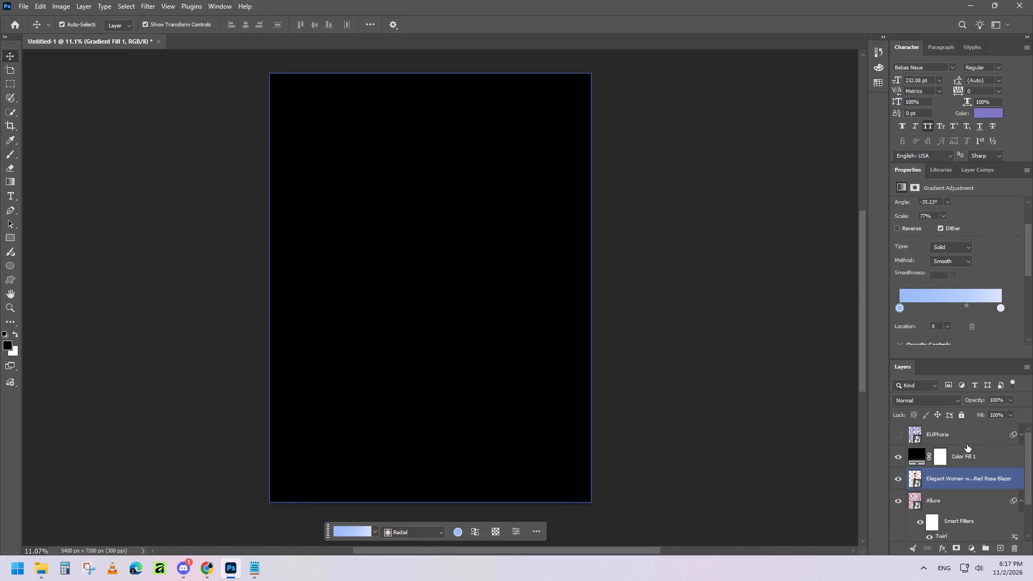
click(918, 455)
double_click(918, 455)
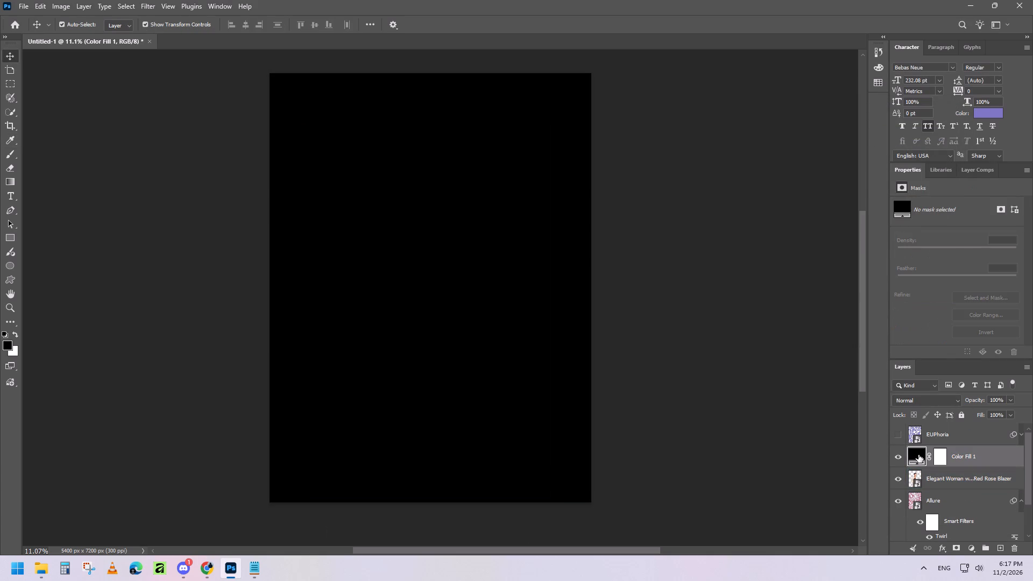
key(ctrl+v)
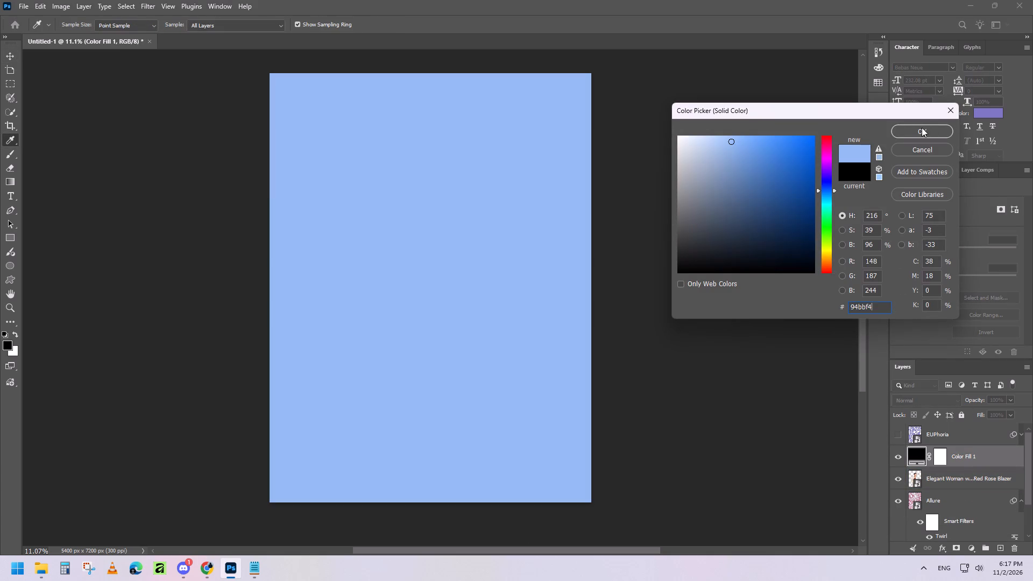
click(922, 131)
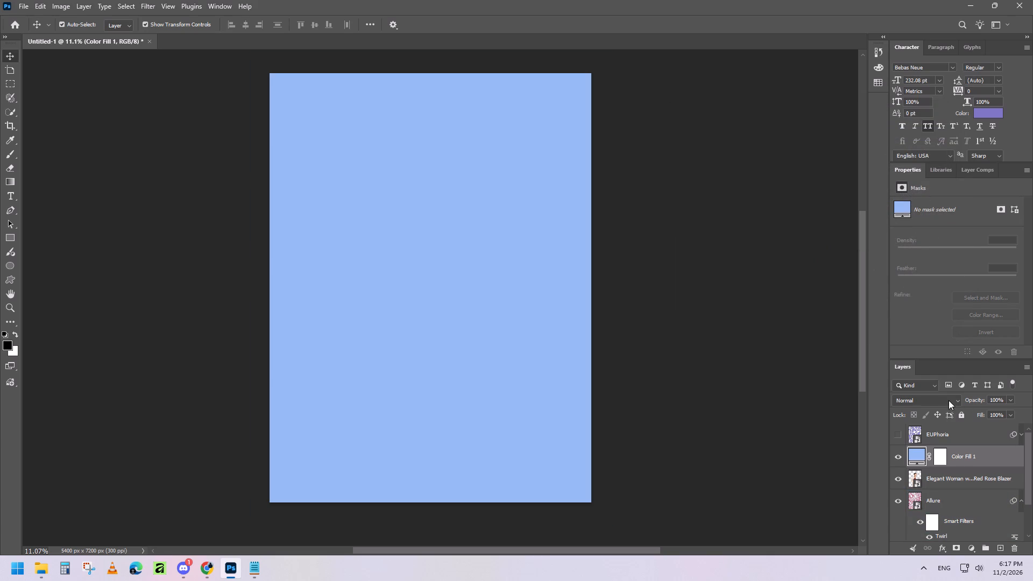
Set the Color Fill 1 layer's blend mode to Overlay.
click(949, 400)
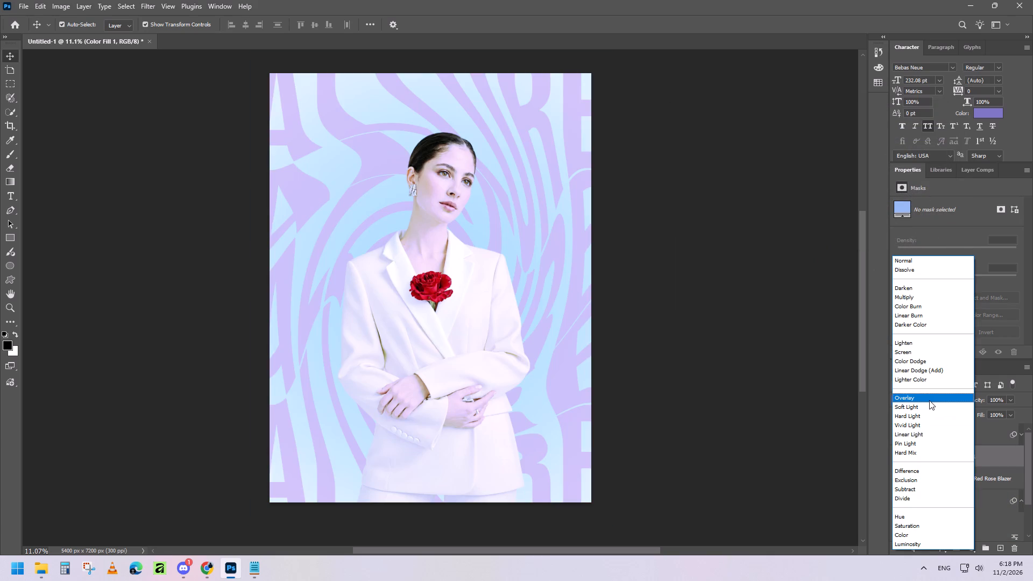
click(929, 400)
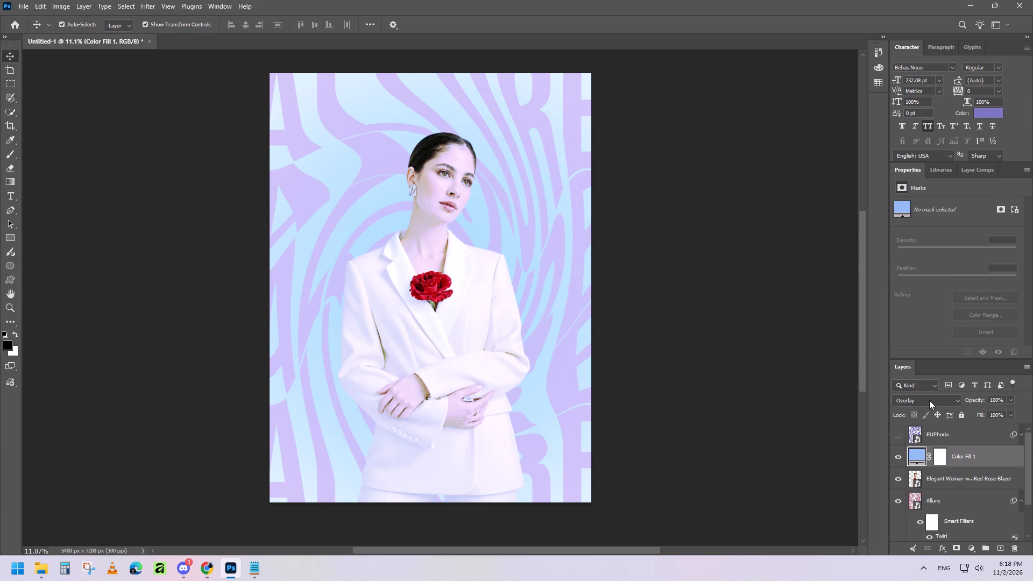
Lower the opacity of the Color Fill 1 layer to 27%.
click(1000, 457)
click(1010, 400)
drag(1011, 414, 988, 414)
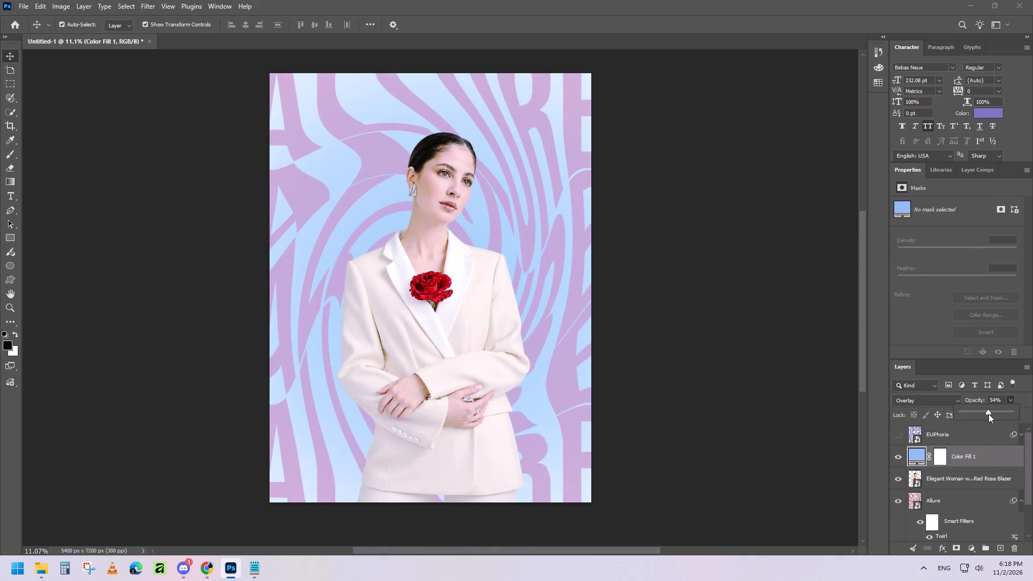
drag(988, 414, 930, 413)
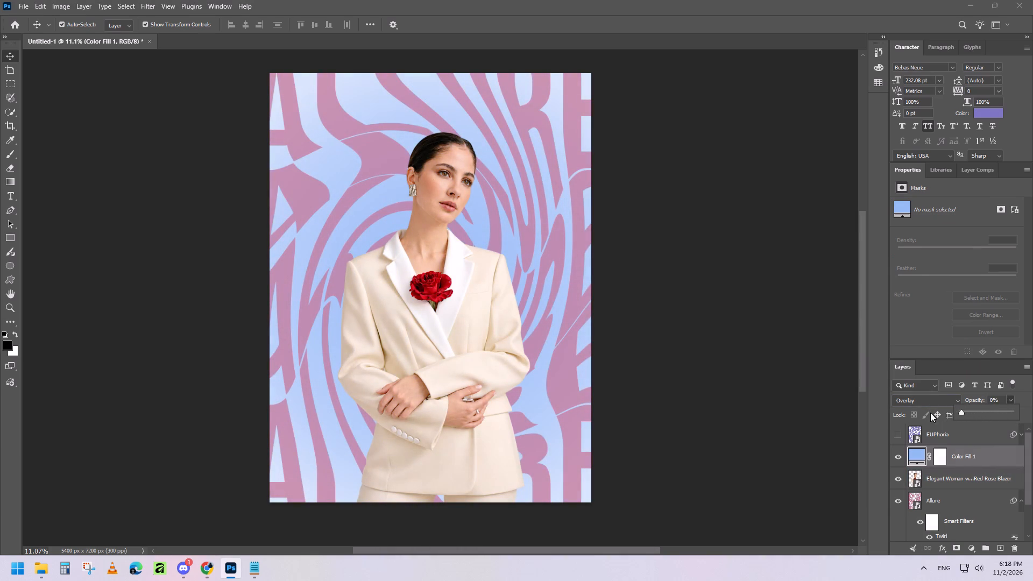
drag(930, 413, 977, 411)
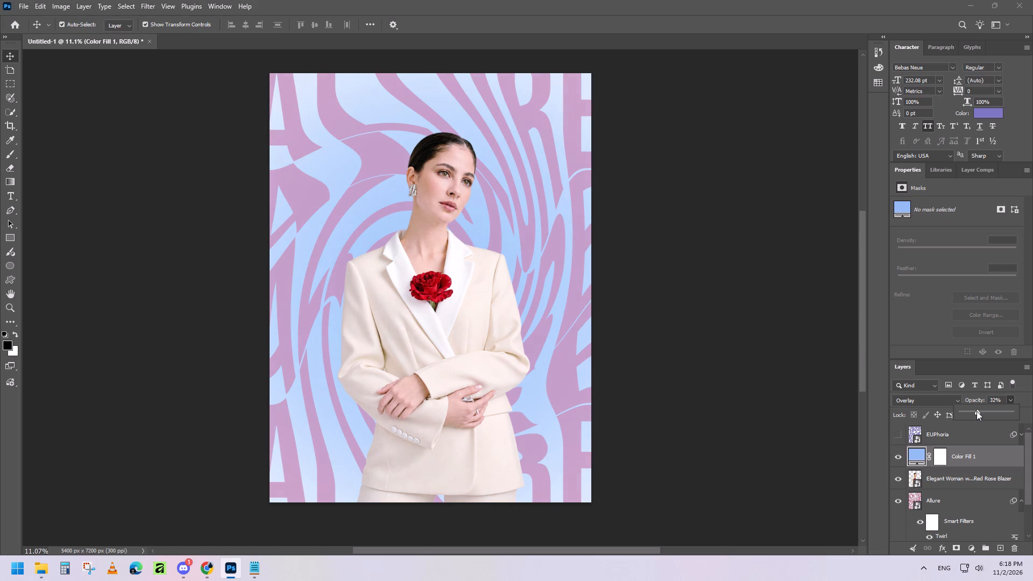
drag(977, 411, 978, 408)
drag(978, 408, 974, 409)
drag(974, 409, 975, 410)
click(1026, 406)
Reduce the Color Fill 1 layer's fill to 76%.
click(1007, 415)
drag(1010, 429, 991, 429)
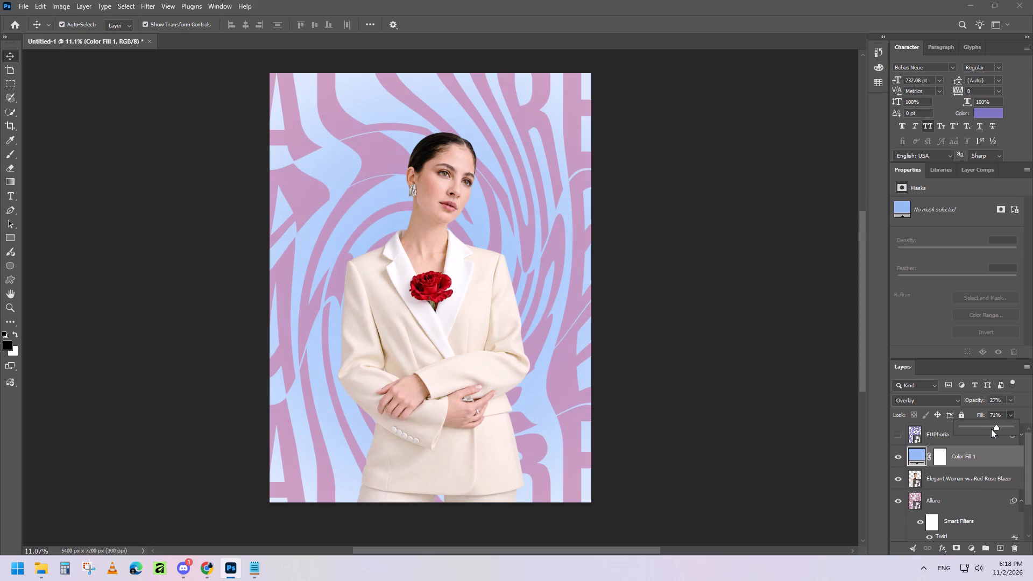
drag(991, 429, 986, 429)
drag(986, 429, 995, 428)
drag(995, 428, 999, 426)
click(1027, 402)
Move the EUPhoria layer between the Elegant Woman cutout and Allure, showing it for a check and hiding it again.
click(899, 434)
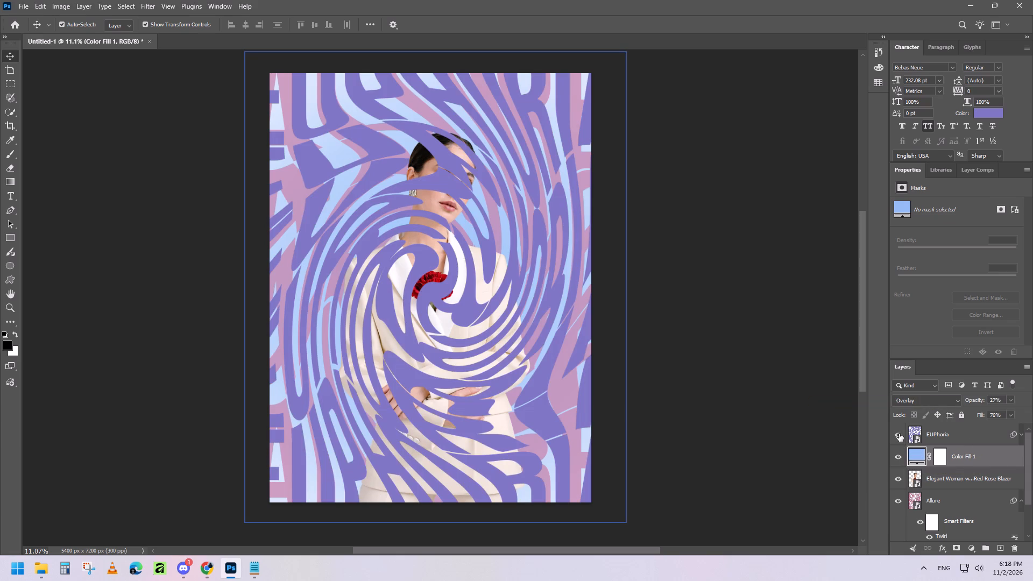
drag(994, 431, 993, 498)
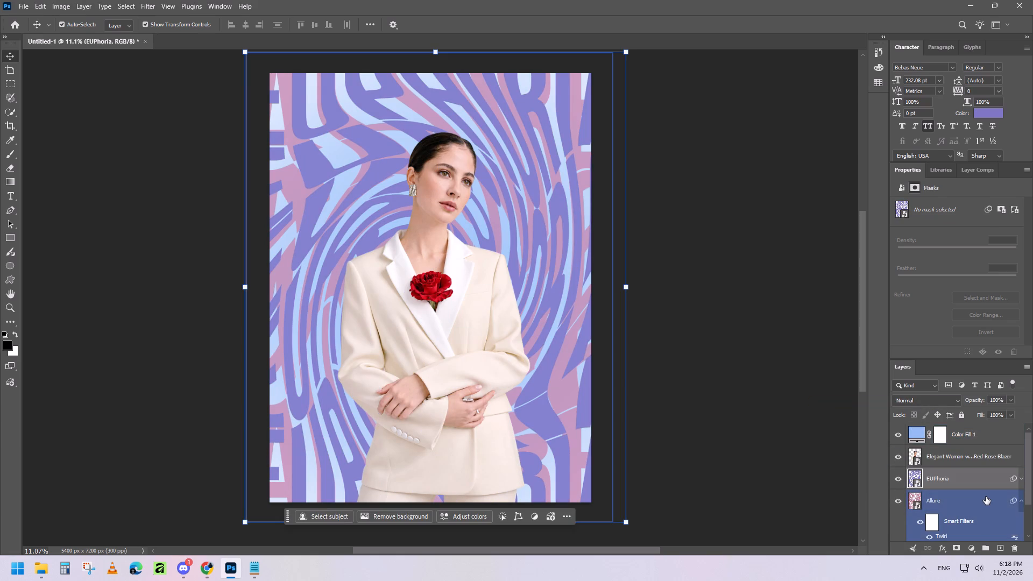
click(897, 478)
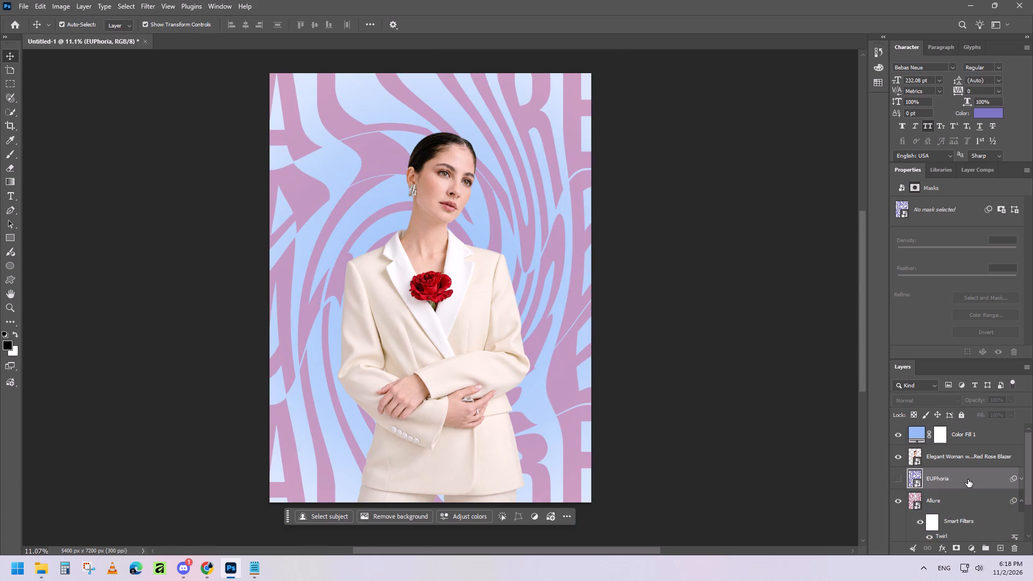
Move the hidden EUPhoria layer below Allure and its smart filters, directly above Gradient Fill 1.
scroll(967, 480, up, 2)
drag(959, 477, 960, 433)
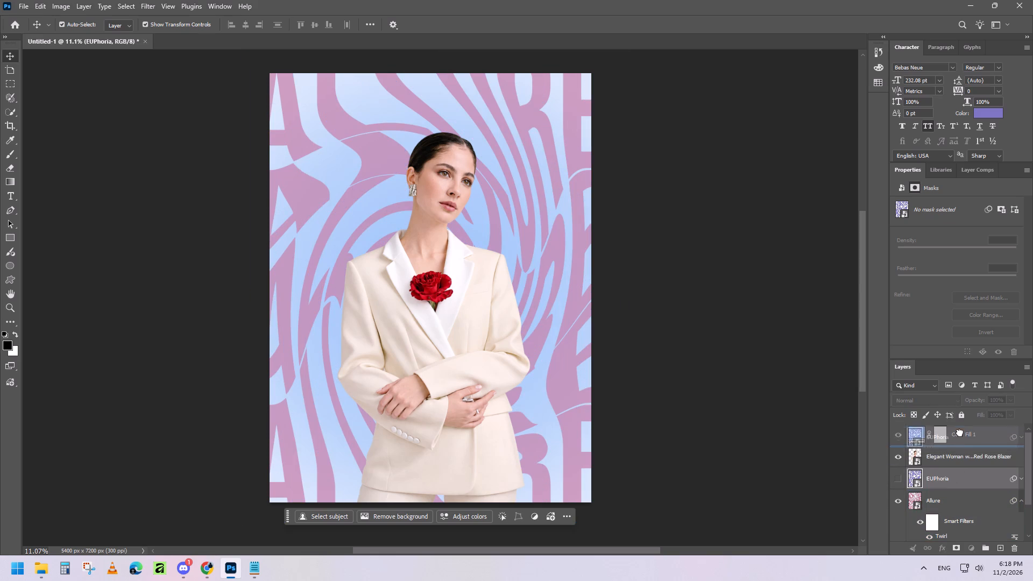
drag(960, 433, 960, 544)
scroll(967, 499, down, 3)
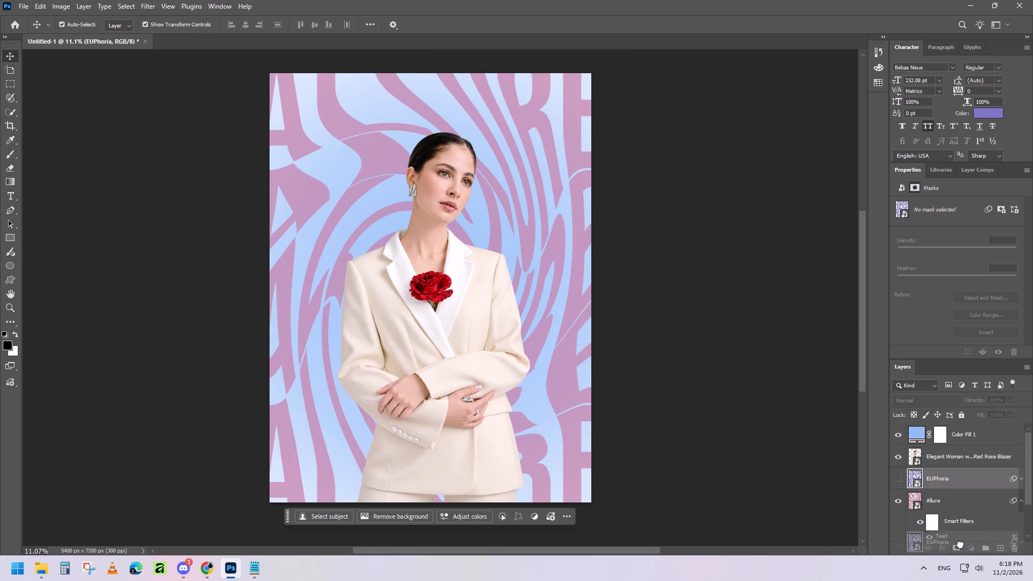
drag(960, 544, 960, 499)
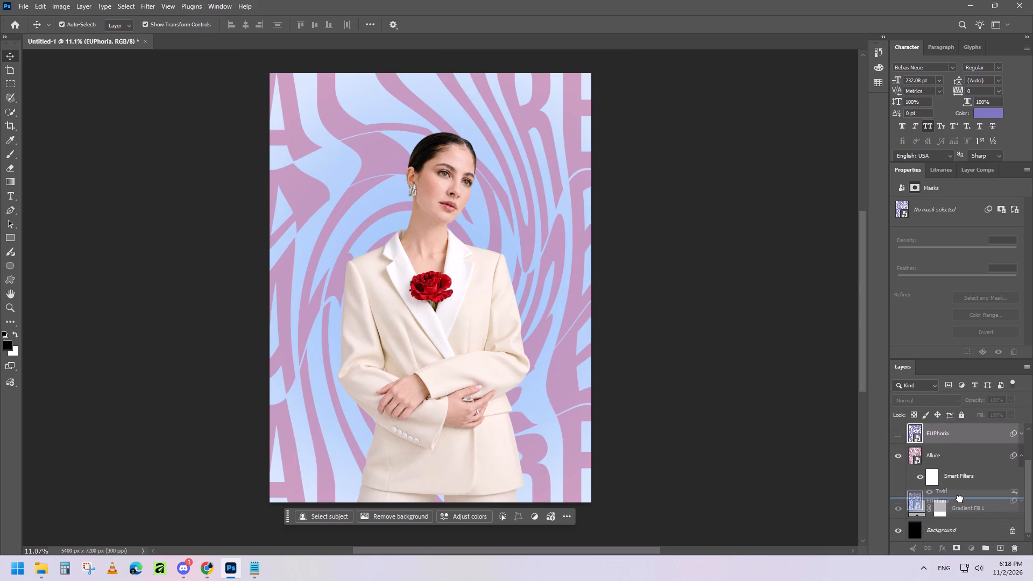
drag(960, 499, 959, 499)
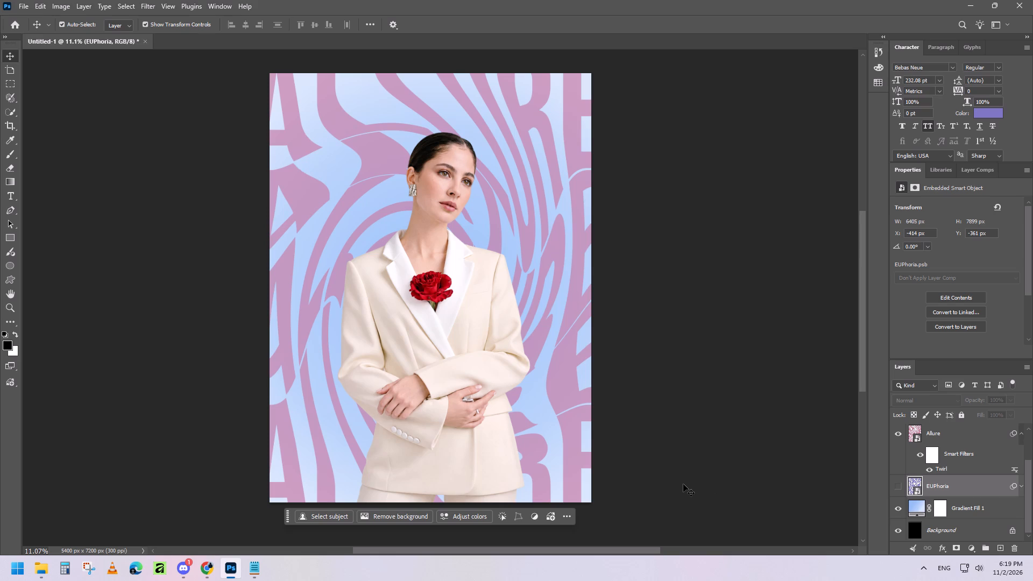
Nudge the Elegant Woman cutout slightly to the left, to X 509 px.
click(447, 451)
key(Left)
key(Left)
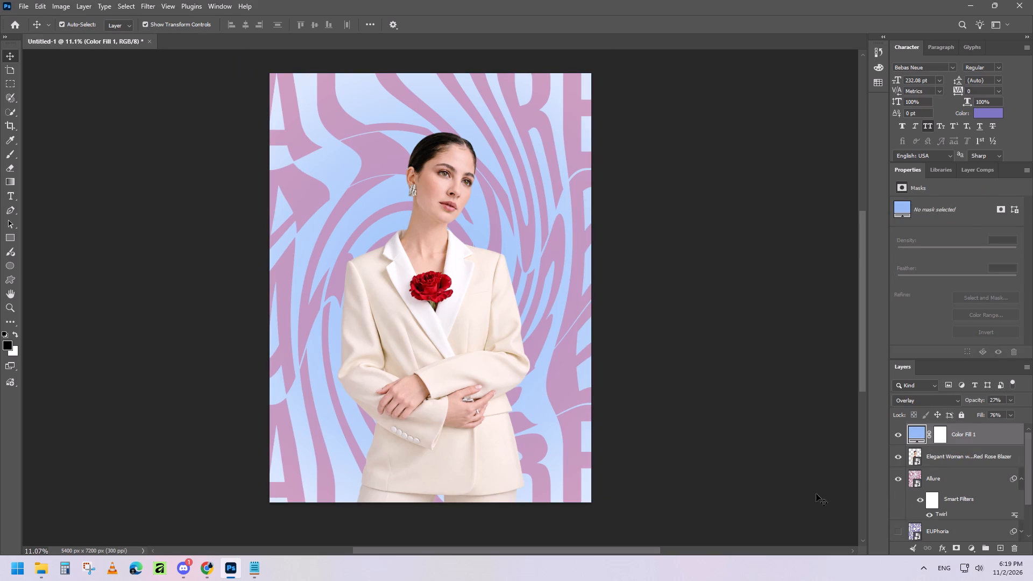
click(957, 455)
key(Left)
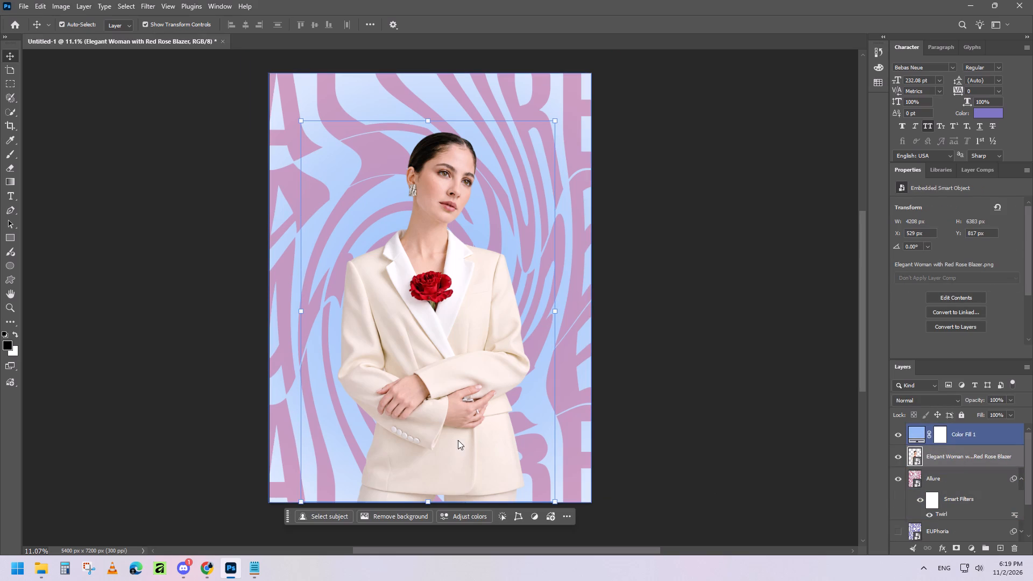
key(Left)
key(Left)
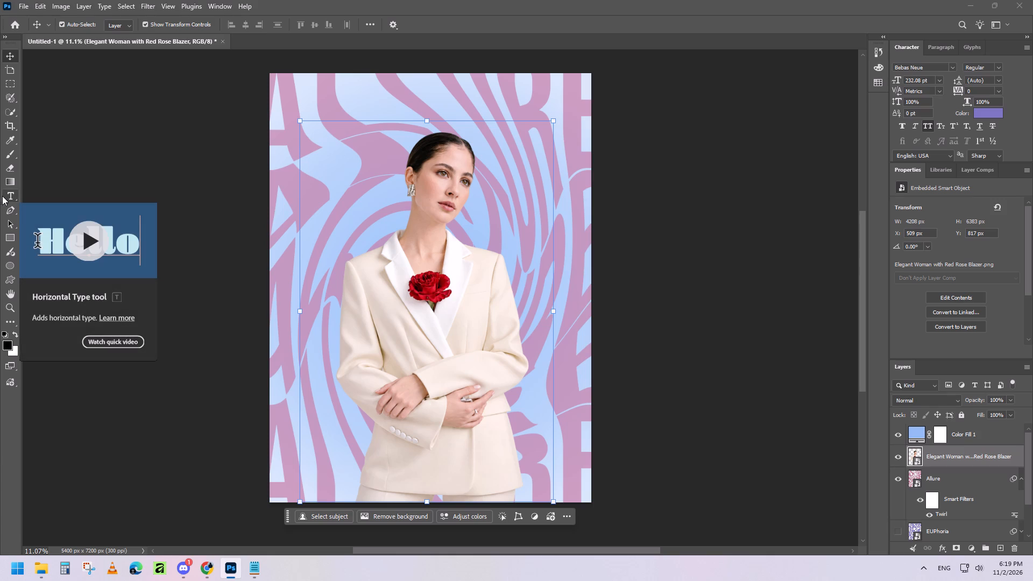
Start a new horizontal text line in Bebas Neue just above the model's head.
click(15, 196)
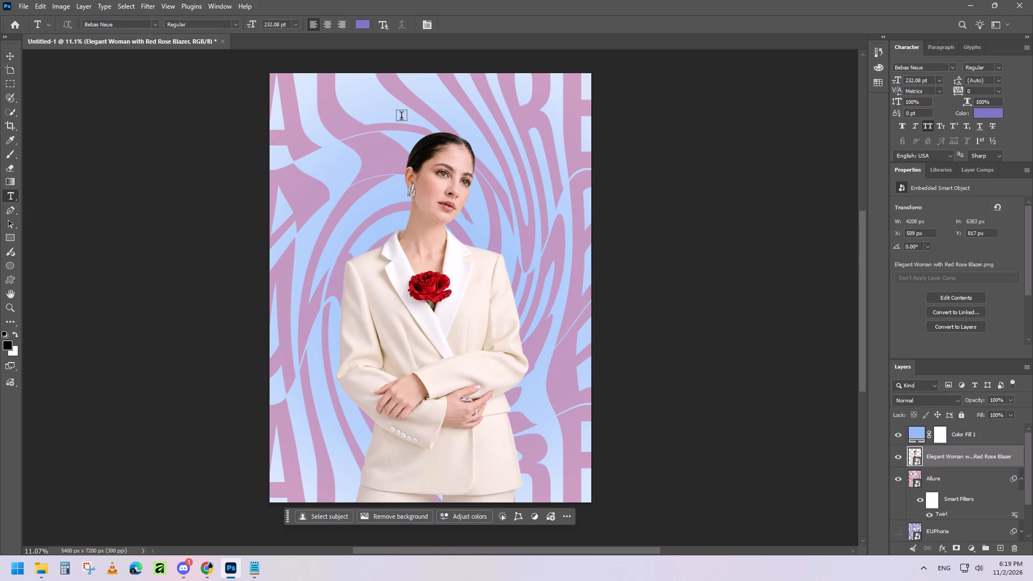
click(401, 117)
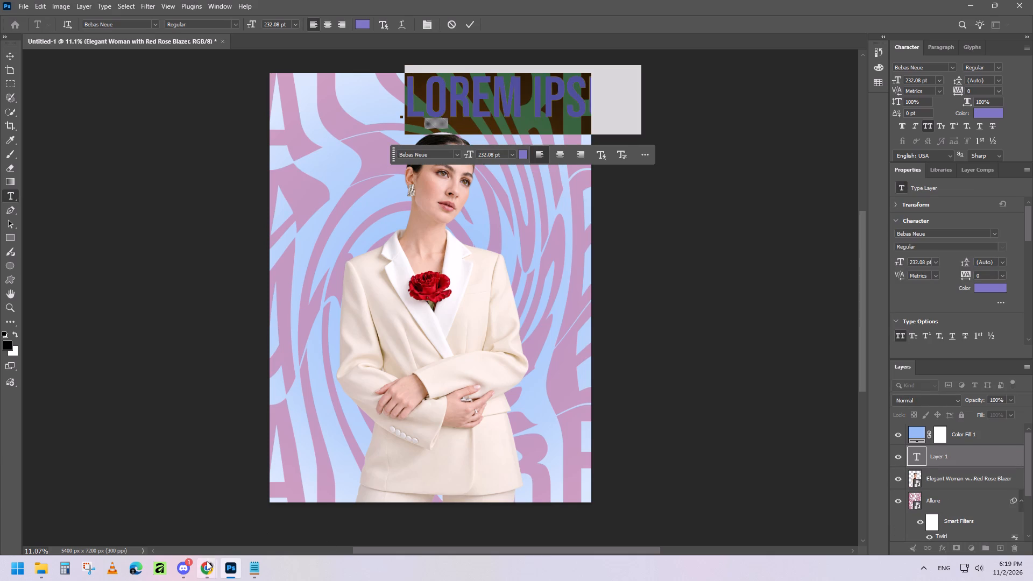
Switch to ChatGPT in Chrome and look through the Poster Taglines chat for a one-word title for the poster.
click(201, 570)
click(256, 512)
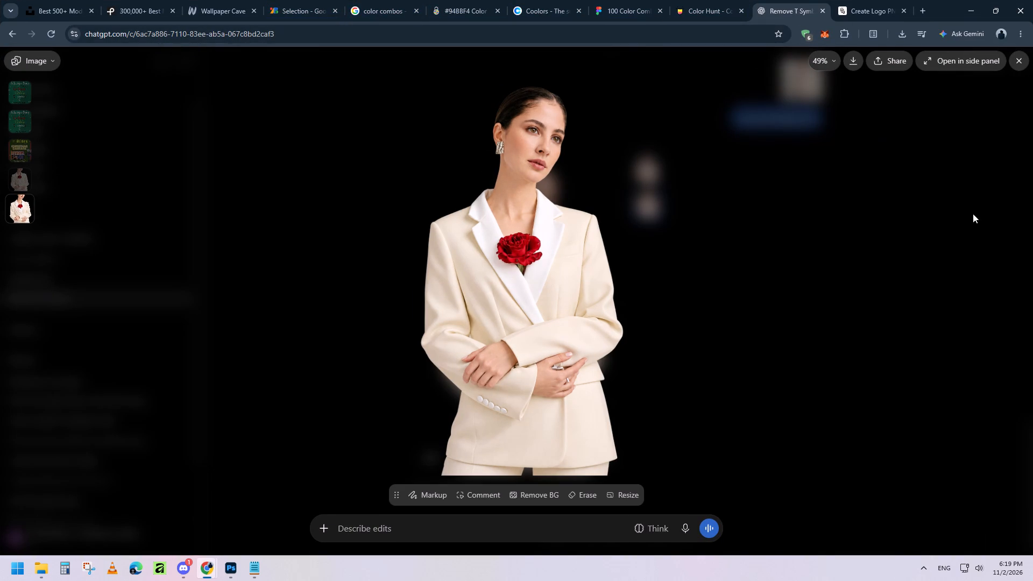
click(1021, 61)
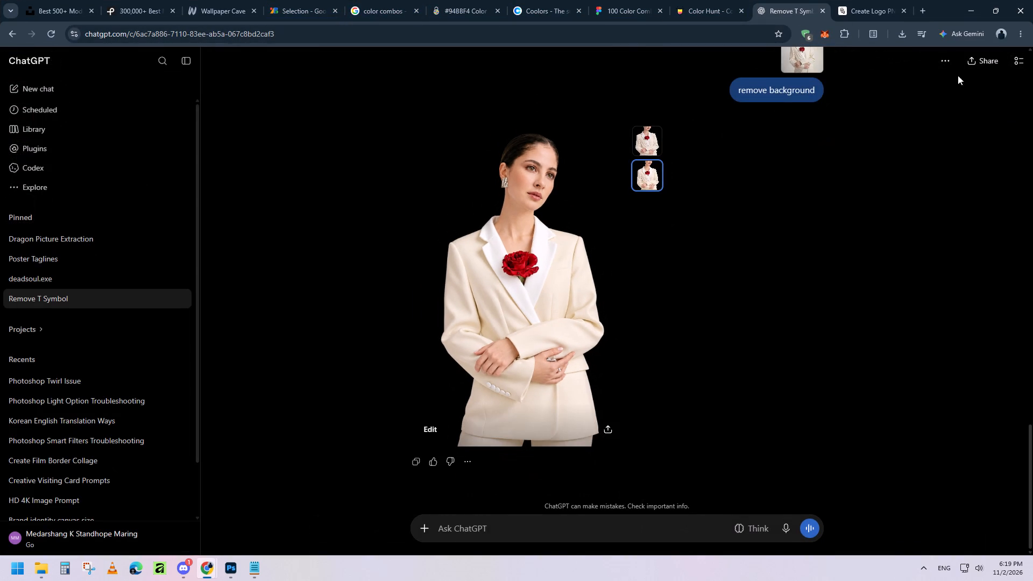
click(79, 250)
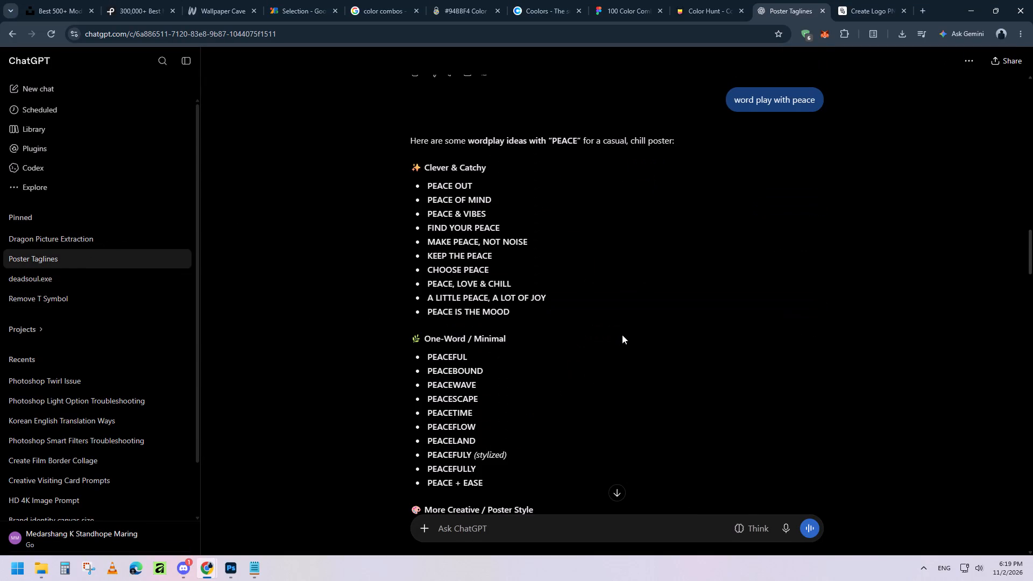
scroll(627, 346, down, 11)
drag(1030, 295, 1032, 536)
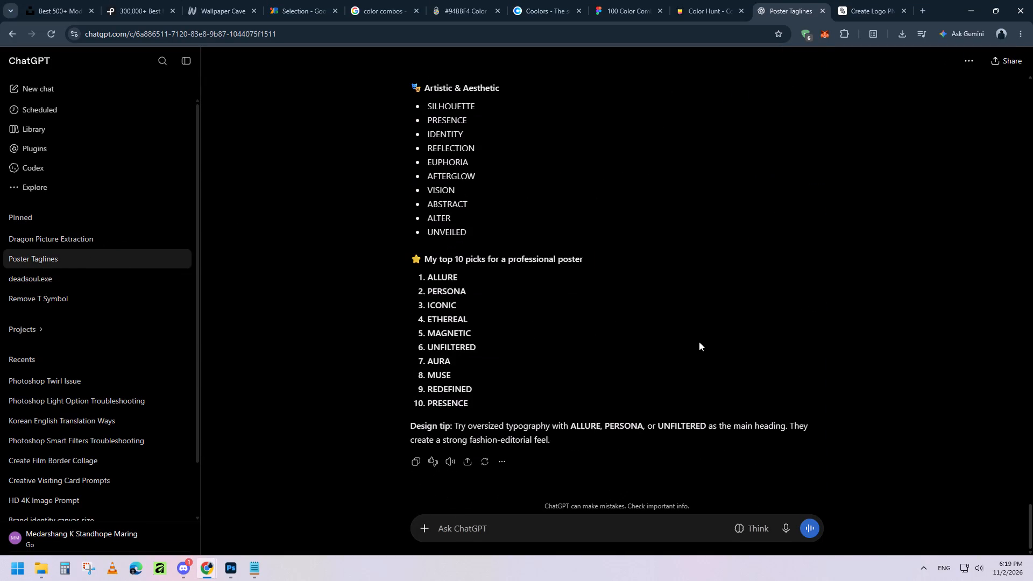
scroll(699, 341, up, 11)
scroll(701, 343, down, 2)
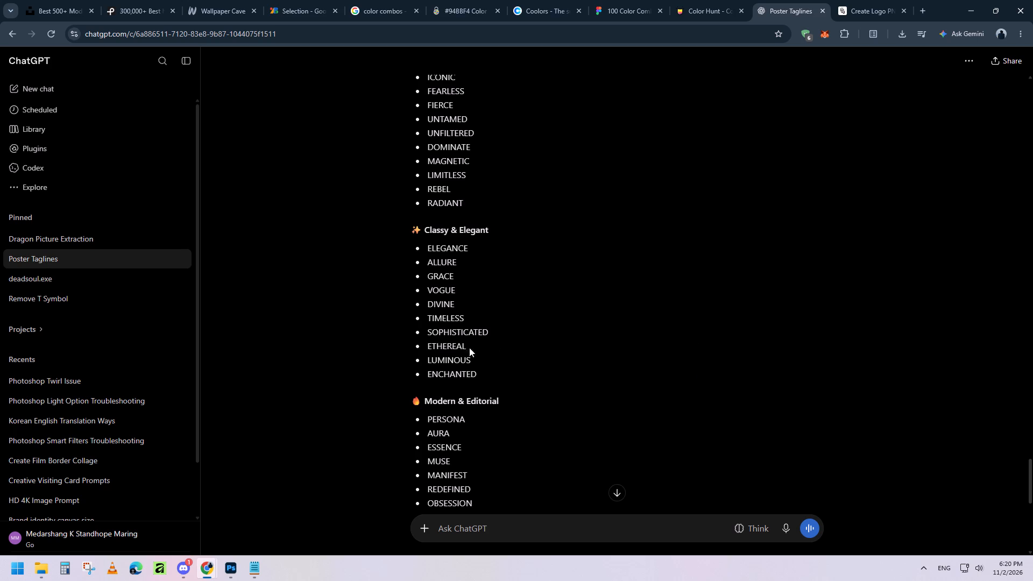
scroll(548, 428, down, 2)
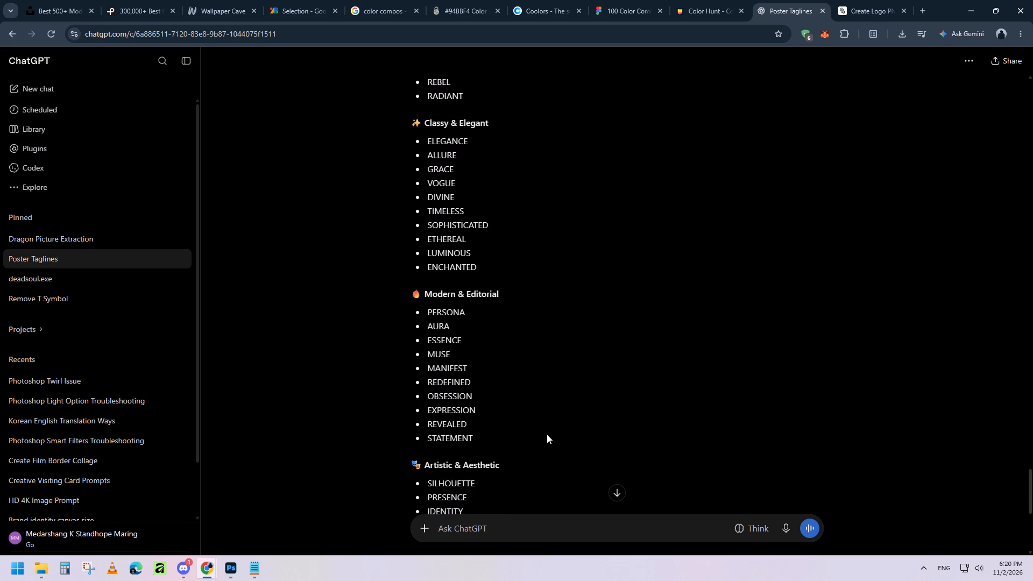
click(208, 568)
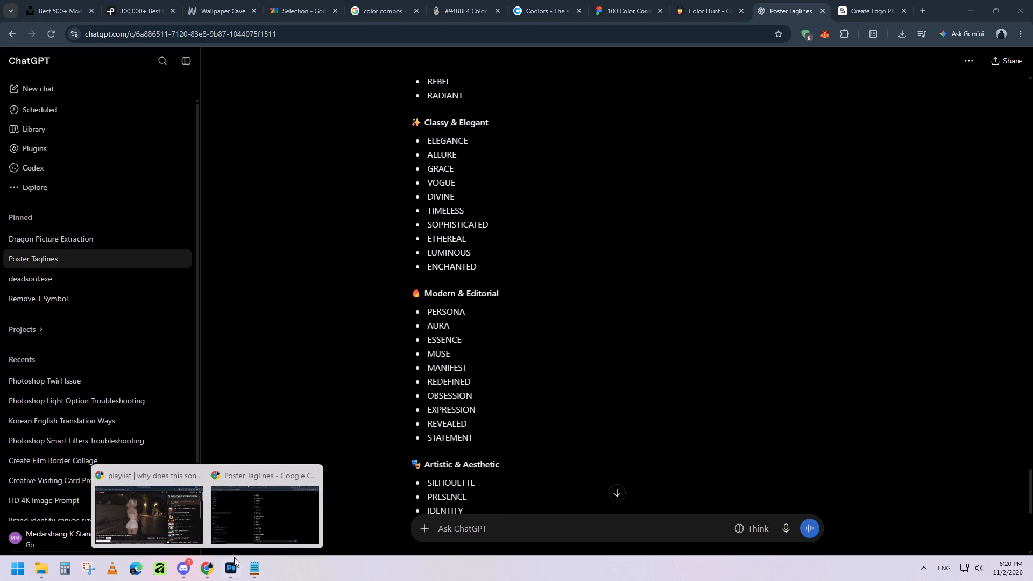
click(284, 514)
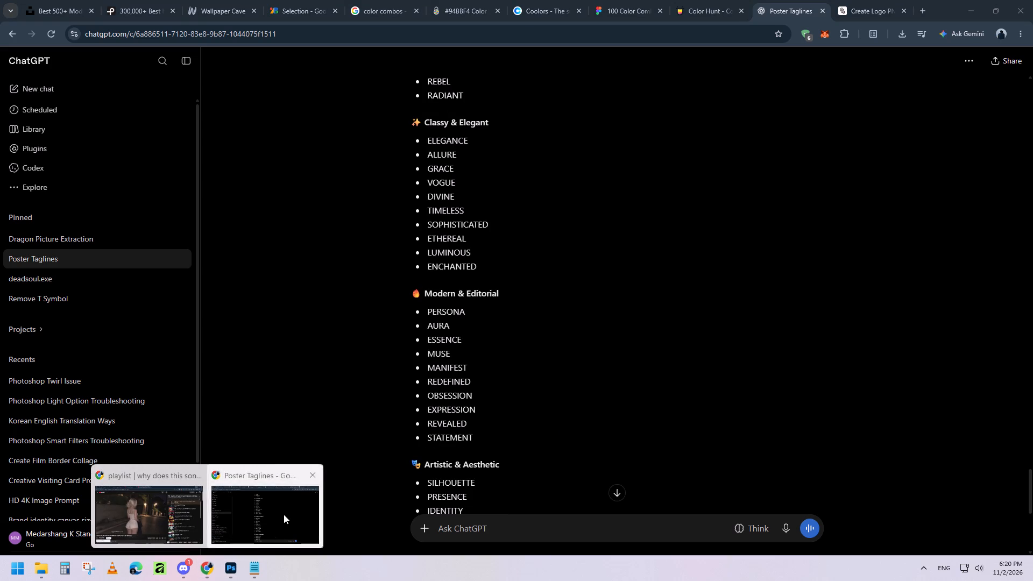
click(228, 575)
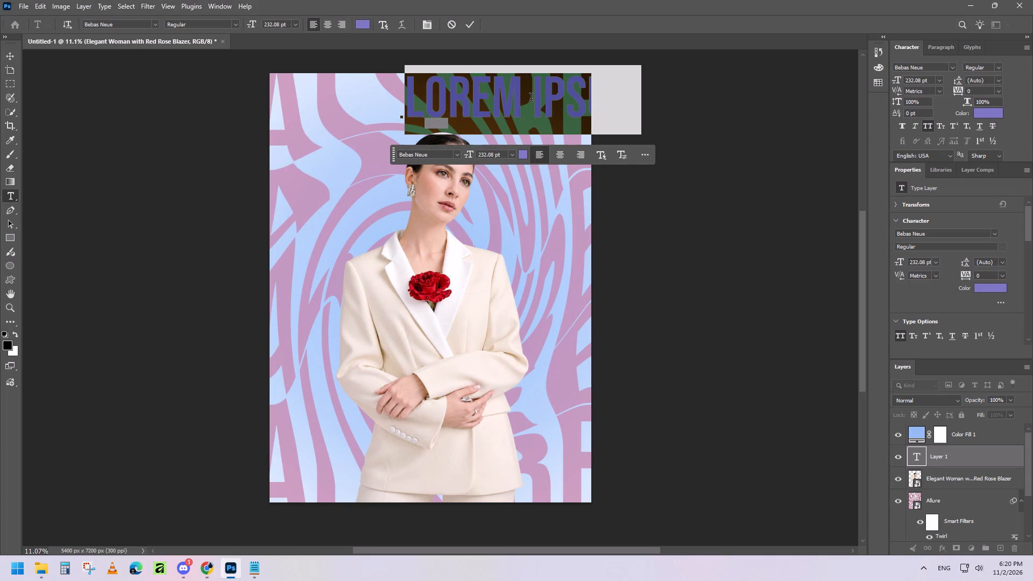
Replace the placeholder text above the model's head with GRACE and dismiss the Discord notification.
key(shift+g)
key(shift+r)
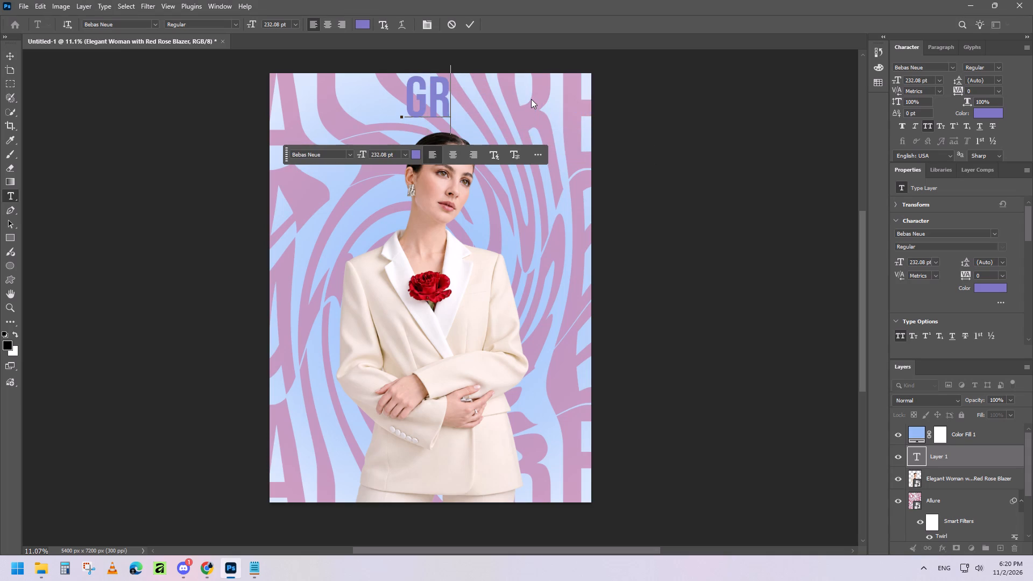
text(ace)
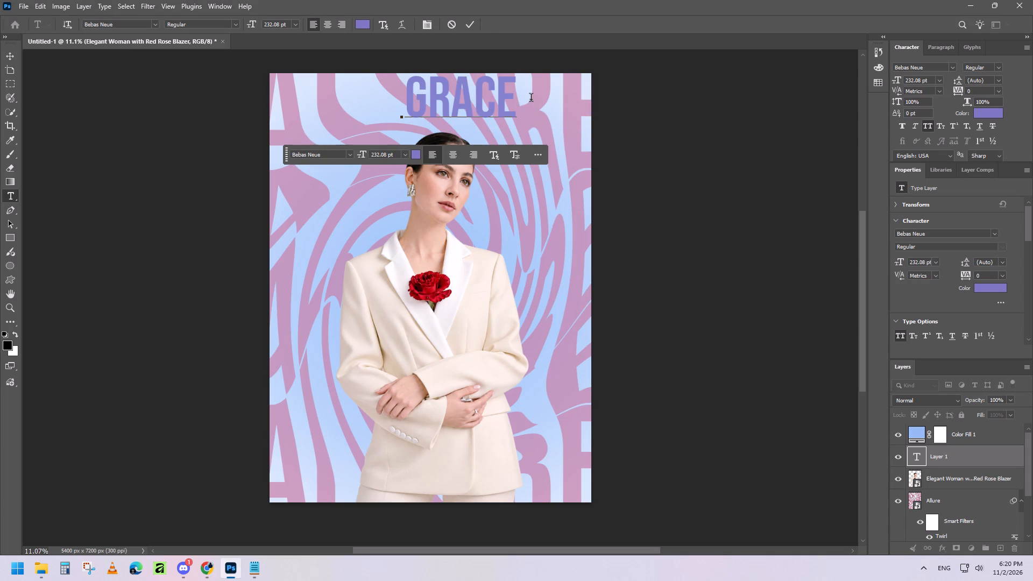
click(476, 20)
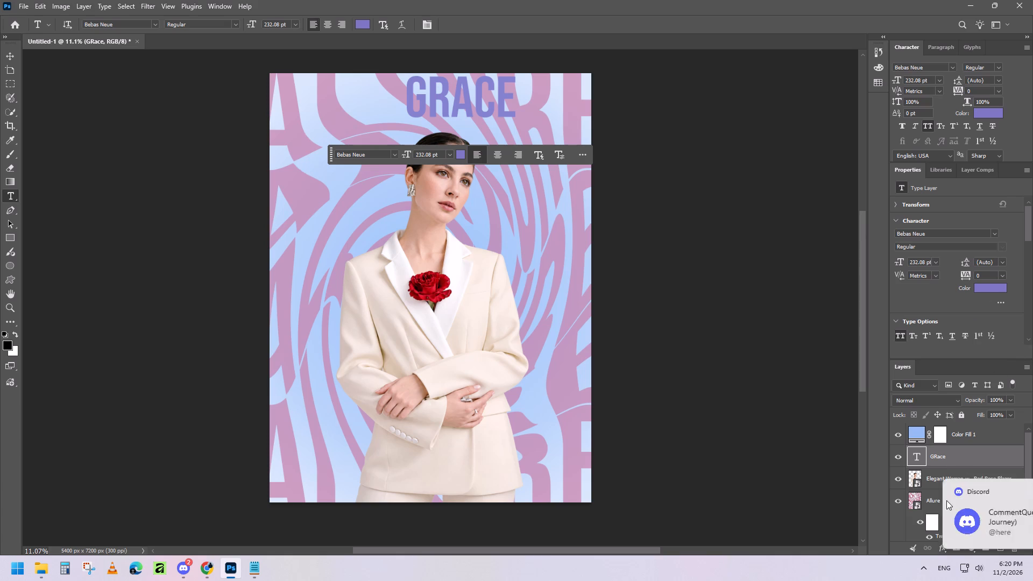
click(1010, 488)
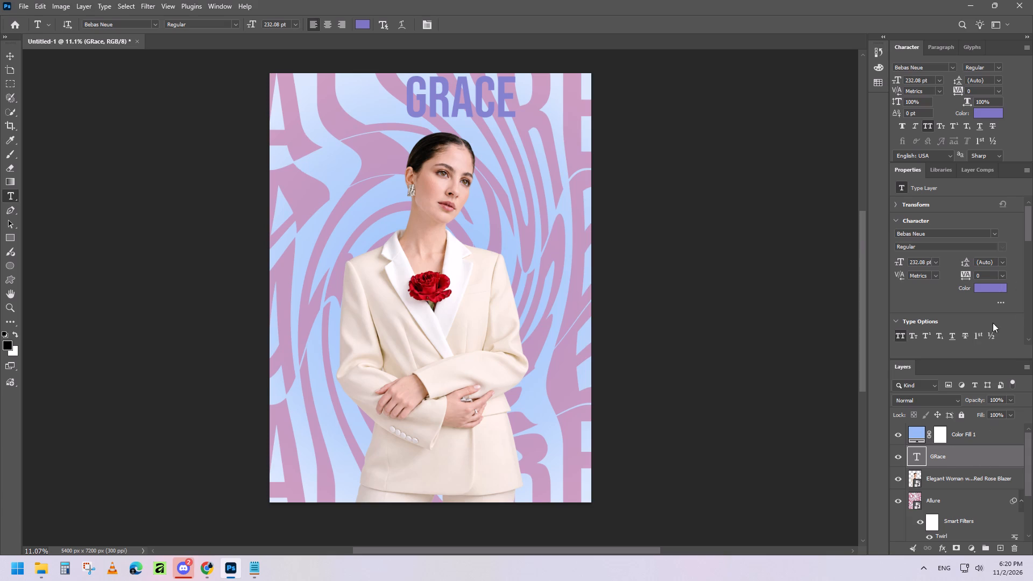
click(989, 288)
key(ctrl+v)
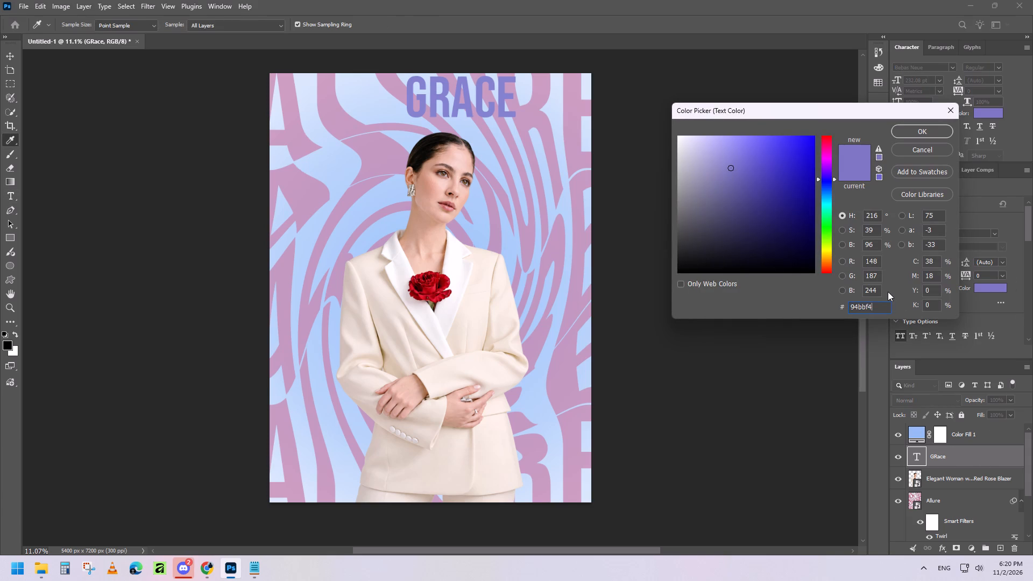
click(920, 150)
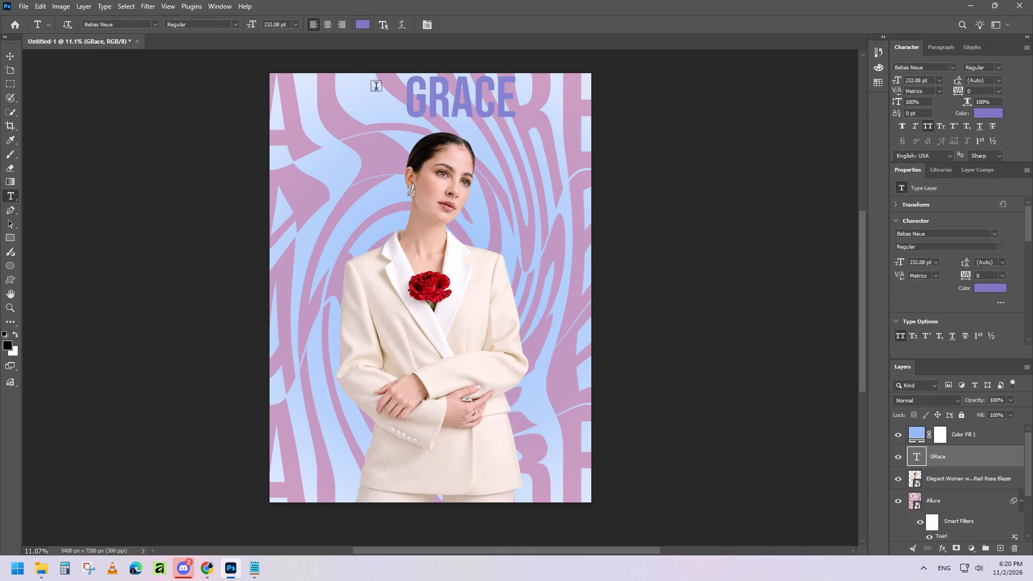
Switch to Chrome and examine the ColorCombos schemes for #94BBF4 to choose a colour for the GRACE text.
click(206, 569)
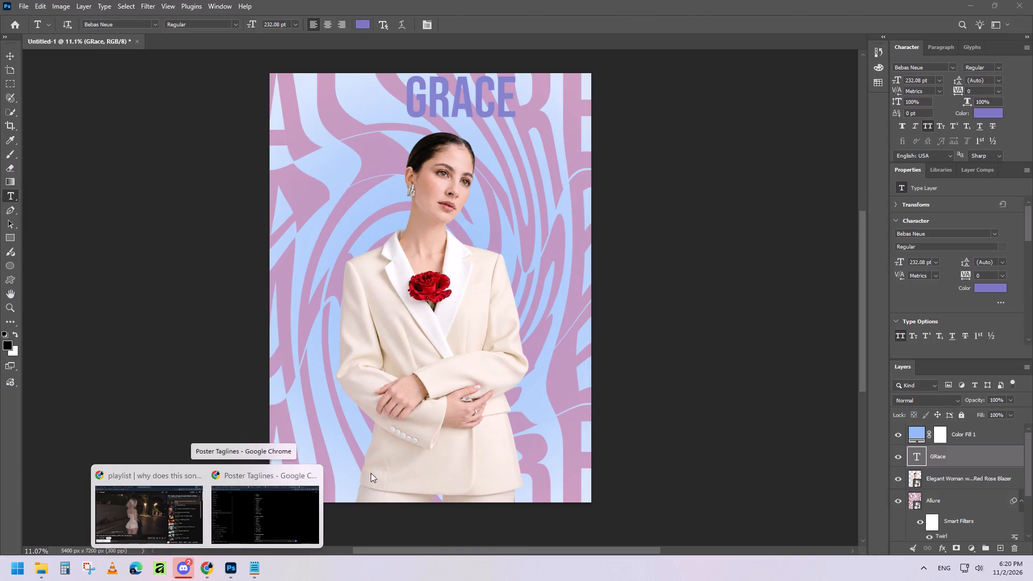
click(263, 497)
click(546, 0)
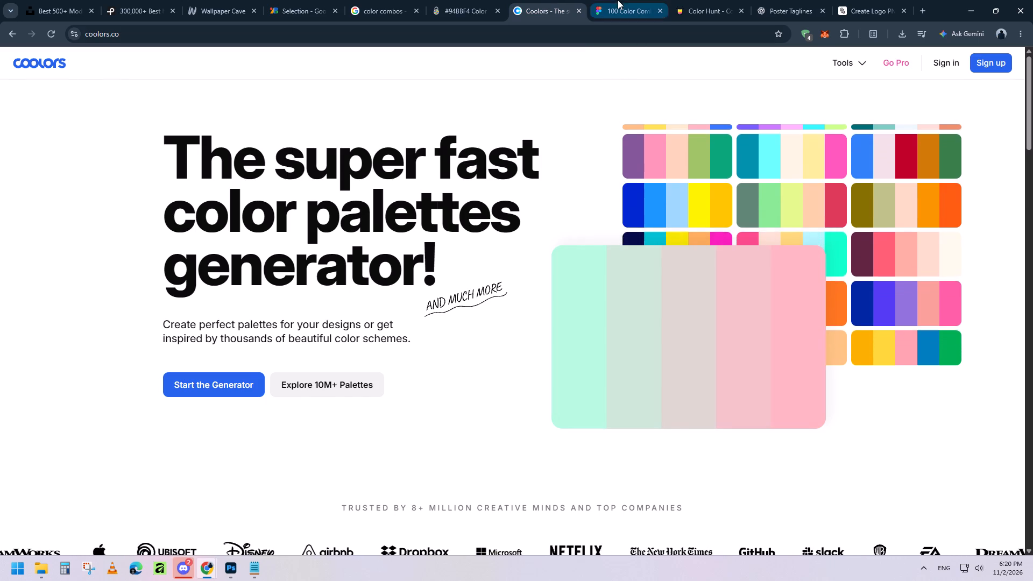
click(618, 0)
click(482, 0)
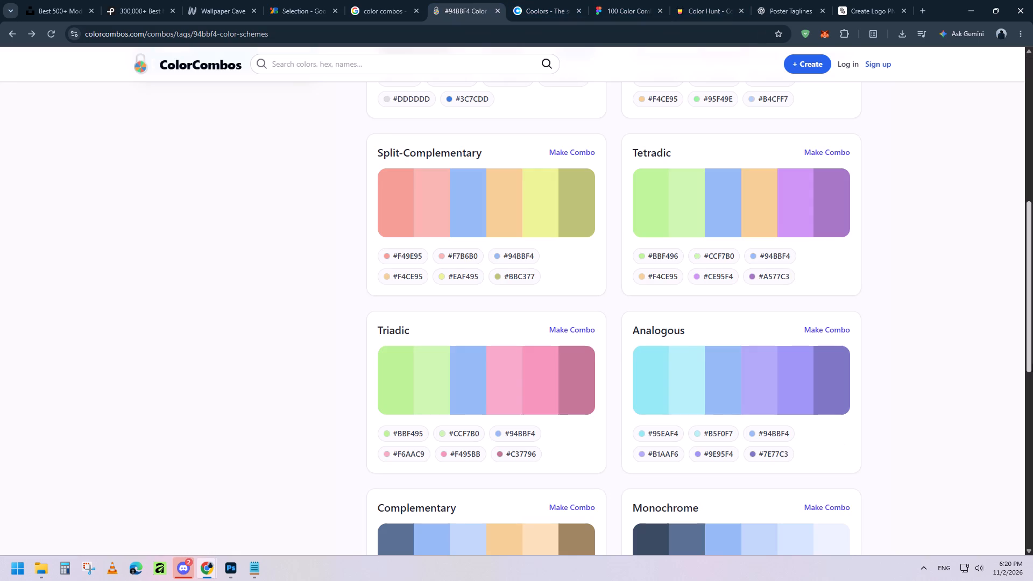
scroll(915, 325, down, 3)
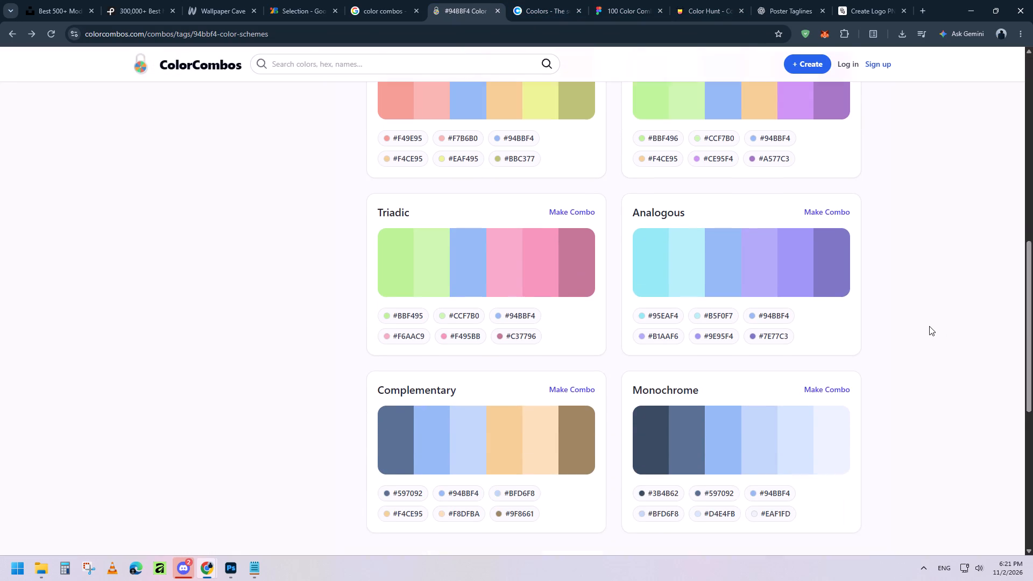
scroll(930, 326, up, 4)
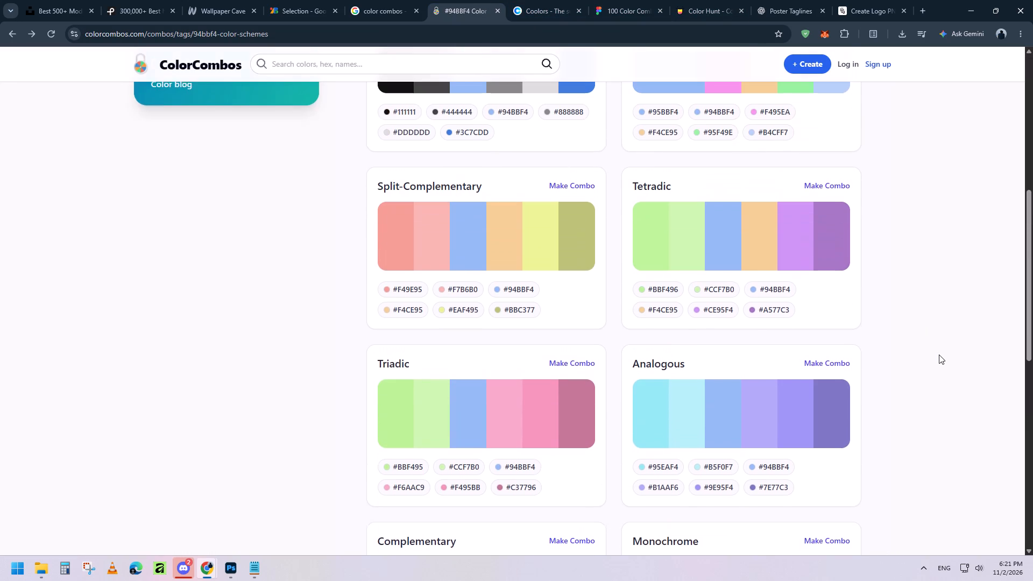
scroll(939, 355, down, 2)
scroll(966, 438, down, 4)
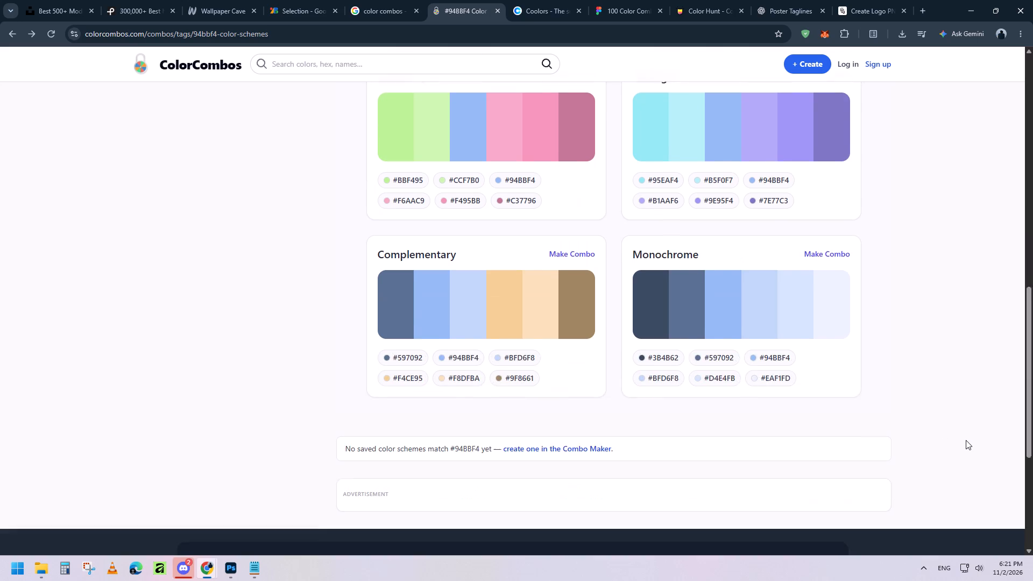
scroll(966, 440, up, 4)
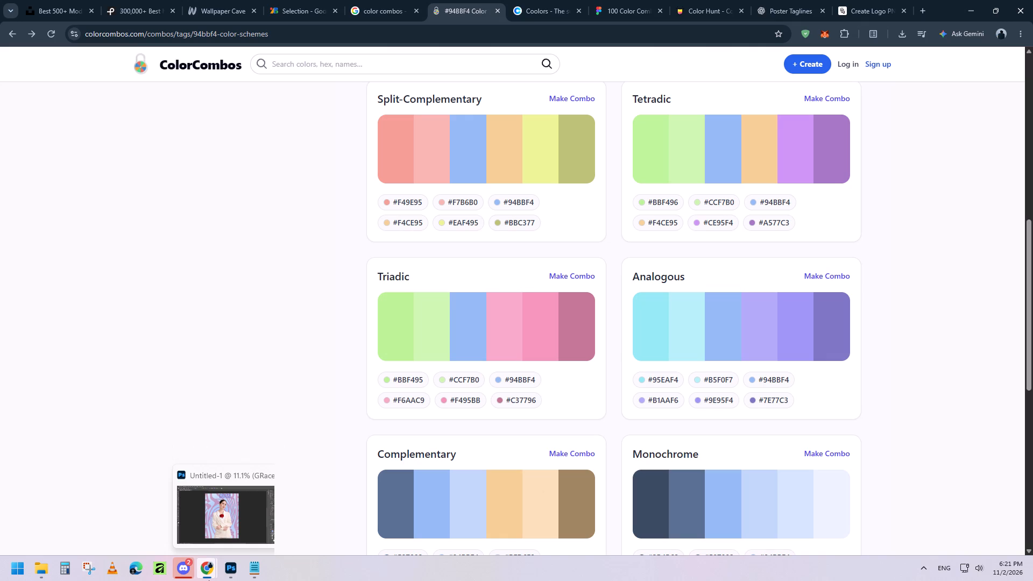
click(240, 525)
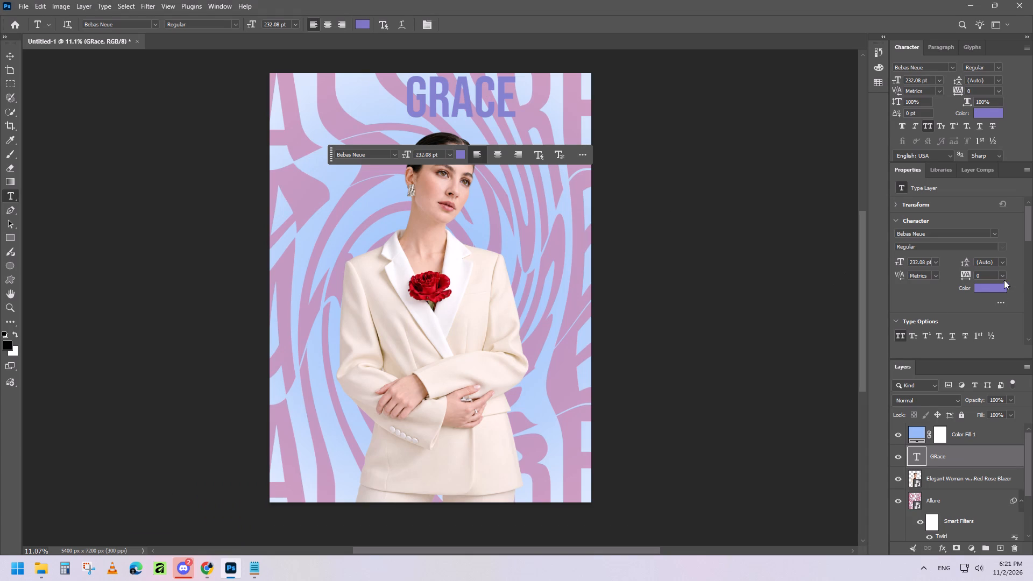
Open the GRACE title's text colour and enter pink #f495bb.
double_click(995, 287)
drag(880, 305, 825, 305)
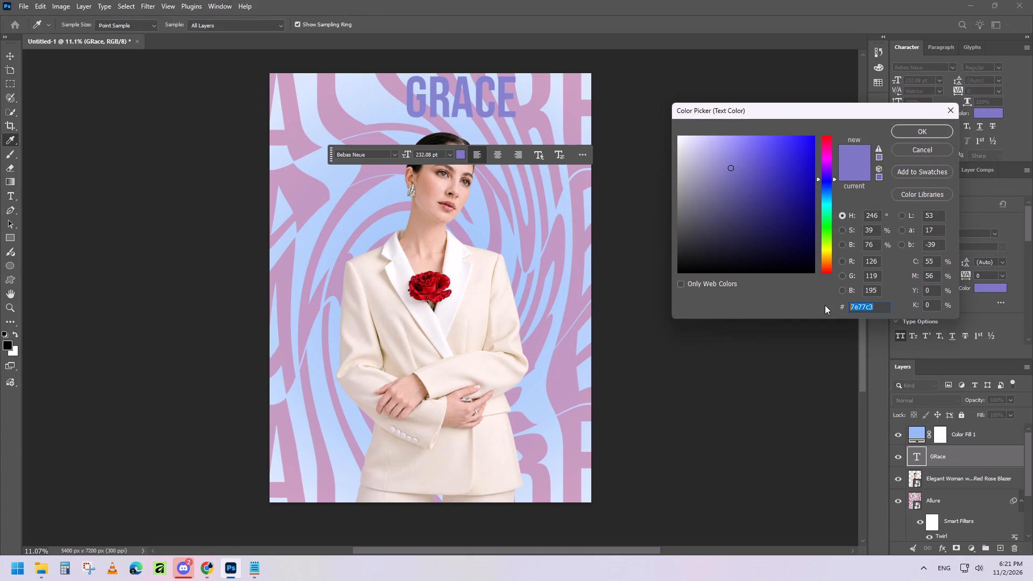
text(f4)
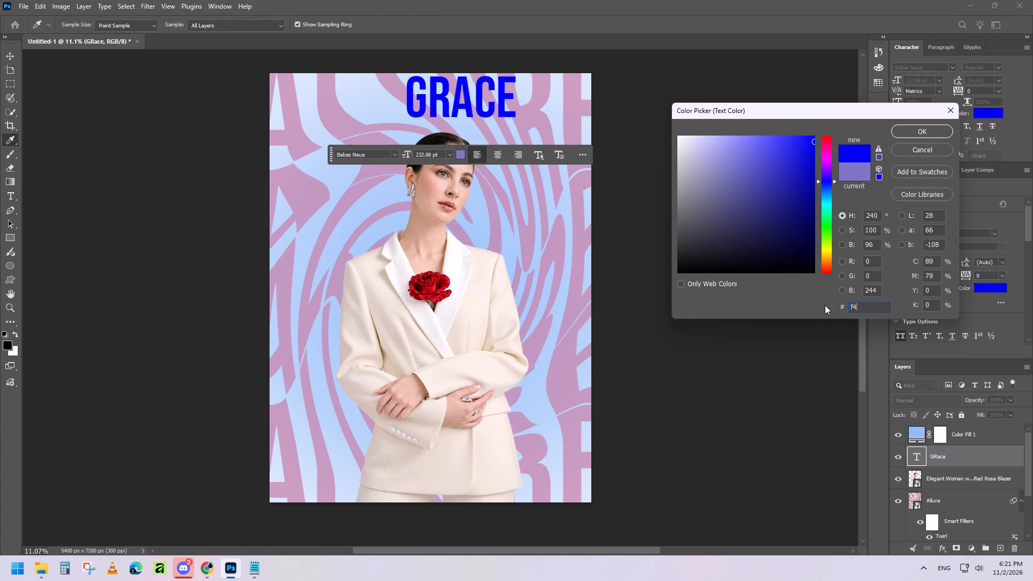
text(95bb)
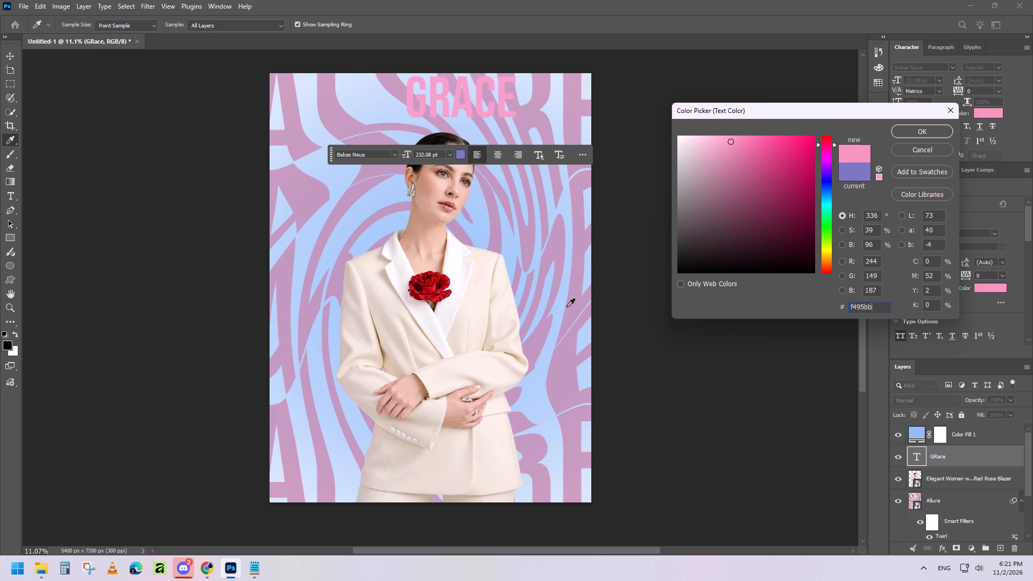
Deepen the GRACE text colour from the pink to crimson #9f0442 and apply it.
drag(731, 141, 713, 138)
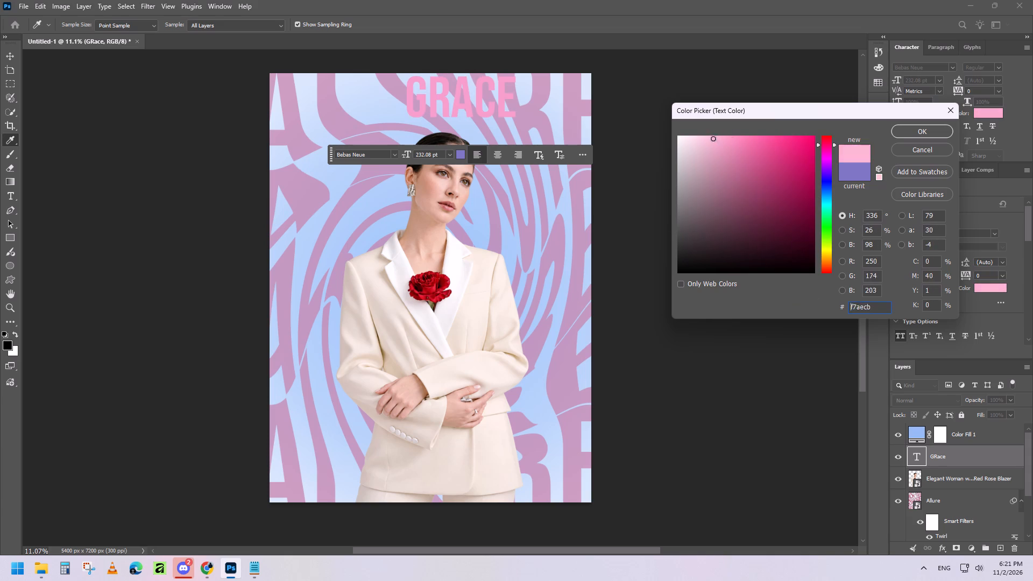
drag(713, 138, 713, 138)
drag(712, 138, 736, 136)
drag(738, 136, 752, 140)
drag(762, 143, 770, 143)
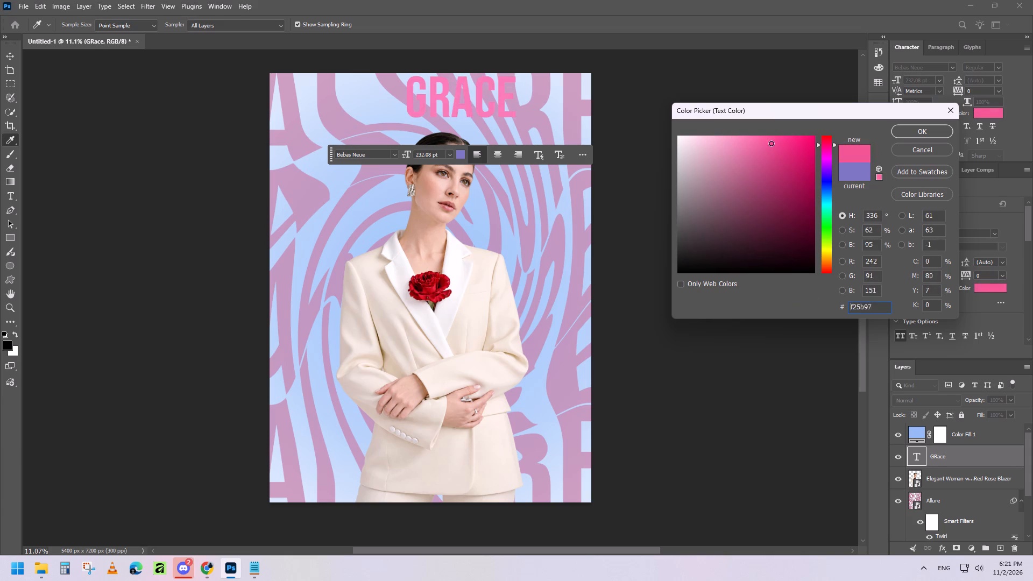
click(771, 143)
drag(775, 149, 775, 157)
drag(776, 158, 779, 165)
drag(782, 168, 788, 175)
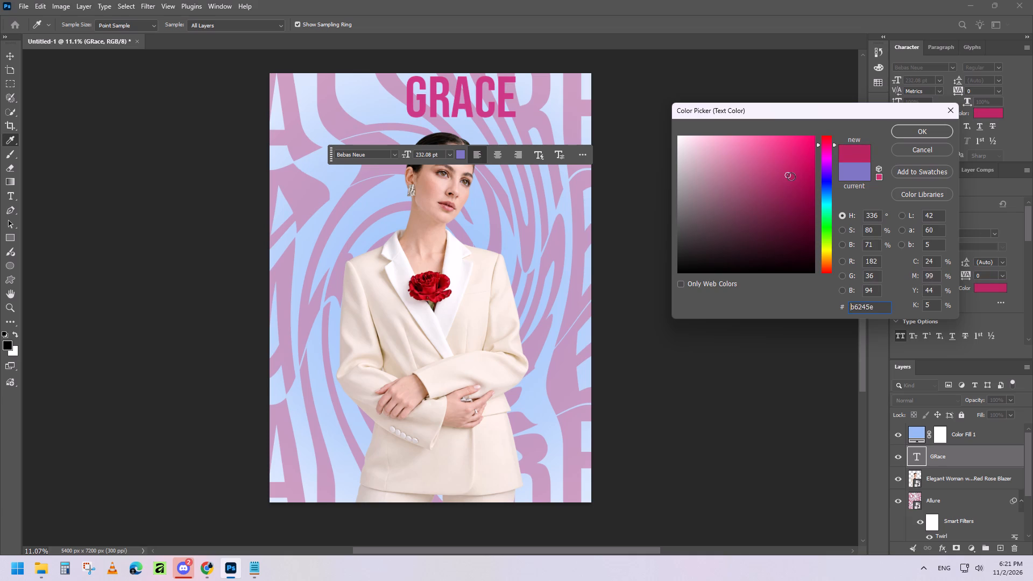
drag(791, 176, 797, 179)
drag(797, 179, 801, 185)
drag(801, 186, 802, 193)
drag(802, 193, 803, 199)
drag(803, 199, 804, 208)
click(806, 208)
drag(807, 207, 809, 195)
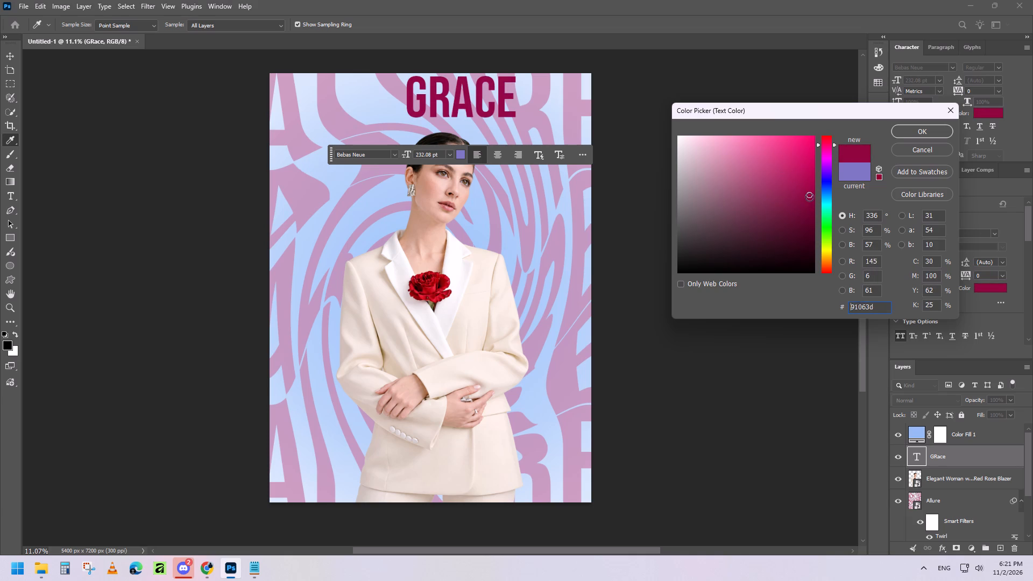
click(809, 197)
drag(810, 195, 812, 200)
drag(811, 203, 810, 191)
drag(810, 190, 810, 184)
drag(810, 186, 812, 199)
drag(811, 199, 811, 204)
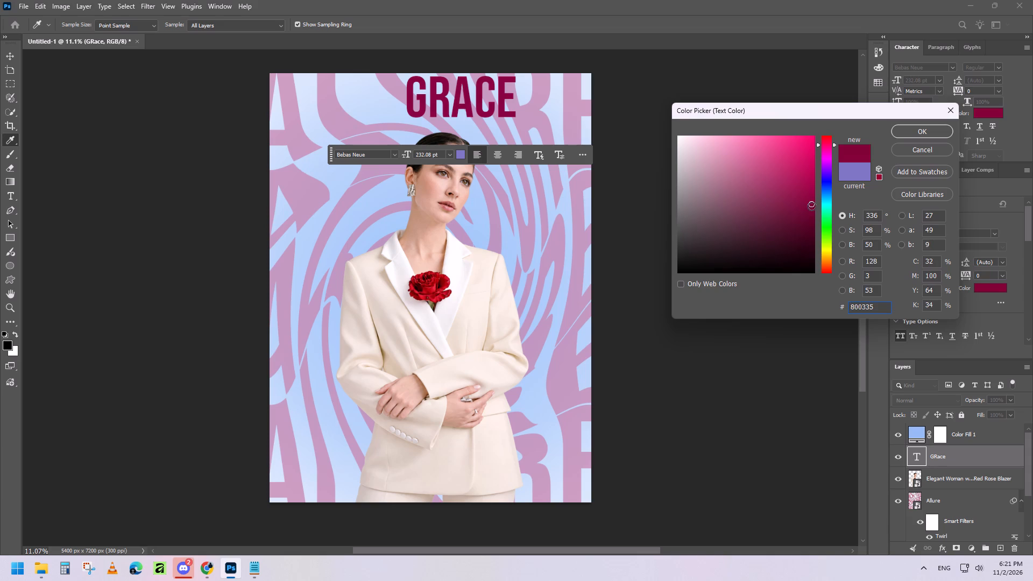
drag(810, 202, 808, 187)
drag(808, 188, 810, 181)
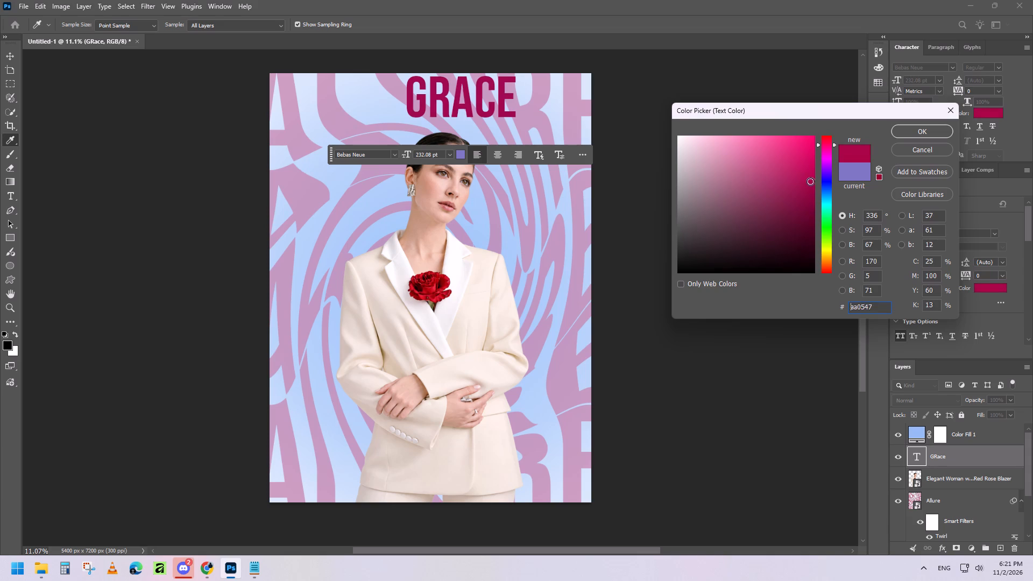
drag(810, 181, 811, 187)
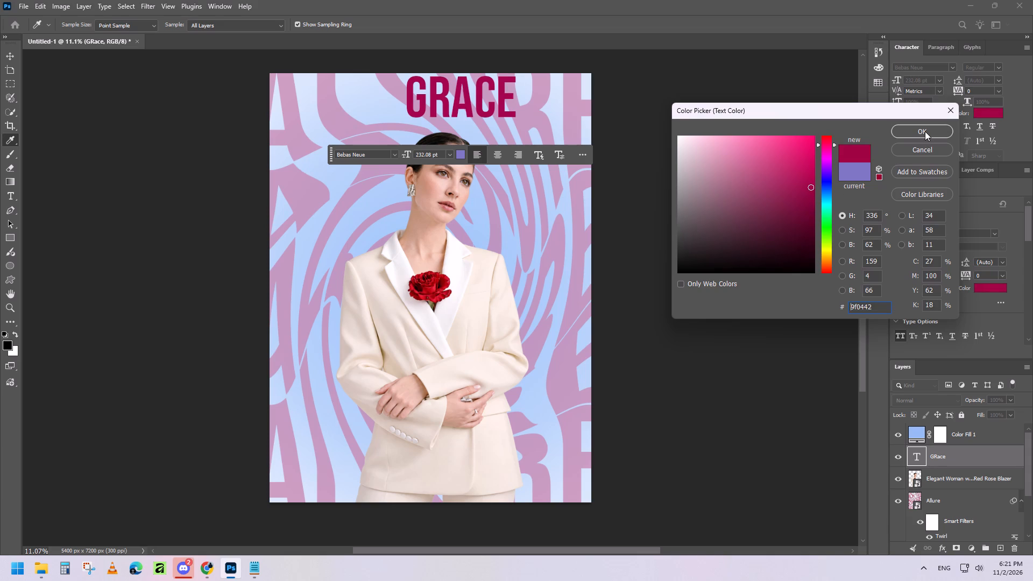
click(925, 131)
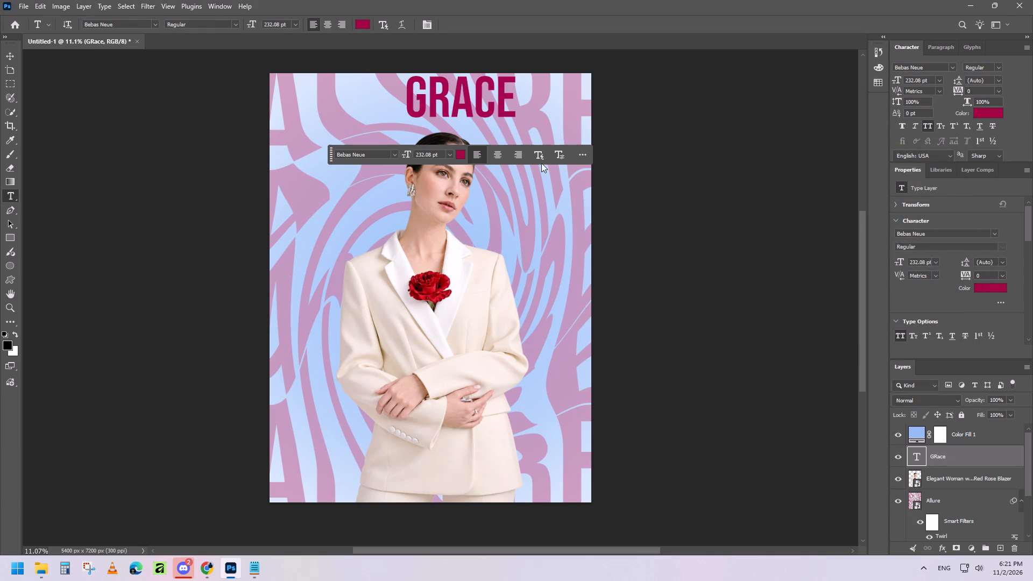
Scale the GRACE title up proportionally to about 460 pt and place it over the top of the model's head.
key(ctrl+t)
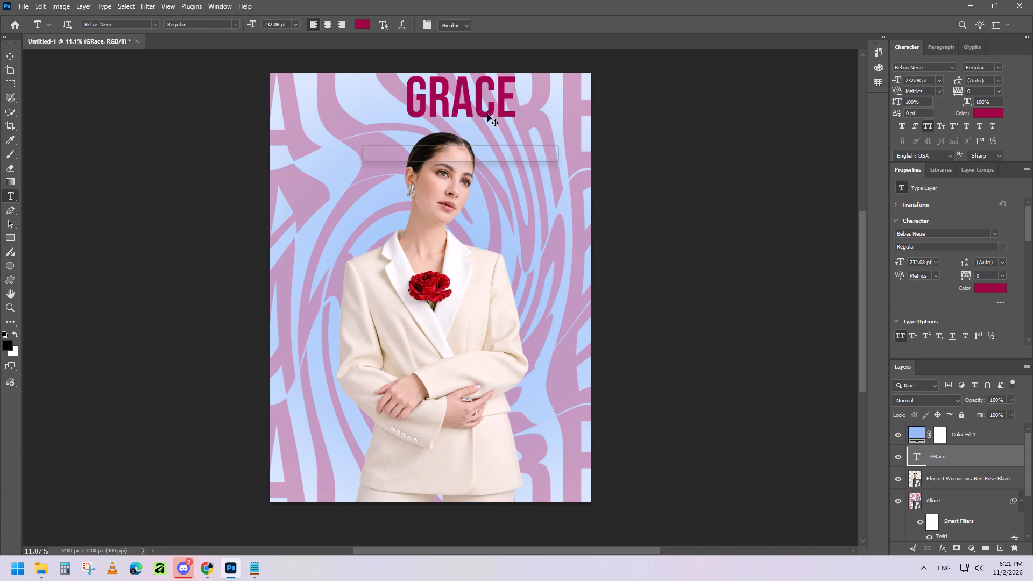
drag(402, 129, 326, 162)
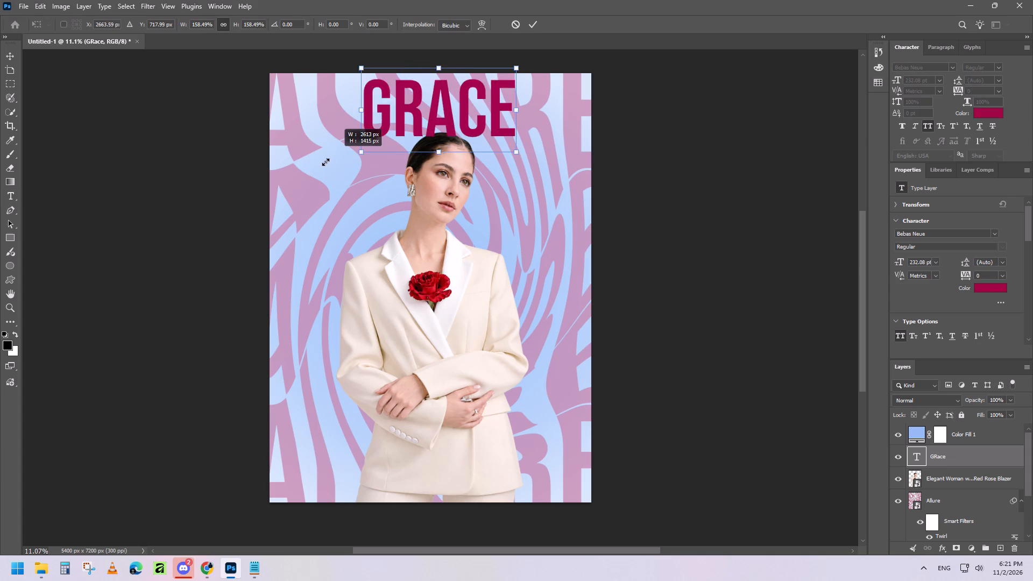
drag(326, 162, 322, 164)
drag(515, 167, 530, 172)
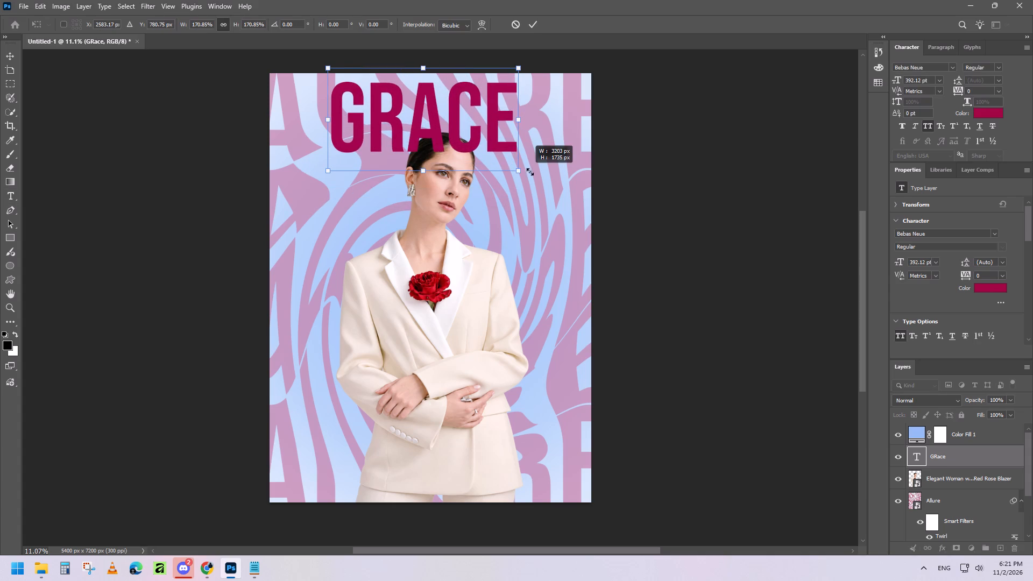
drag(530, 172, 535, 173)
drag(330, 176, 318, 184)
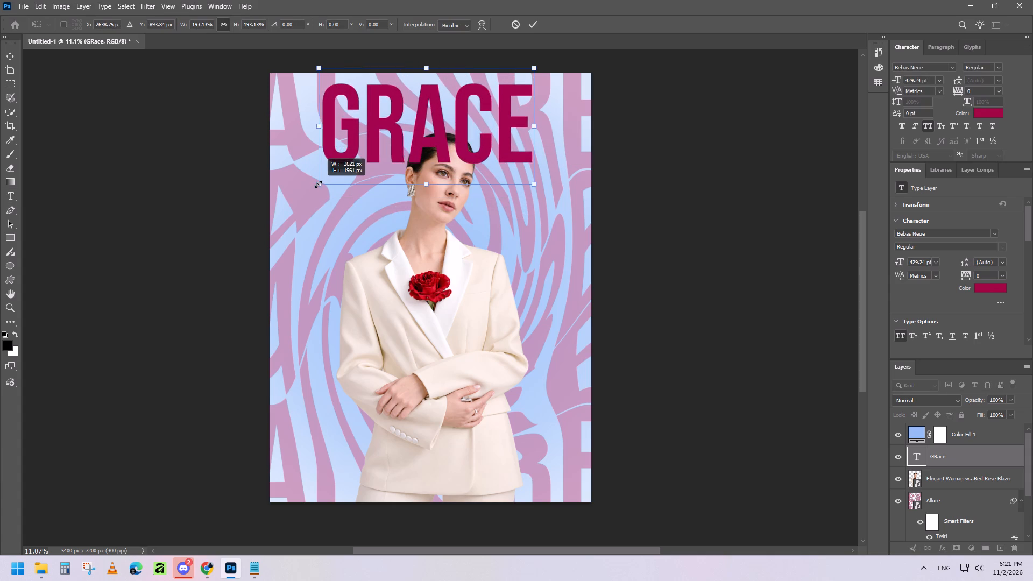
drag(318, 184, 316, 186)
drag(436, 124, 448, 131)
click(532, 24)
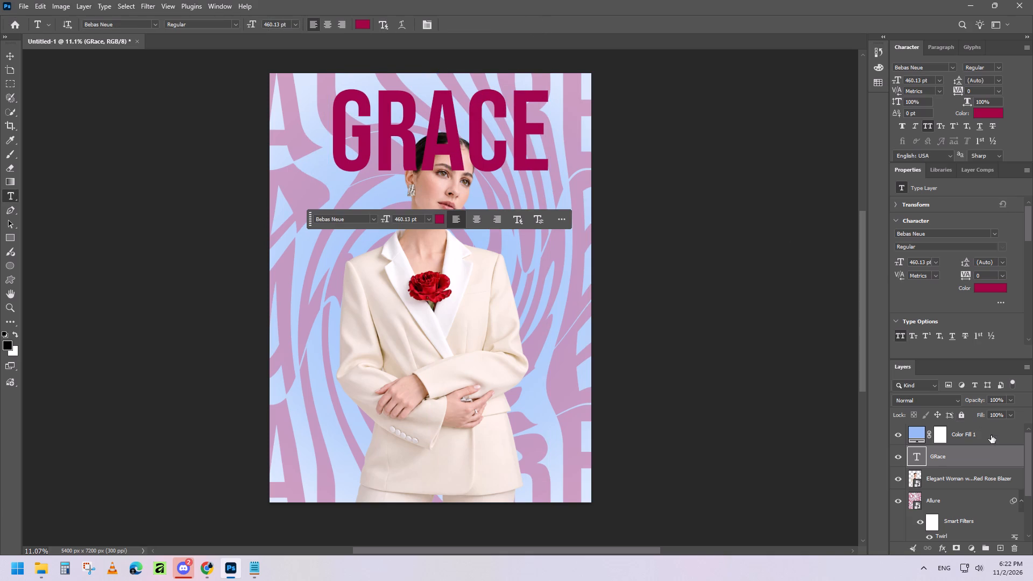
Move the GRACE layer beneath the model cutout layer so the head overlaps the lettering.
drag(975, 455, 974, 485)
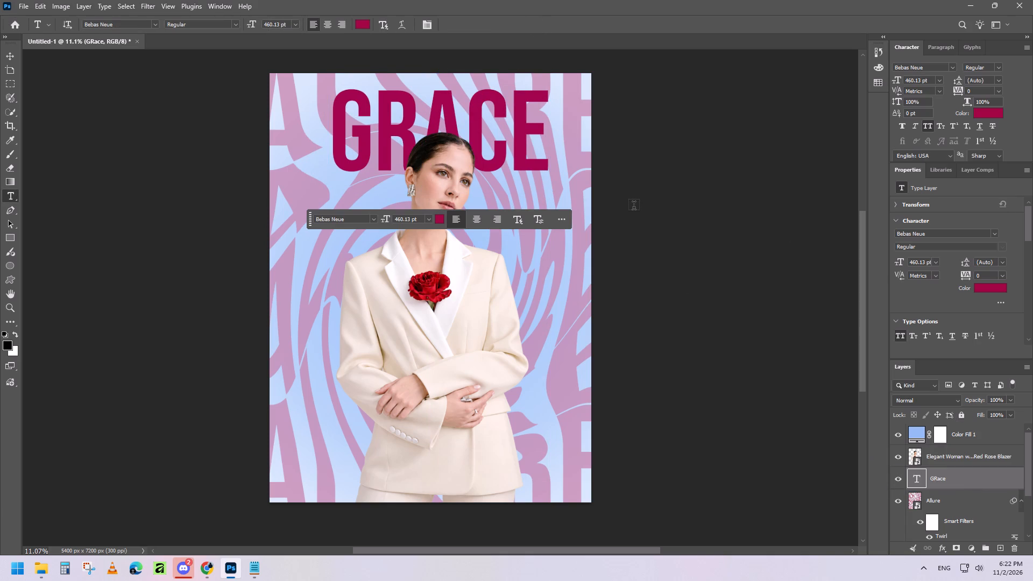
click(981, 485)
Nudge the GRACE title slightly left to centre it across the poster top, fine-tune its height, and deselect it.
click(8, 53)
drag(410, 120, 407, 120)
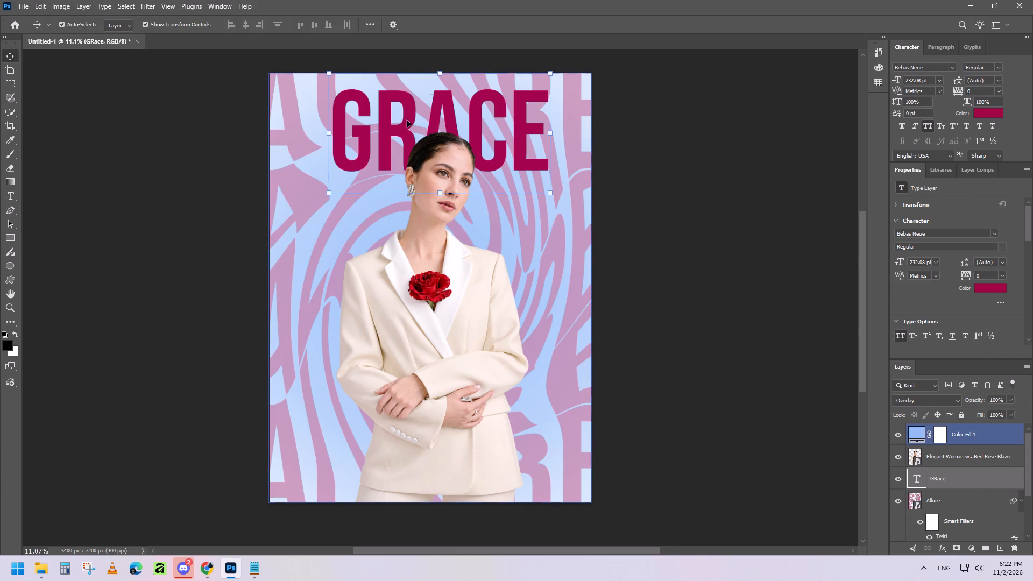
drag(407, 120, 396, 120)
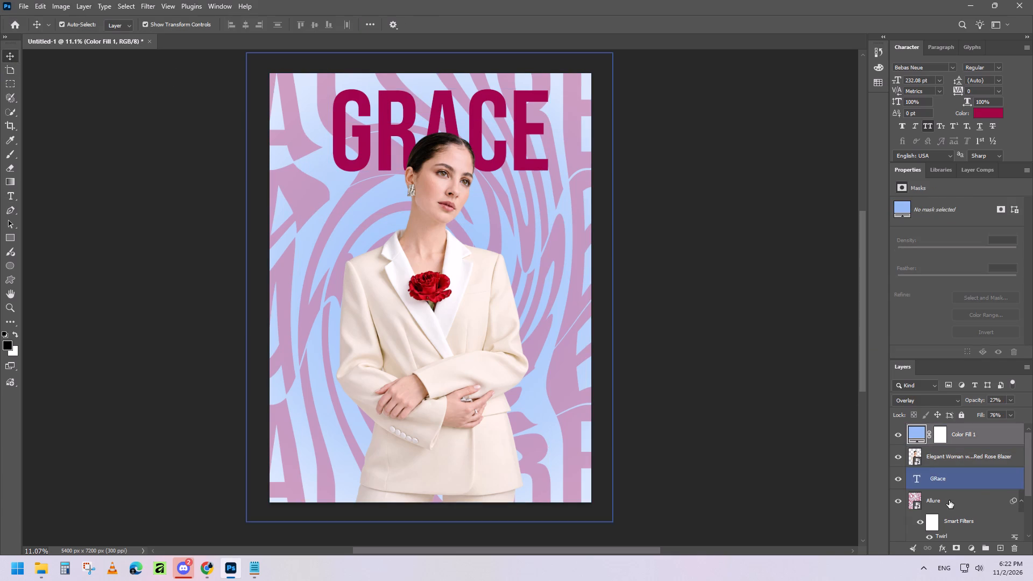
click(954, 483)
key(Left)
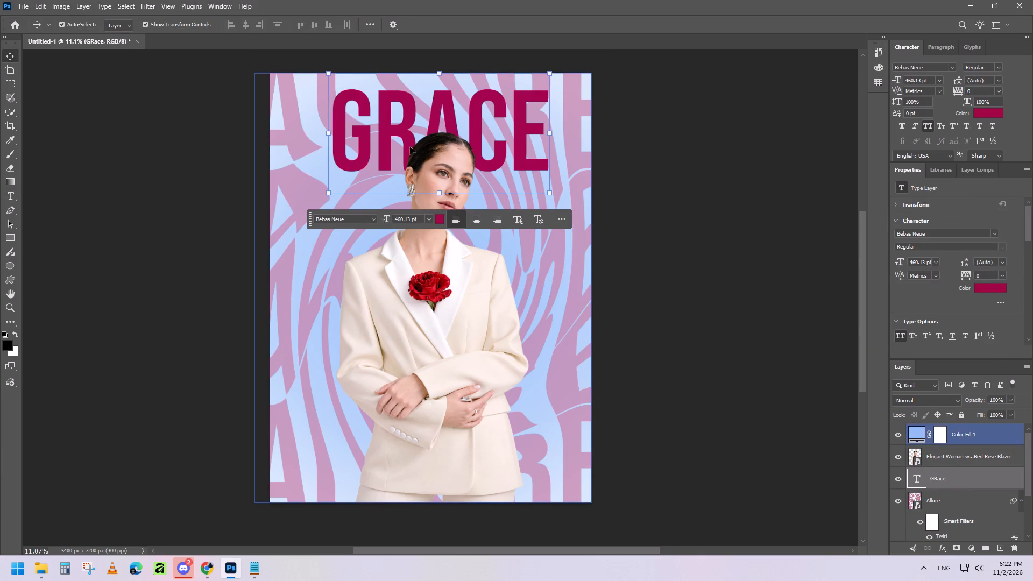
key(Left)
key(Left)
key(Left)
key(Left)
key(Down)
key(Left)
key(Left)
key(Left)
key(Down)
key(Left)
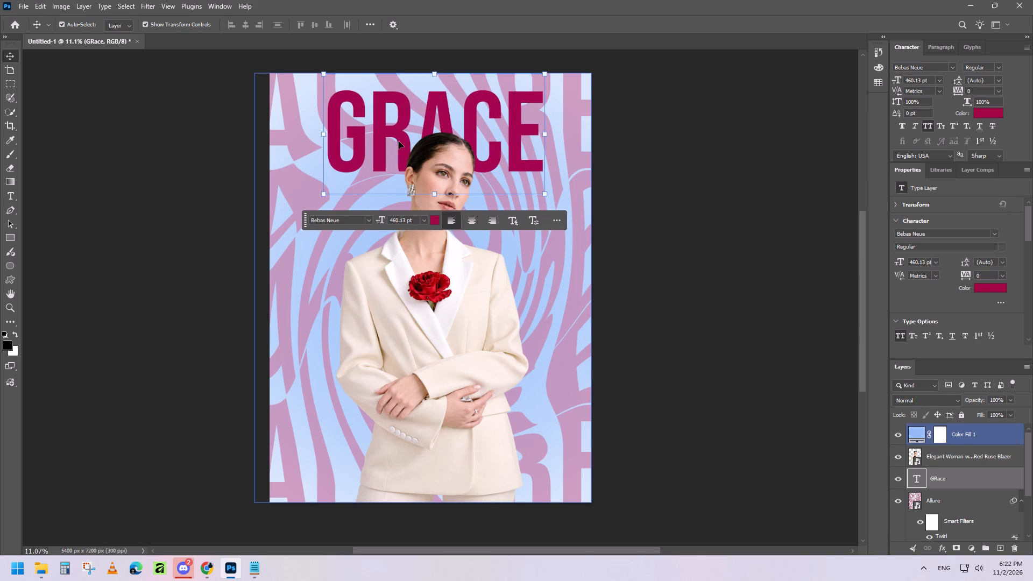
key(Down)
key(Down)
key(Left)
key(Down)
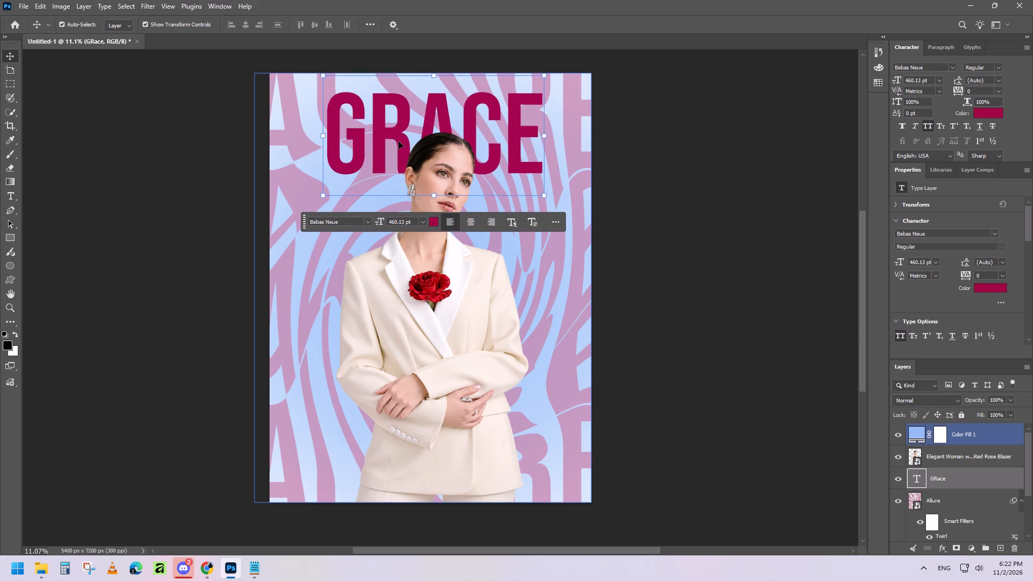
key(Up)
key(Up)
key(Left)
key(Down)
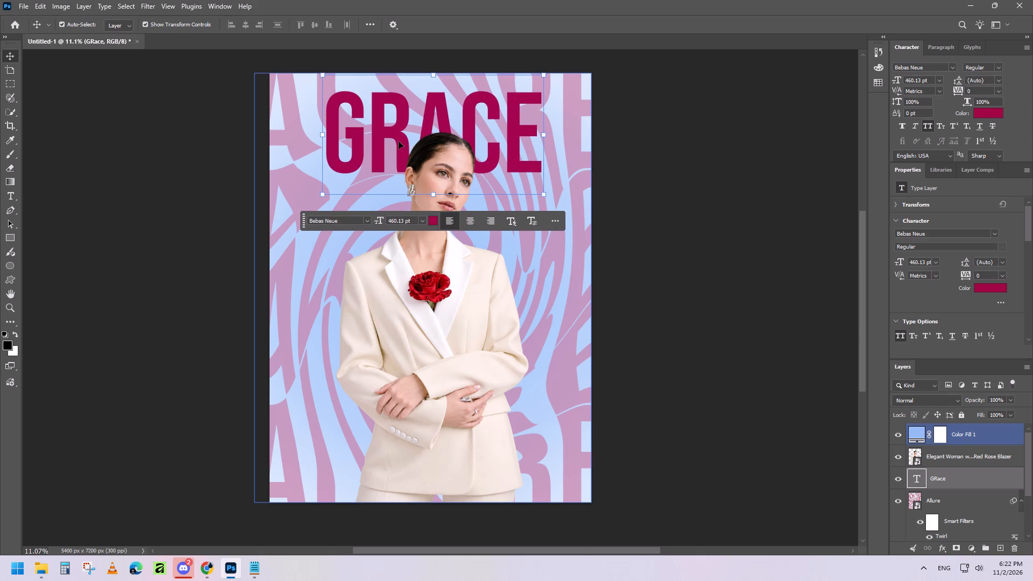
key(Down)
key(Left)
key(Down)
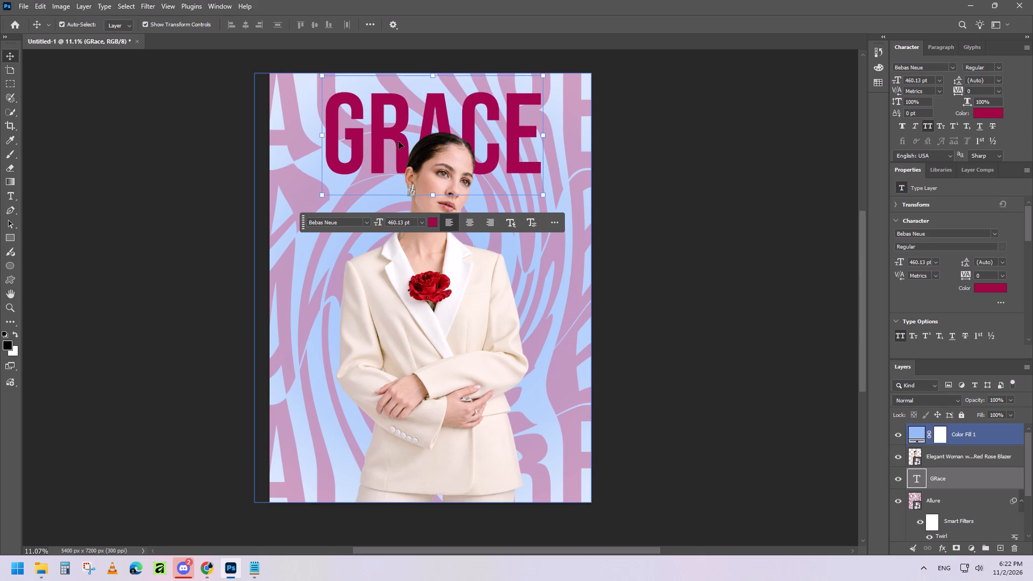
key(Up)
key(Up)
key(Up)
key(Up)
key(Up)
key(Up)
click(705, 168)
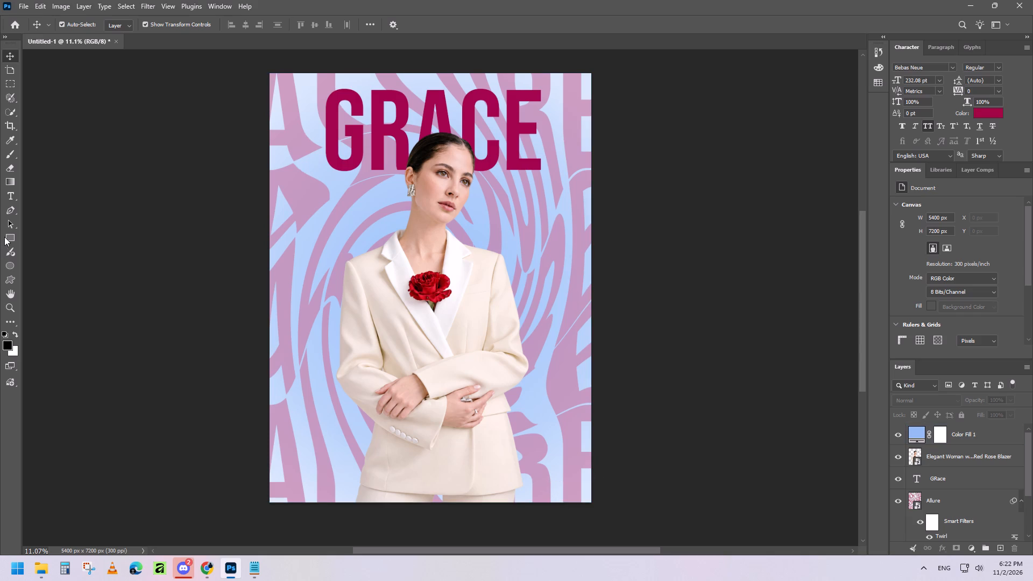
Nudge the model cutout left to X 429 px.
click(11, 195)
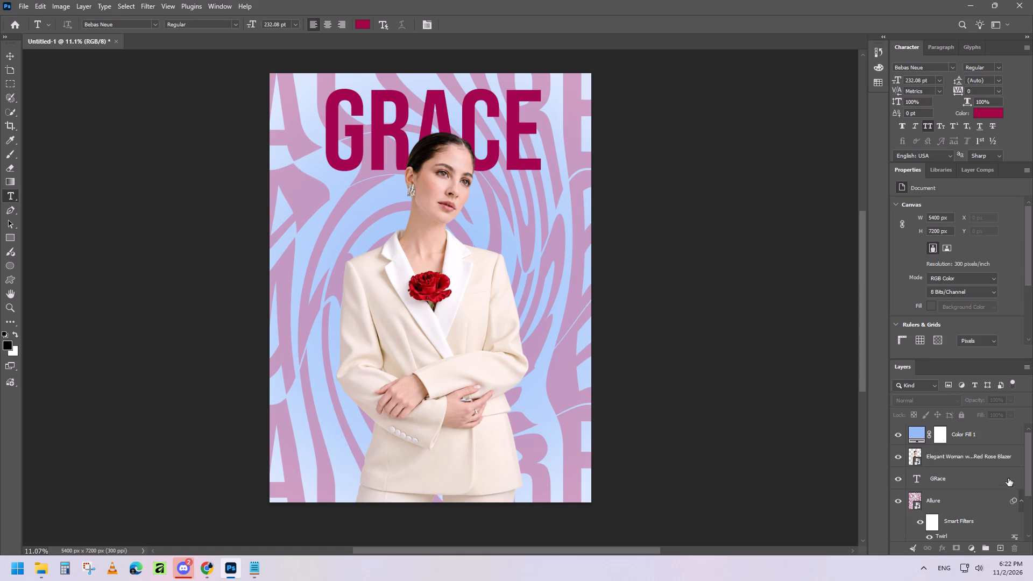
click(986, 459)
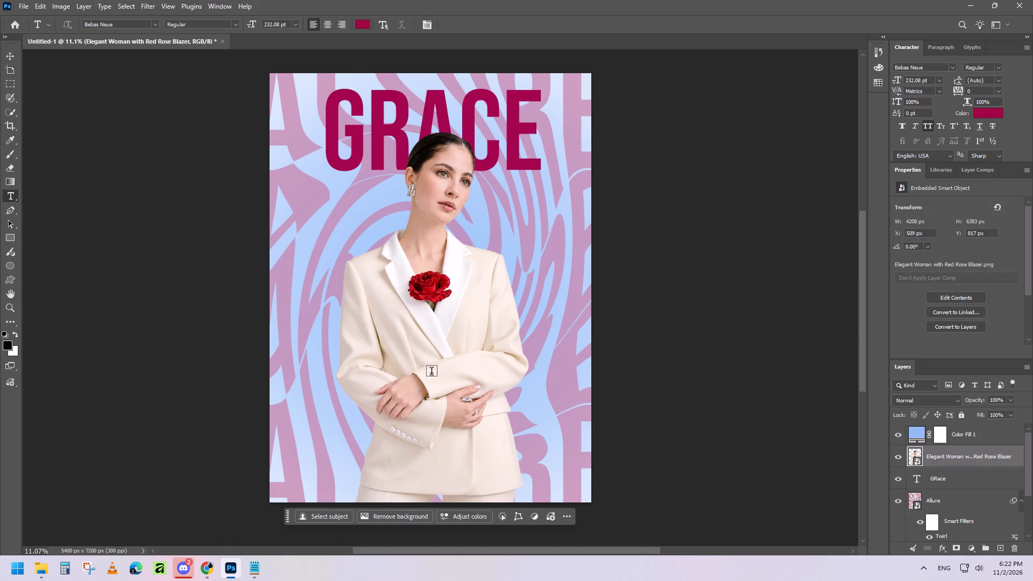
key(Left)
click(8, 62)
key(Left)
key(Left)
key(Left)
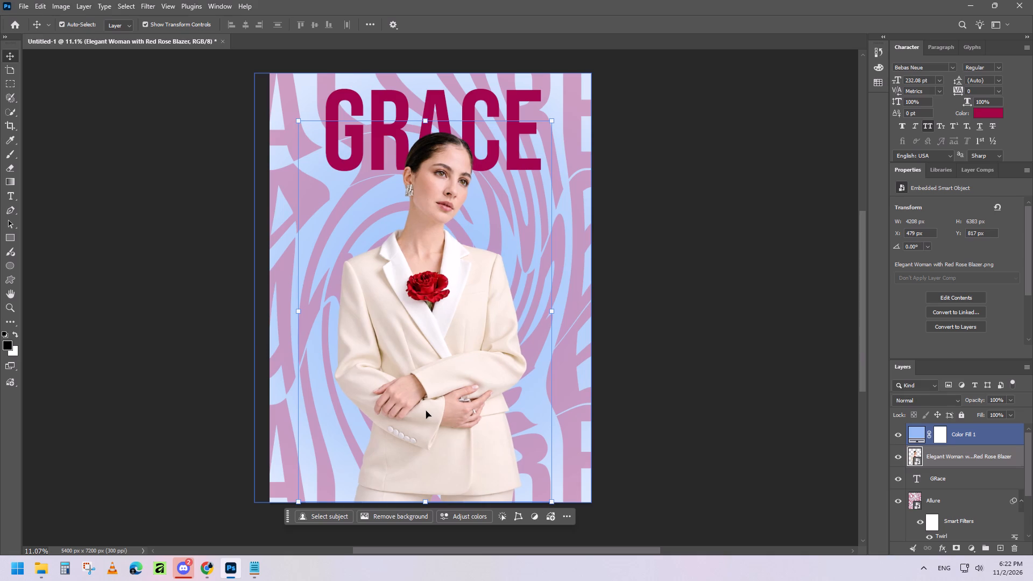
key(Left)
key(Left)
key(Left)
key(Left)
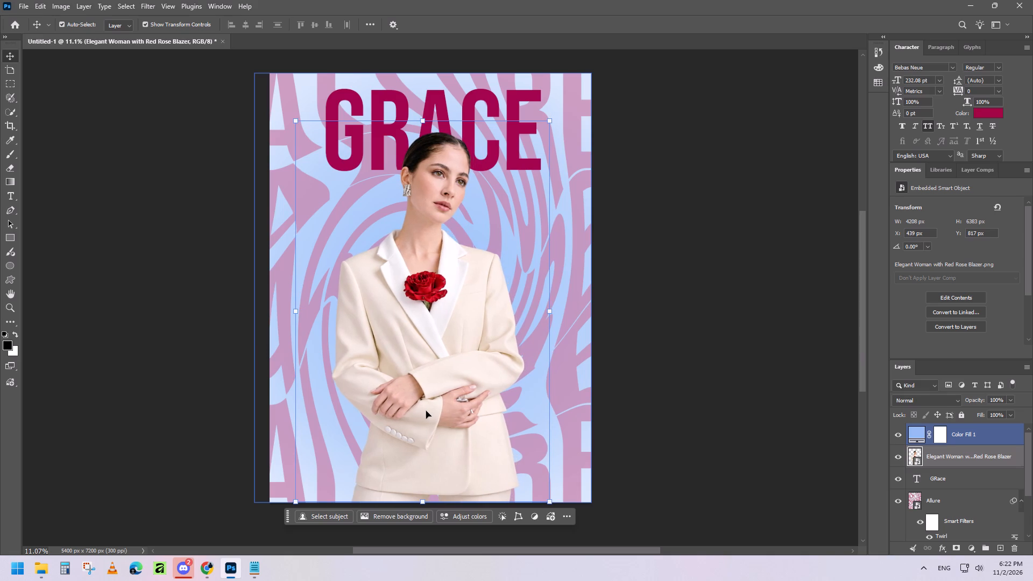
key(Left)
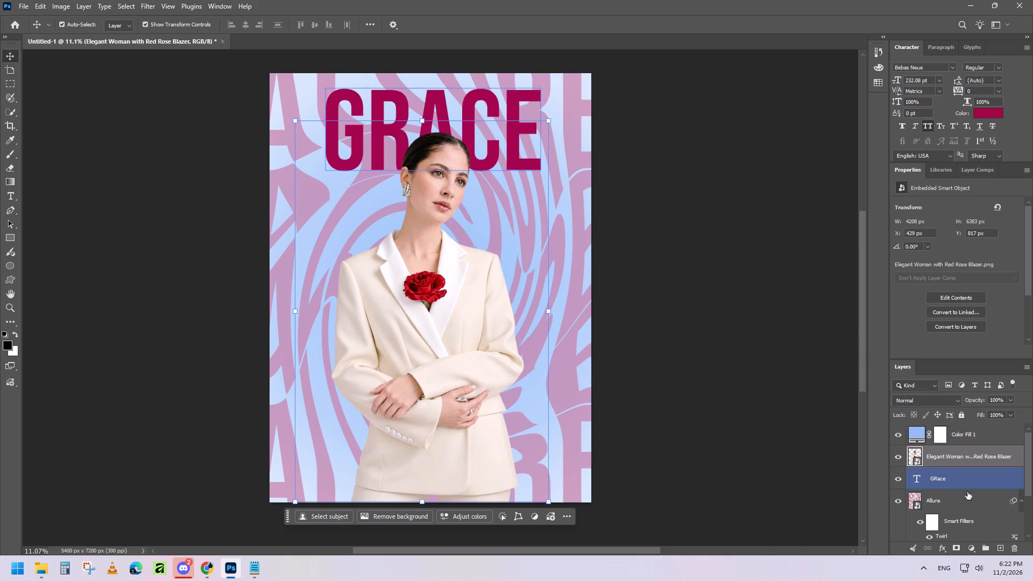
Nudge the GRACE title a little further left to align it with the shifted model and centre it on the poster.
click(961, 479)
key(Left)
key(Left)
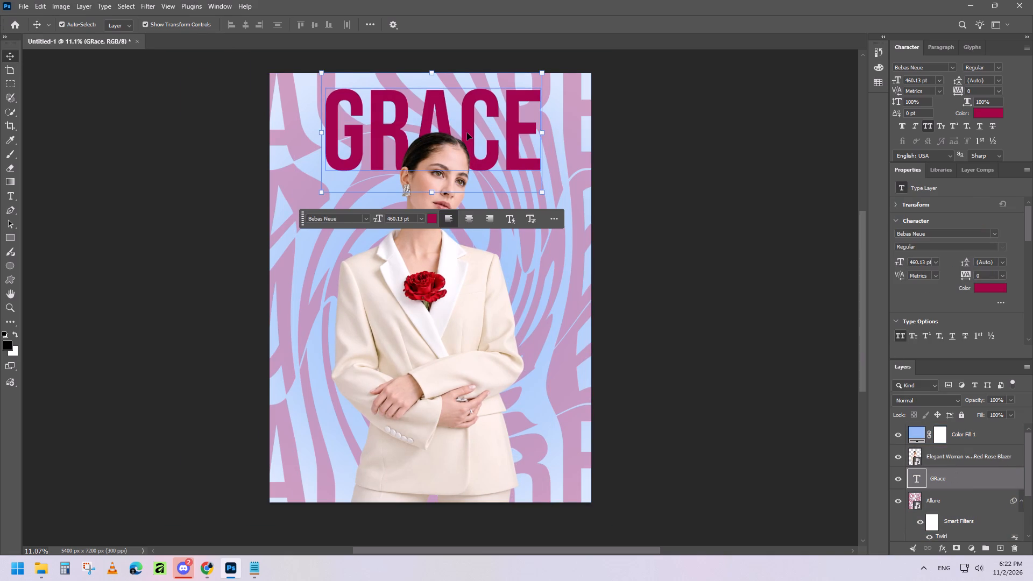
key(Left)
key(Left)
key(Left)
key(Left)
key(Left)
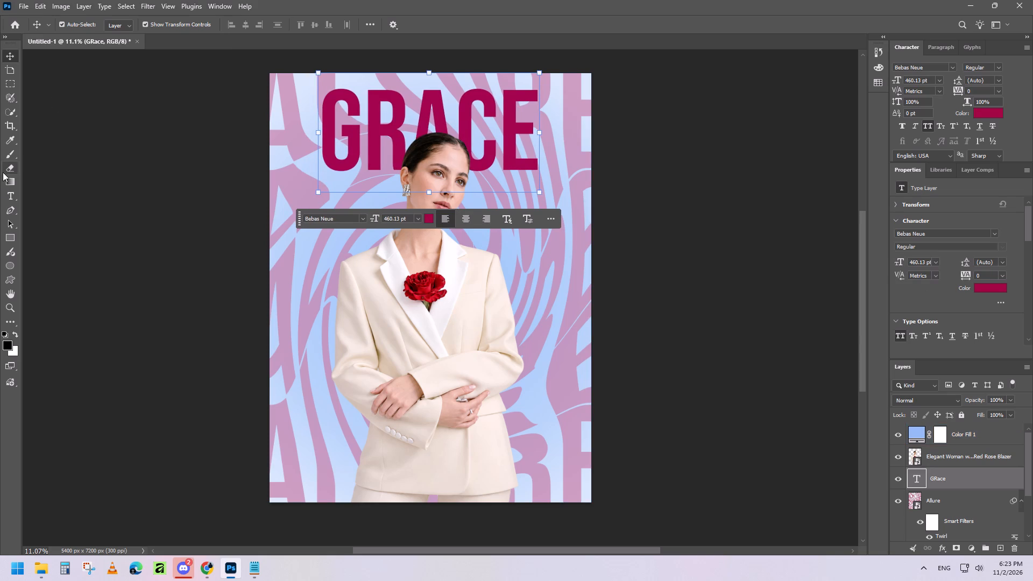
Start a new text layer near the poster's lower-right edge and clear its placeholder text.
click(12, 194)
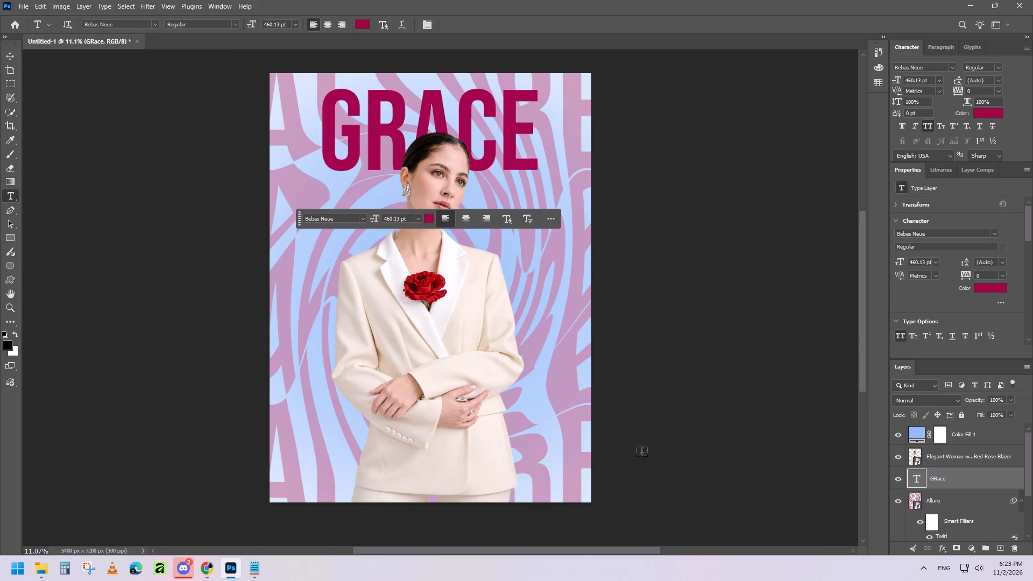
click(555, 455)
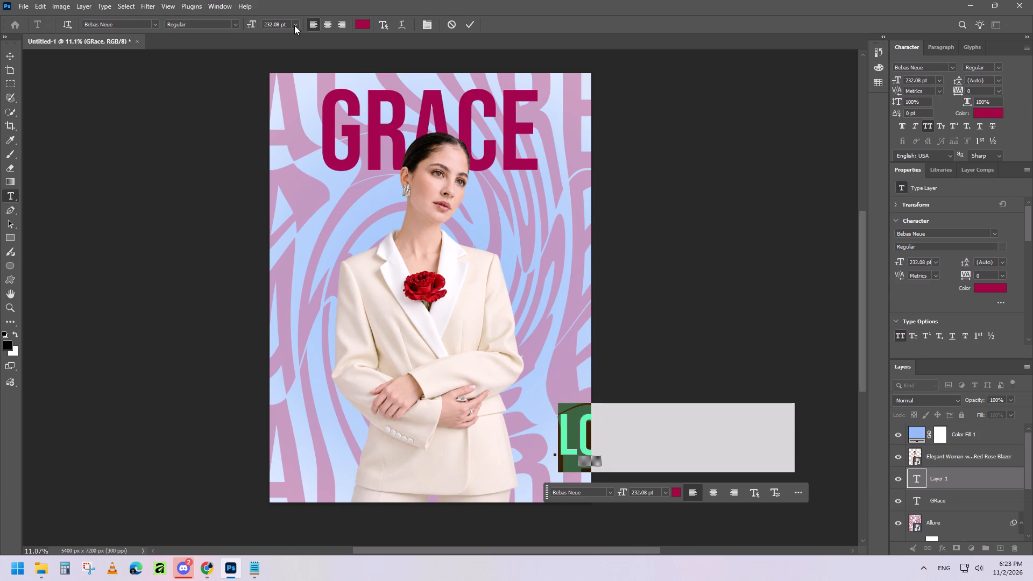
key(f)
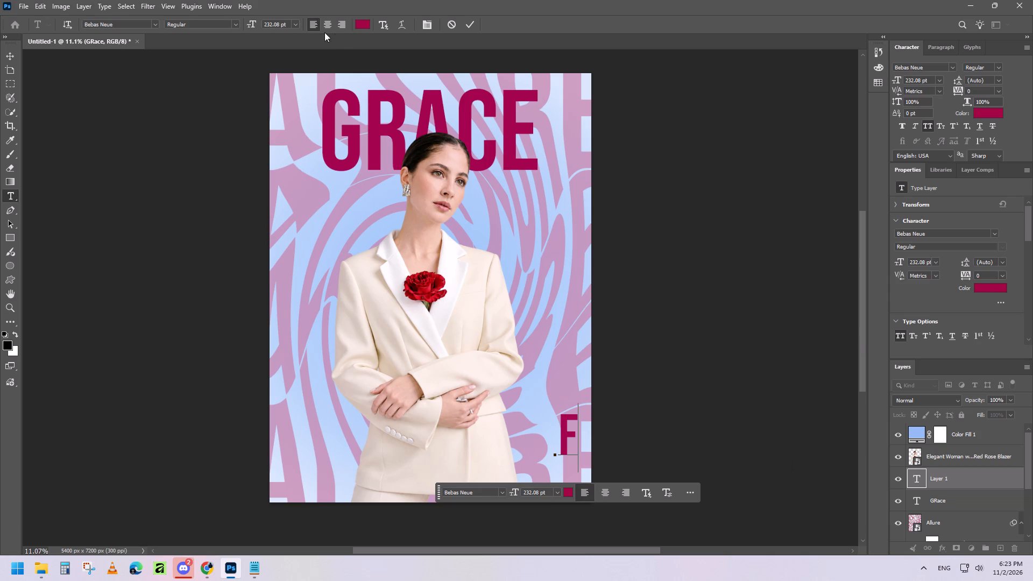
key(BackSpace)
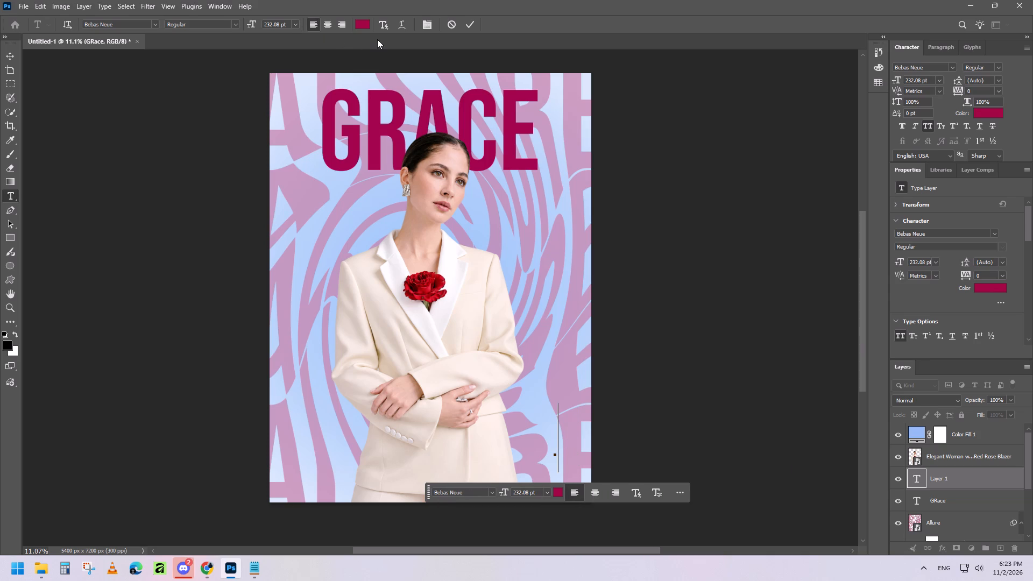
click(203, 571)
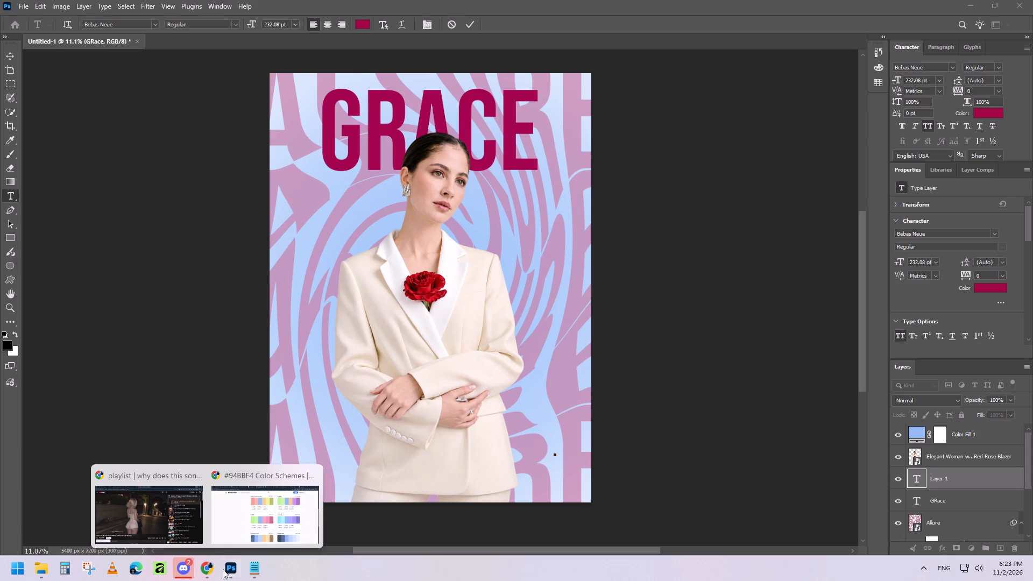
click(258, 526)
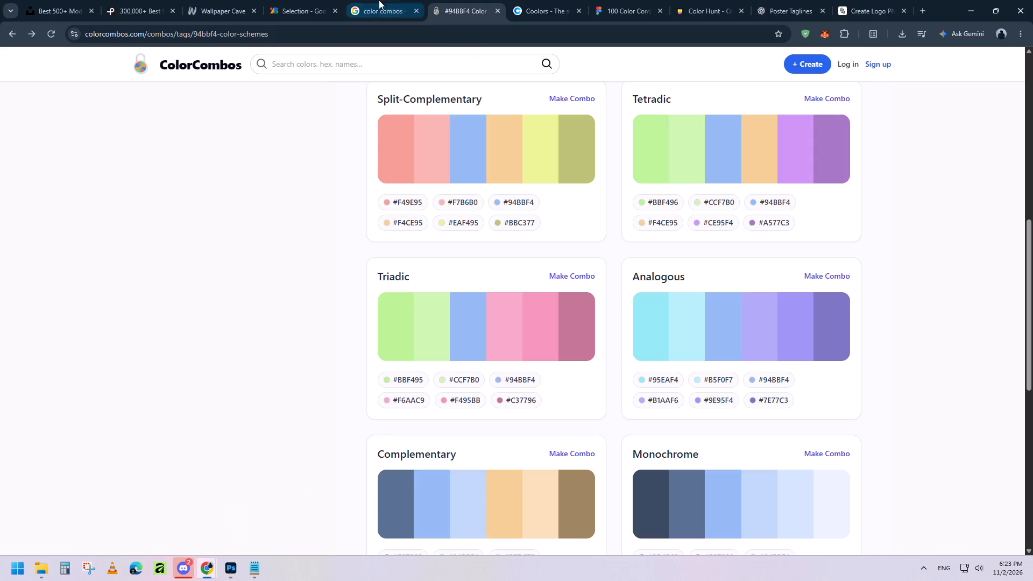
click(369, 0)
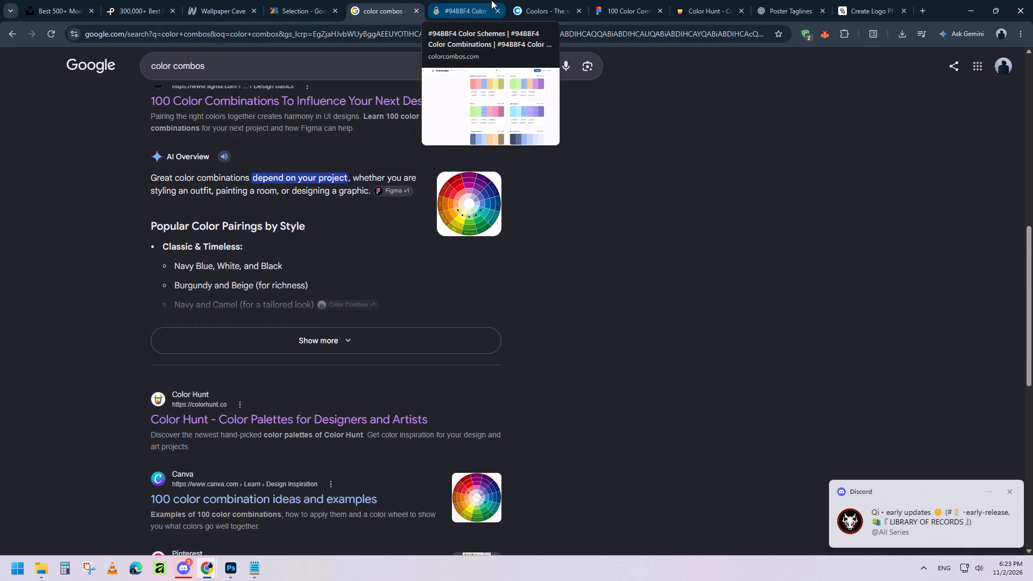
click(797, 0)
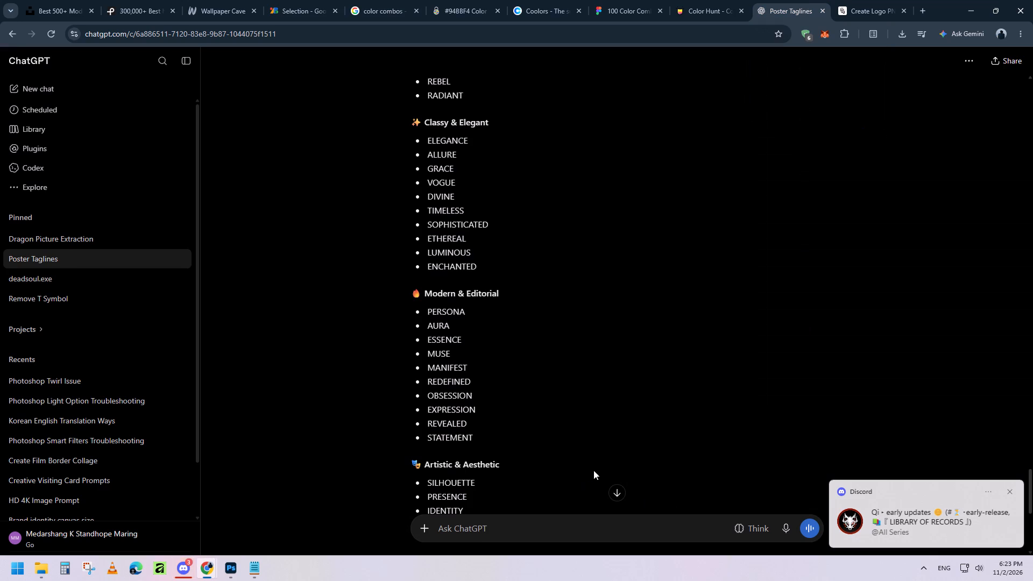
scroll(593, 470, down, 9)
click(636, 517)
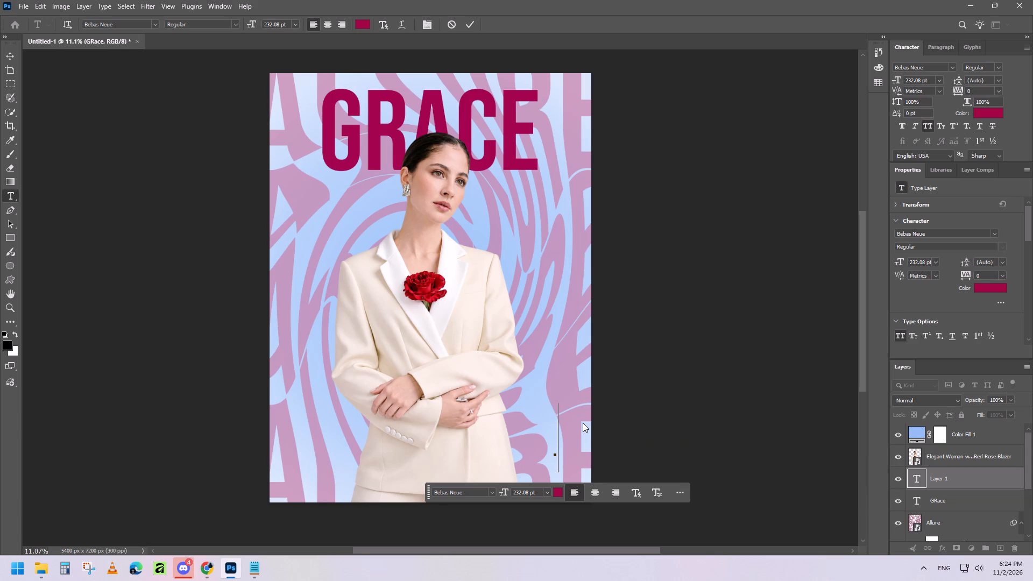
text(Moder)
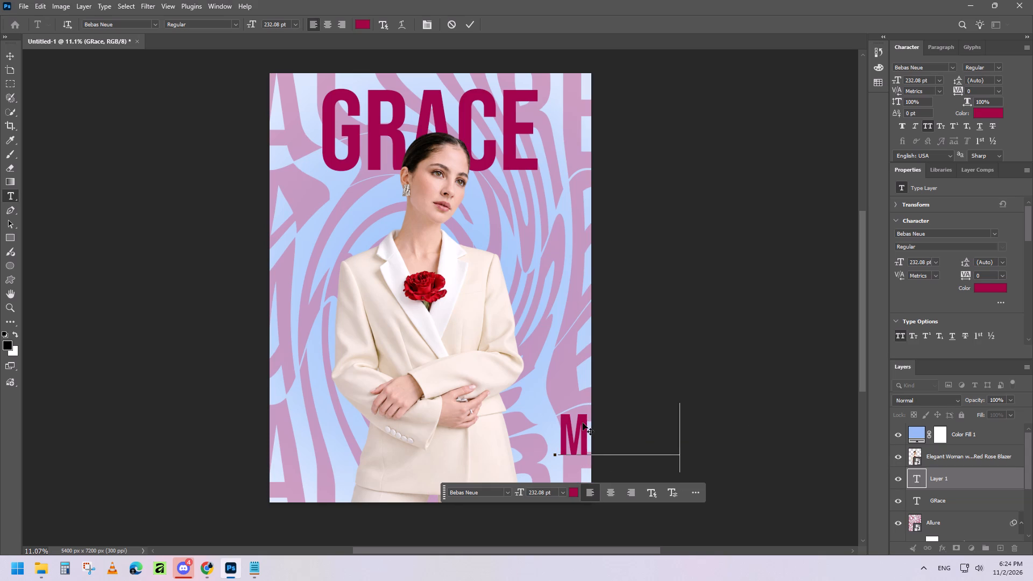
text(n)
key(space)
key(shift+m)
text(yu)
key(BackSpace)
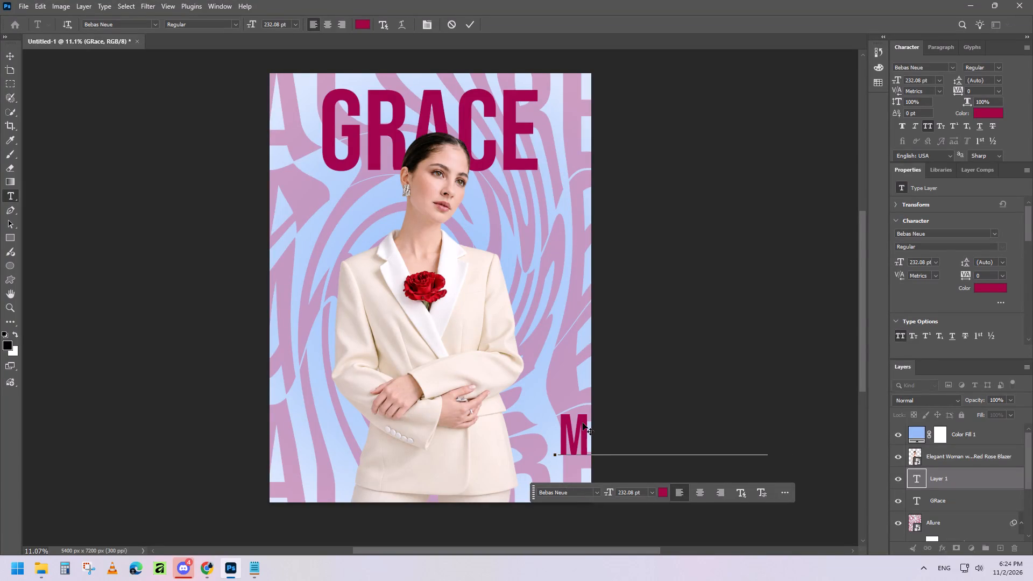
key(BackSpace)
key(BackSpace)
key(BackSpace)
key(BackSpace)
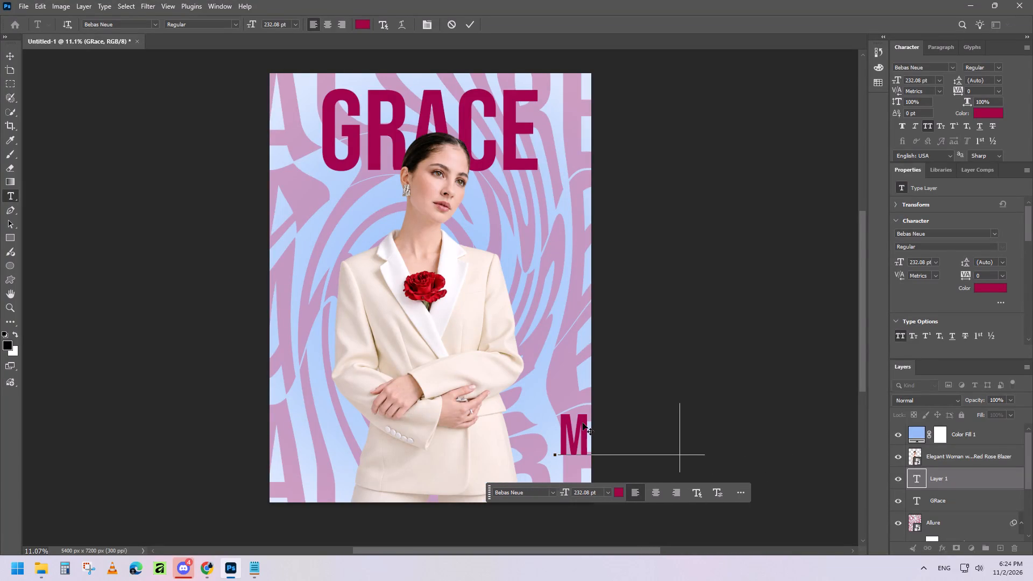
key(BackSpace)
key(BackSpace)
key(BackSpace)
key(BackSpace)
text(odern muse)
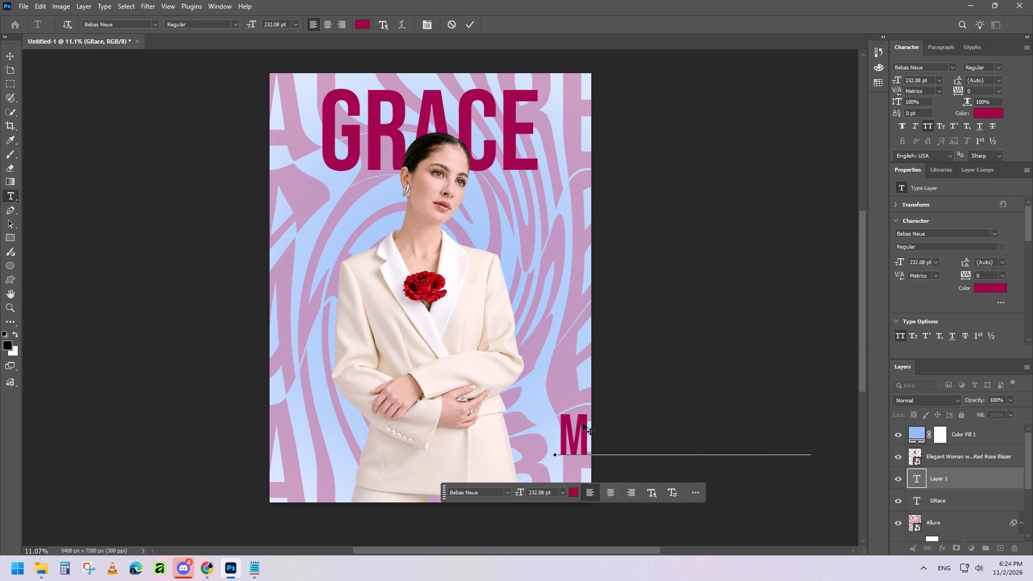
Set the whole Modern muse tagline to 60 pt and commit the text.
key(ctrl+a)
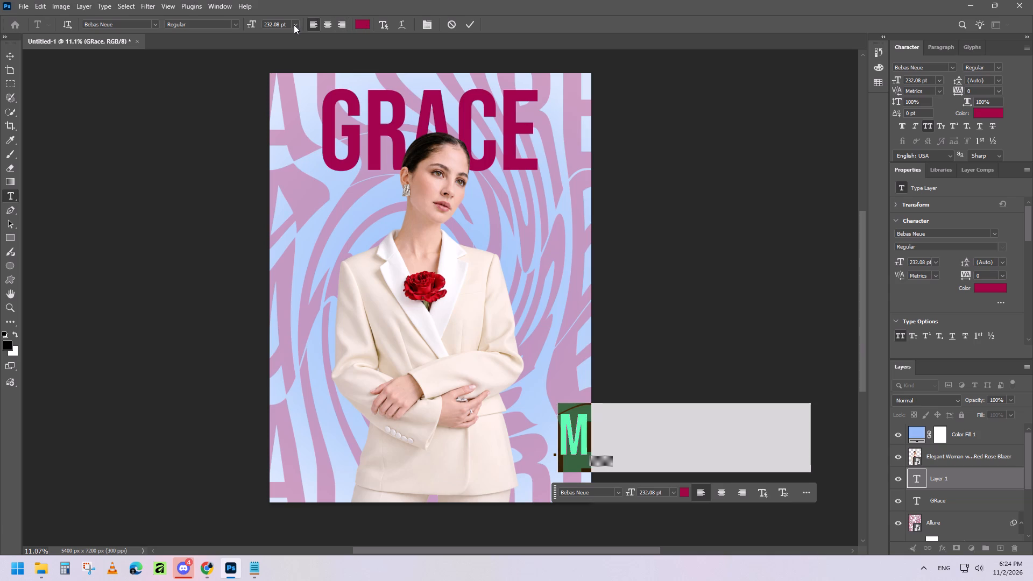
click(294, 25)
click(291, 79)
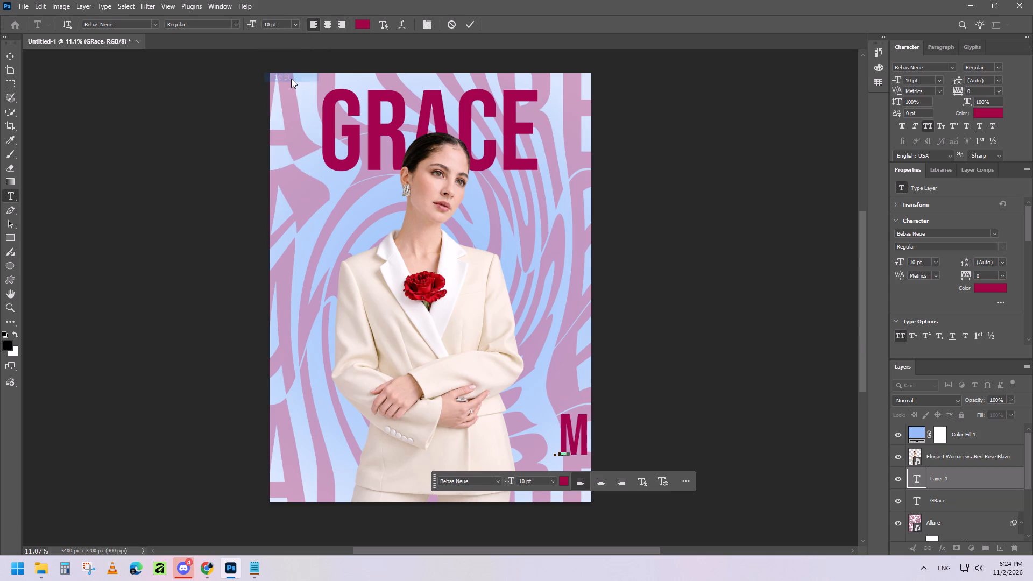
click(296, 23)
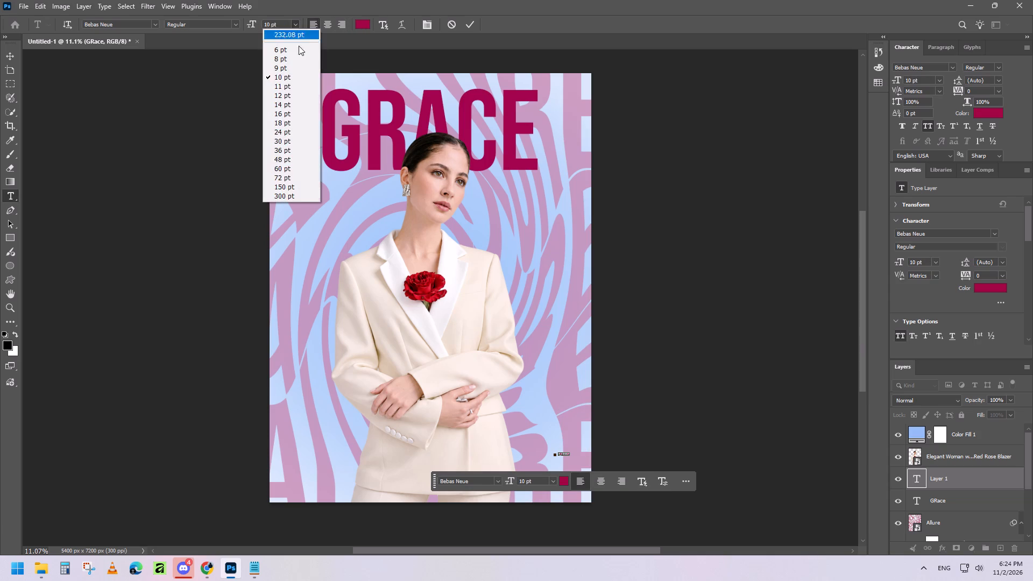
click(300, 131)
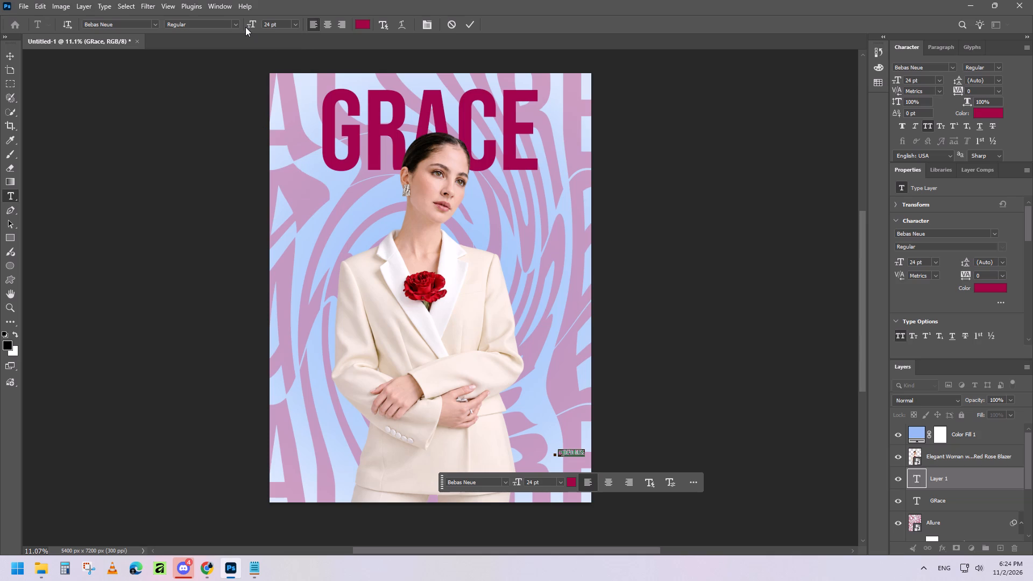
click(236, 23)
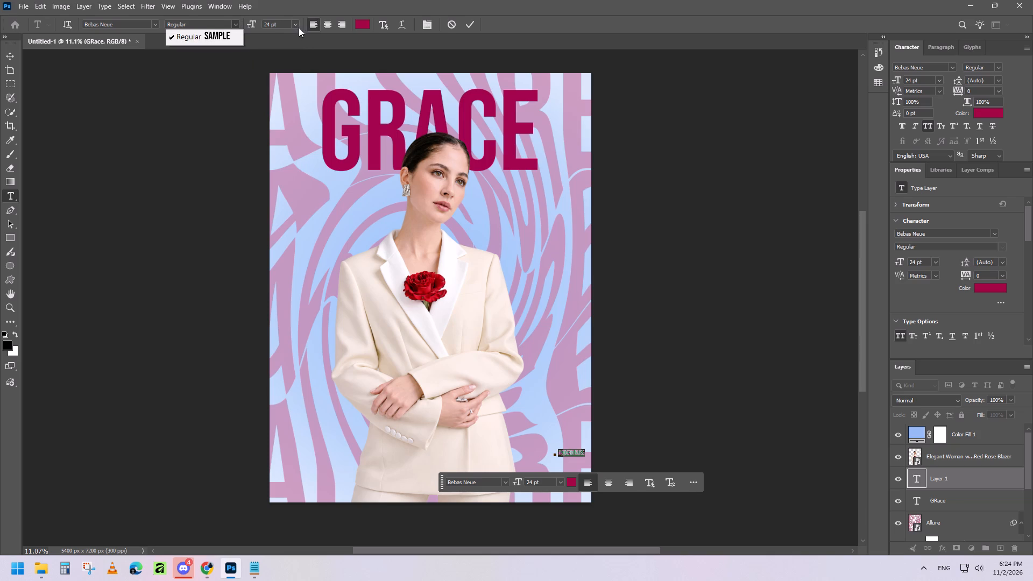
click(295, 24)
click(293, 20)
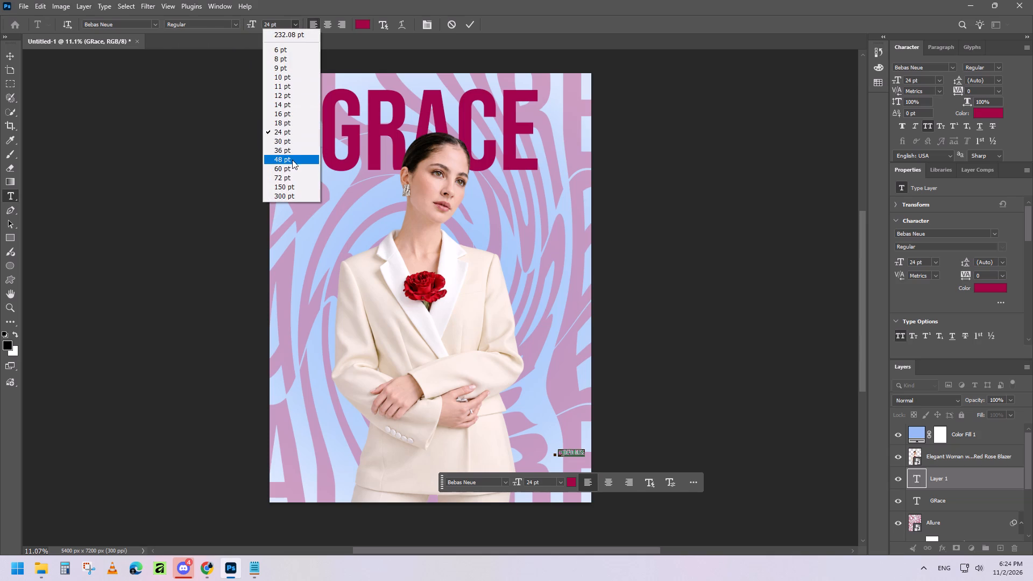
click(293, 167)
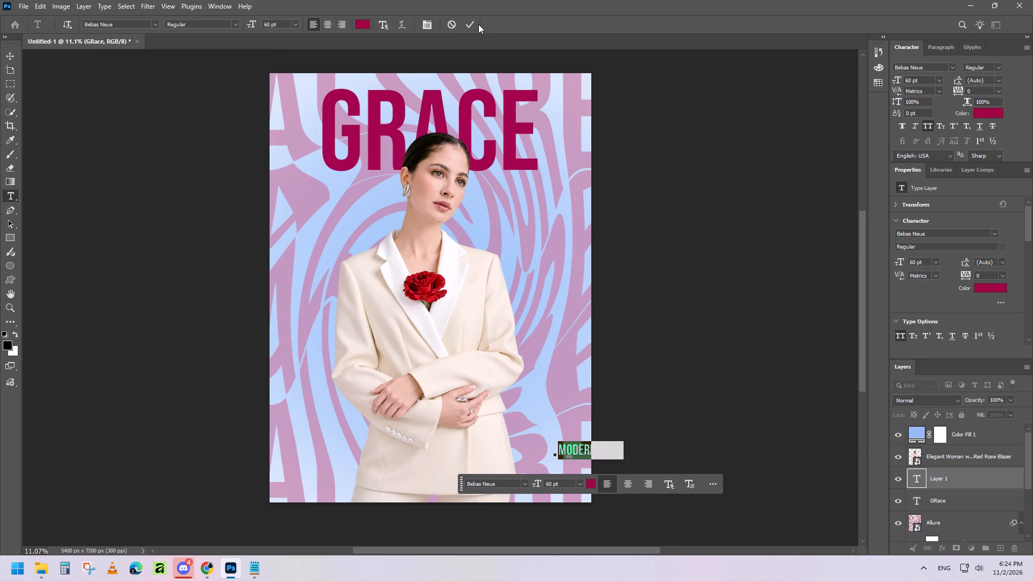
click(472, 22)
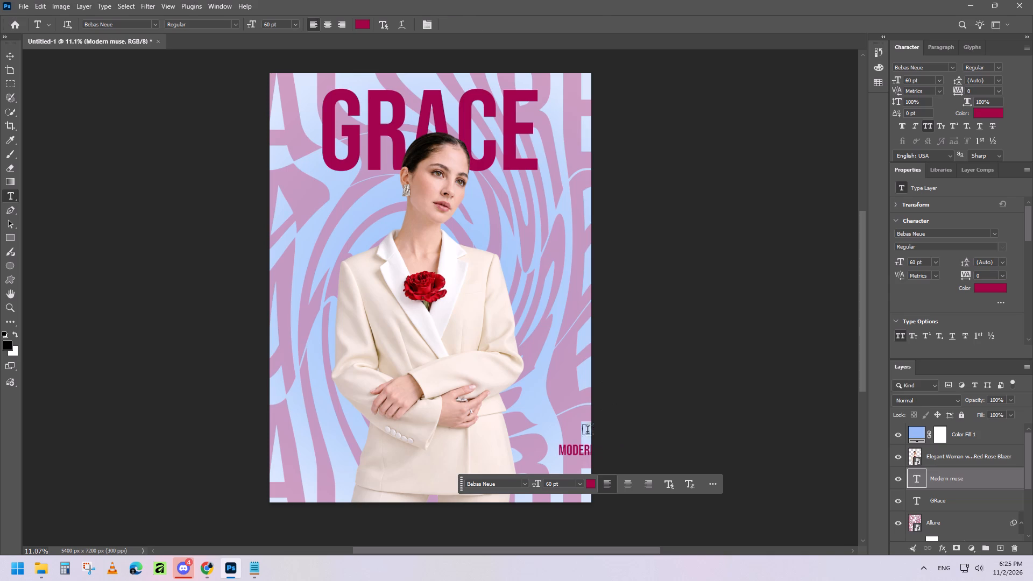
Hide the Color Fill 1 layer and move the Modern muse tagline fully inside the poster's lower-right area.
click(11, 52)
drag(581, 453, 529, 452)
drag(579, 450, 557, 451)
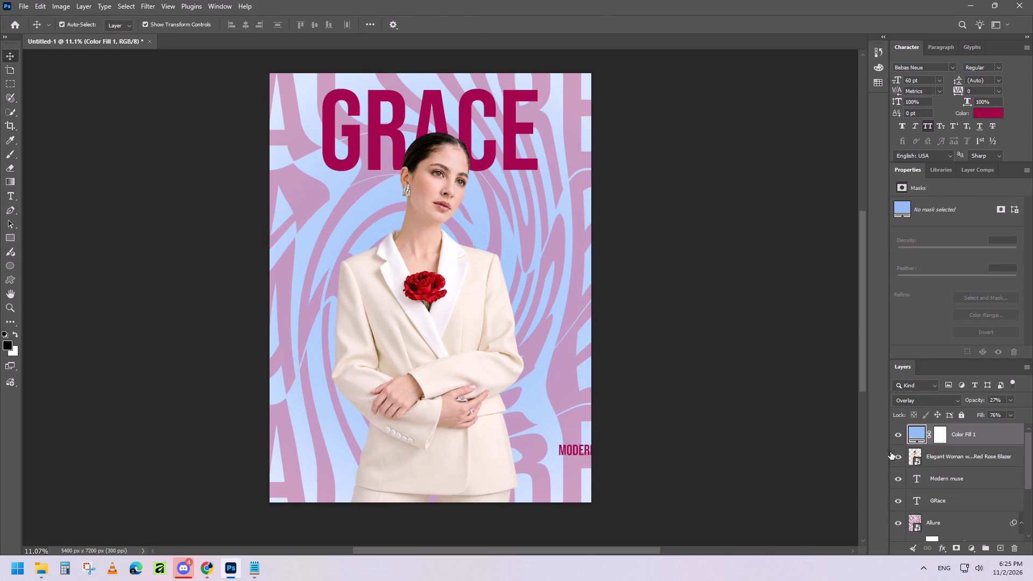
scroll(985, 479, up, 5)
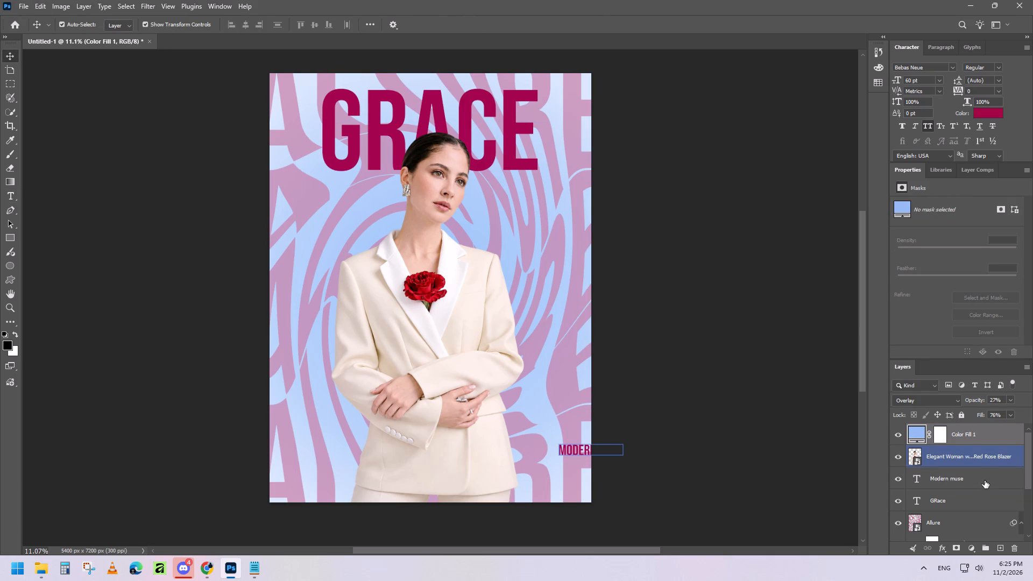
click(985, 480)
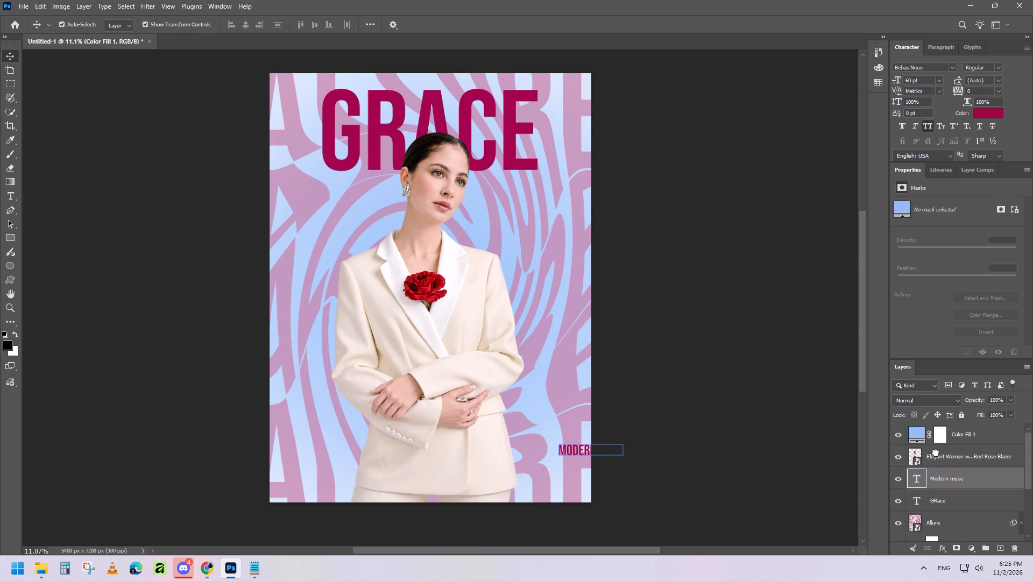
click(899, 438)
drag(579, 450, 567, 450)
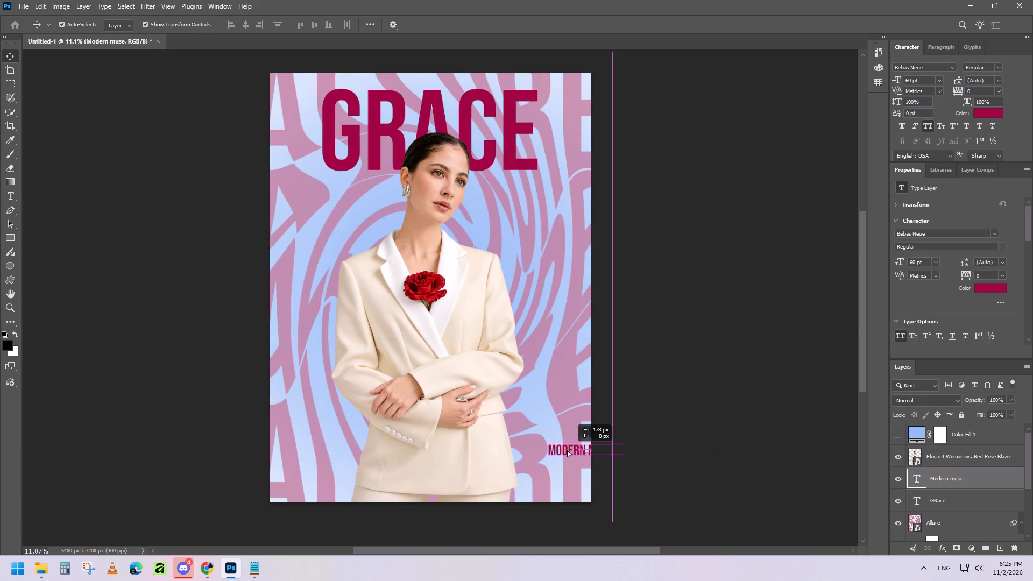
drag(567, 450, 539, 438)
Break the Modern muse tagline into two lines, one word each, centre-align both lines and commit the text.
double_click(559, 440)
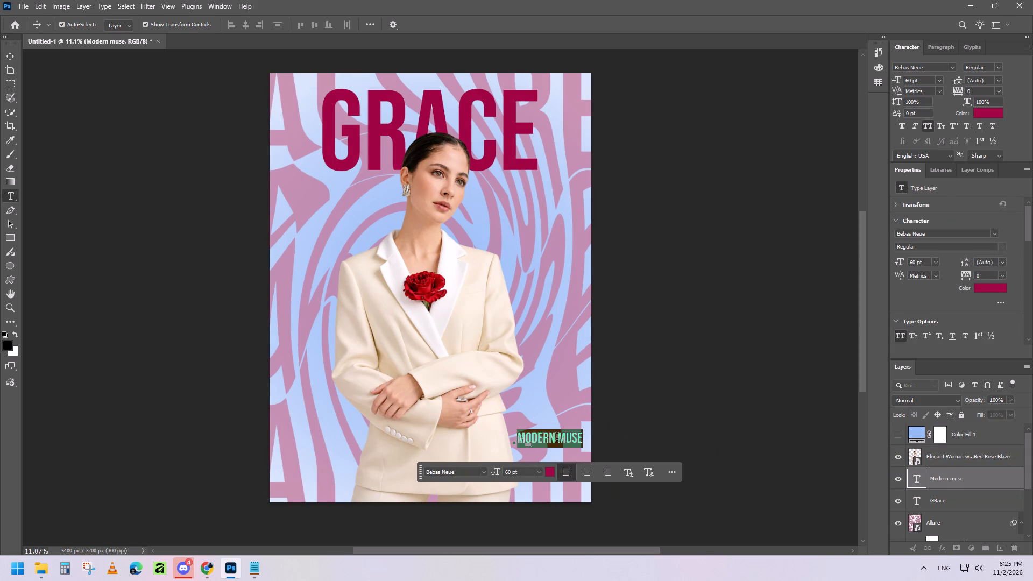
click(557, 438)
key(Return)
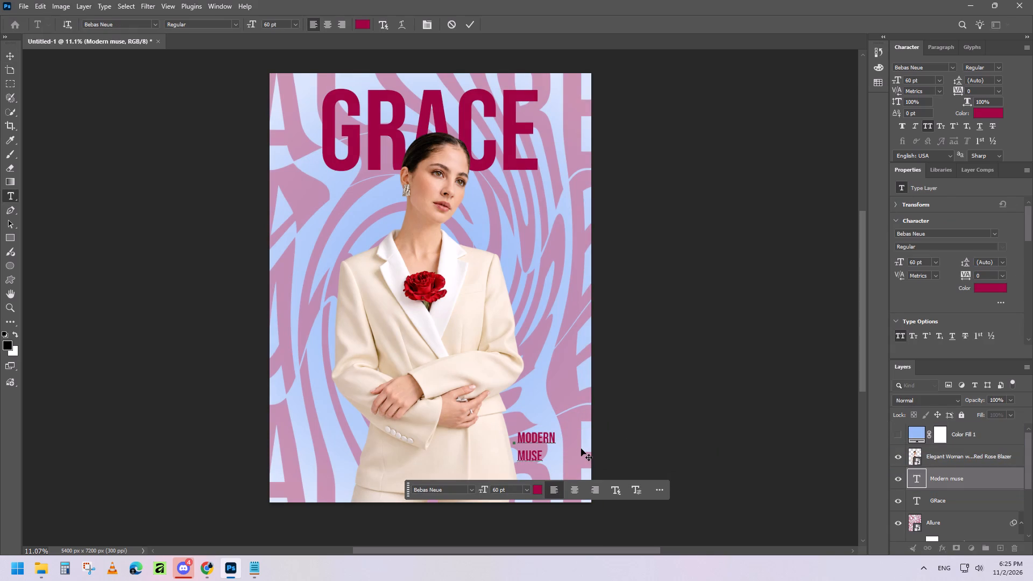
click(328, 23)
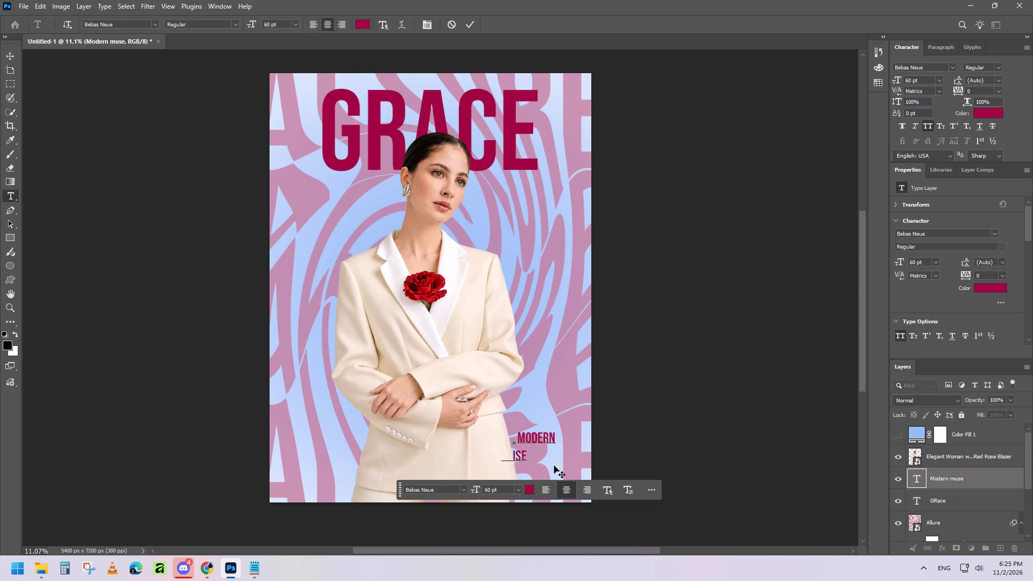
key(ctrl+z)
drag(547, 455, 512, 424)
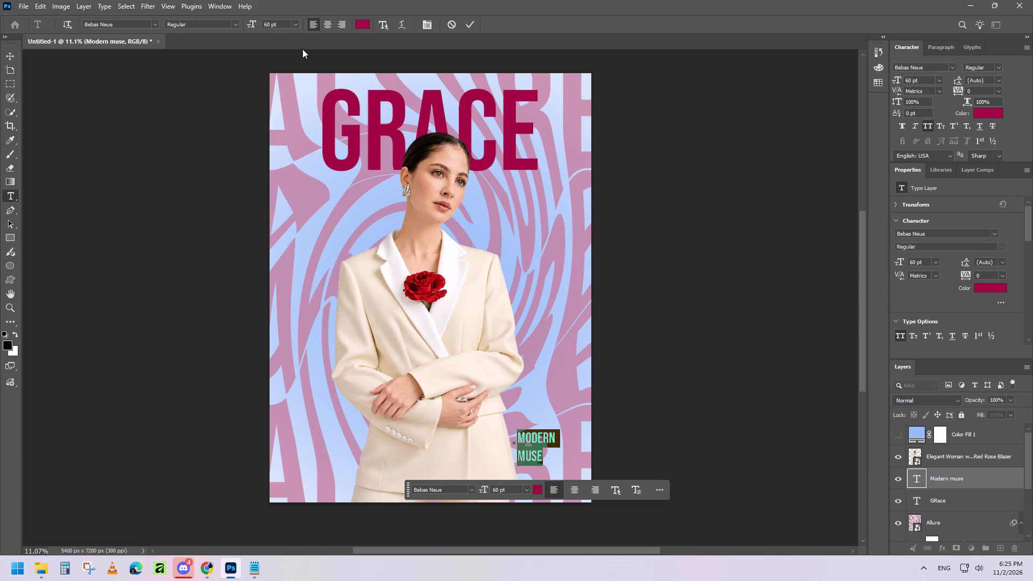
click(328, 25)
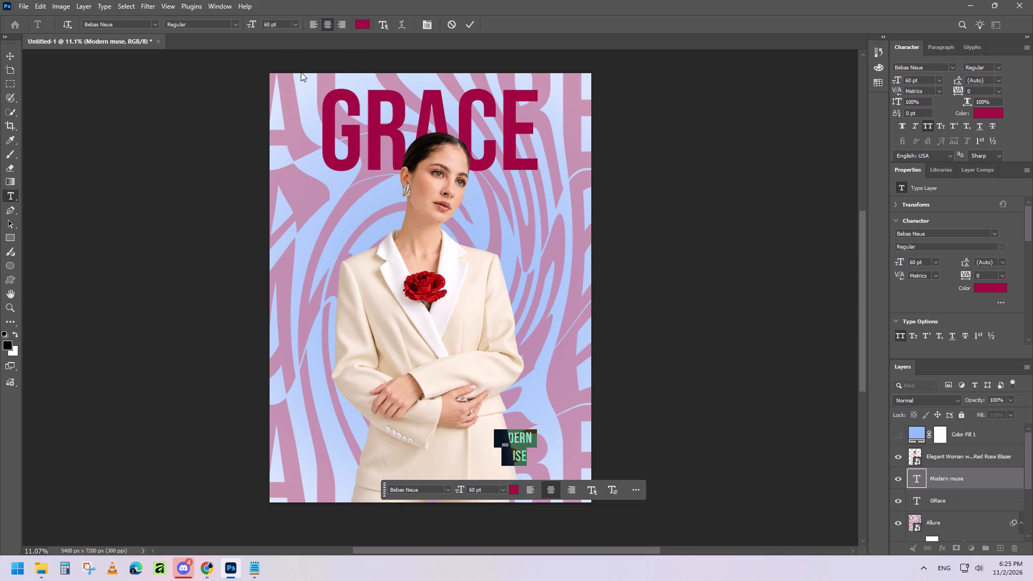
click(469, 25)
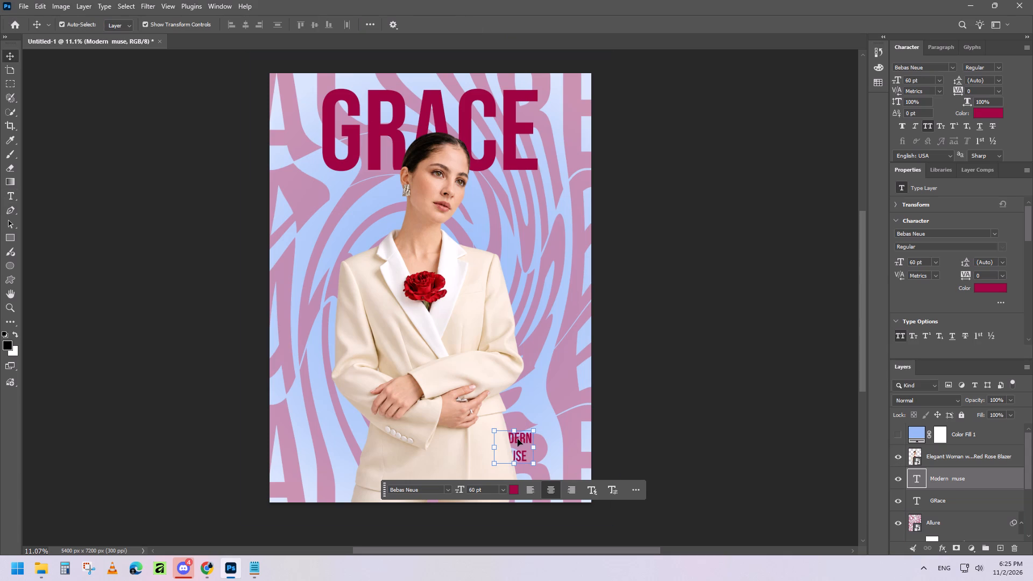
Move the two-line tagline off the blazer to the poster's lower-right edge.
drag(516, 437, 569, 455)
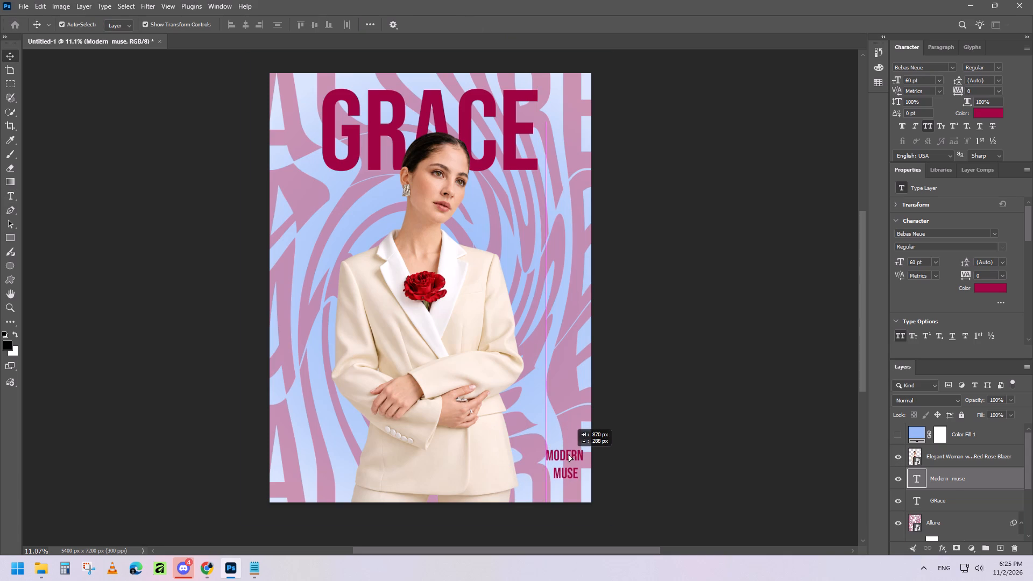
drag(569, 455, 569, 456)
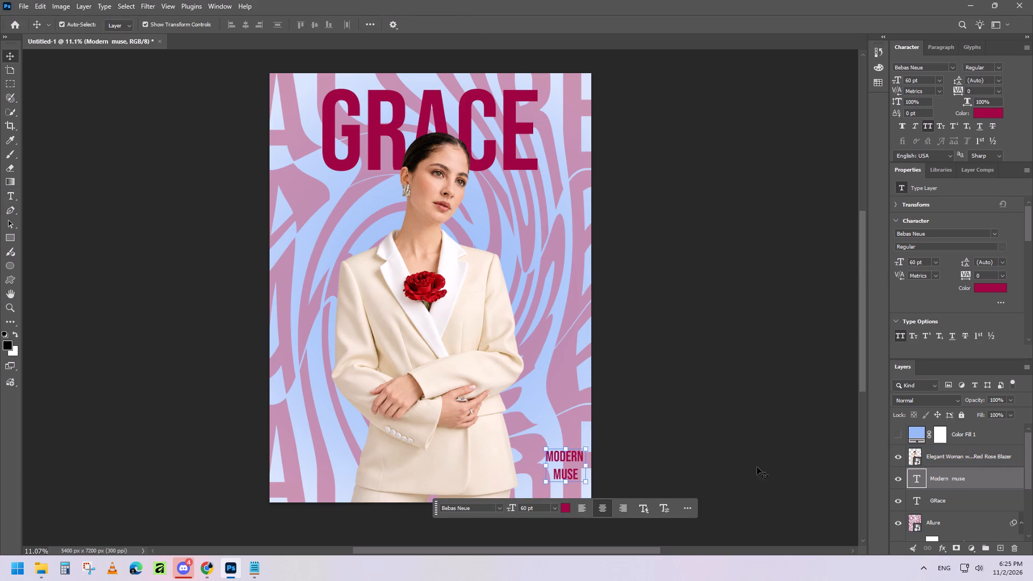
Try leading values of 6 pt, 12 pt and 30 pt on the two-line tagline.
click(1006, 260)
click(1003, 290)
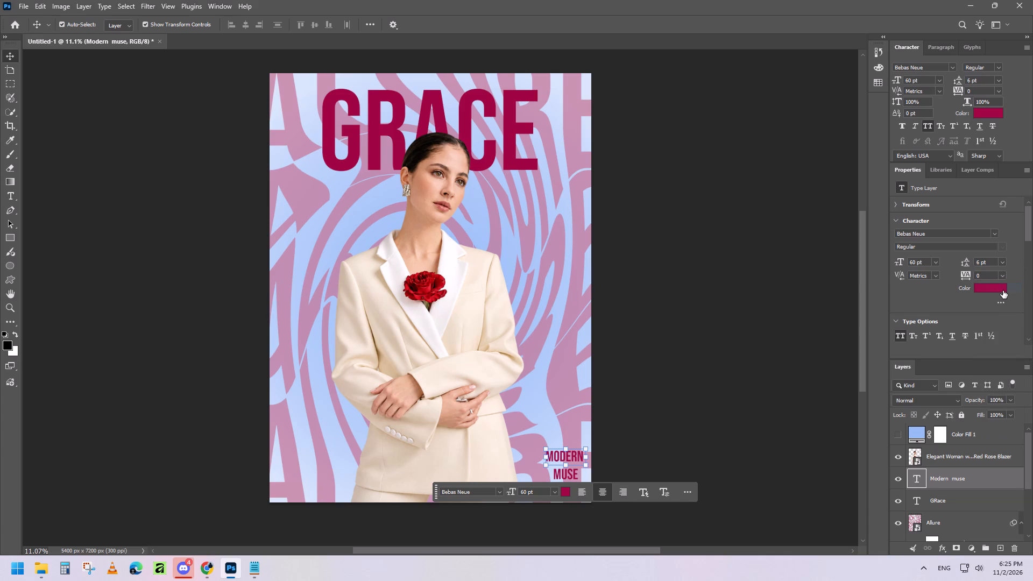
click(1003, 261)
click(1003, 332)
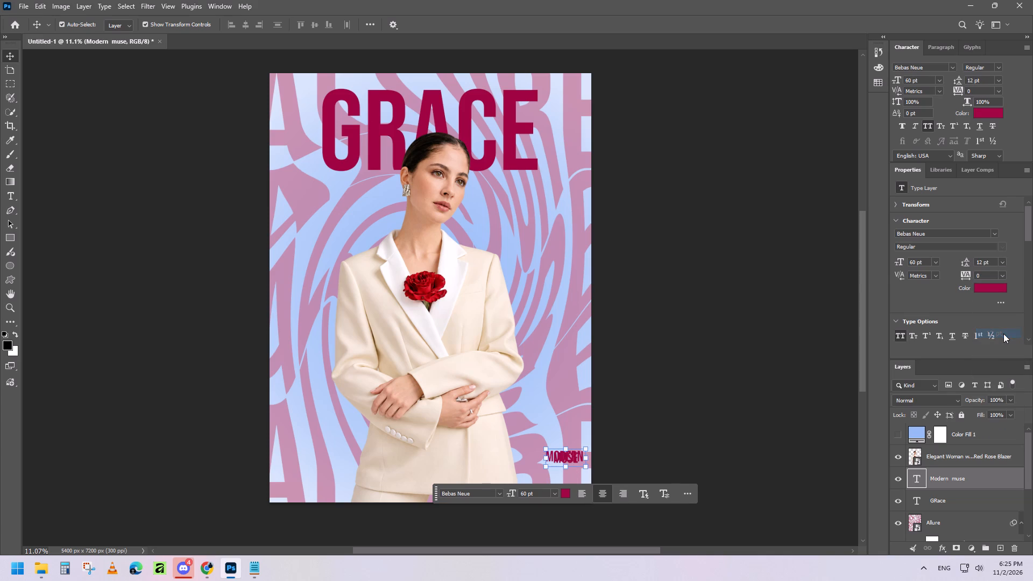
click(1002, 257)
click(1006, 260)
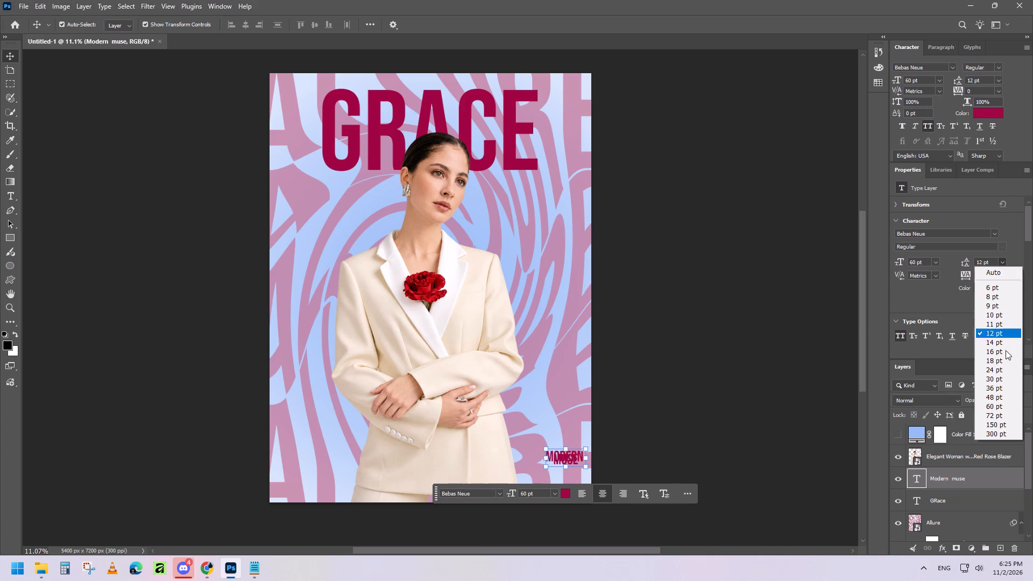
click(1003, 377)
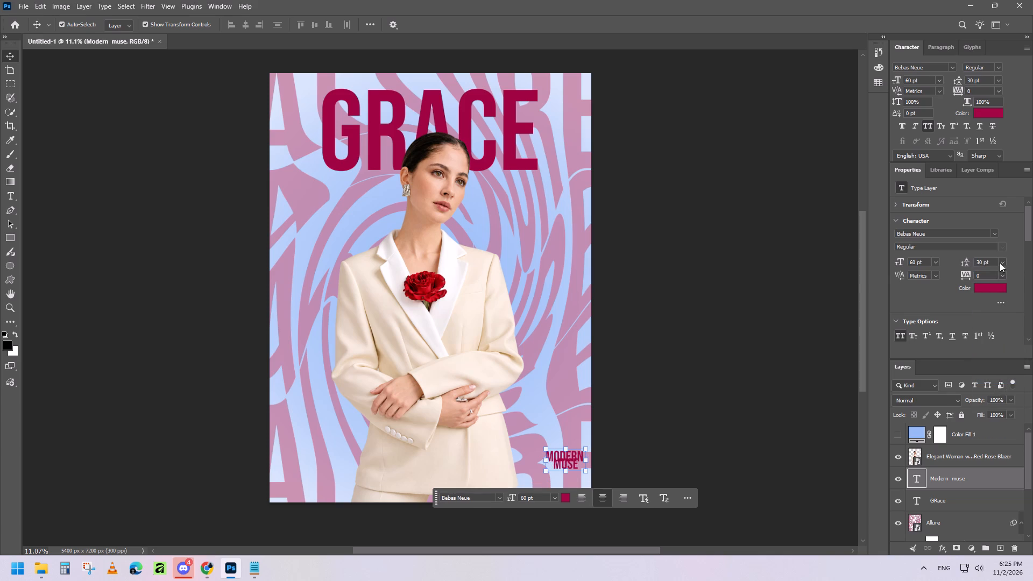
Set the tagline's leading to 60 pt and fine-tune it down to 50 pt.
click(1002, 262)
click(1009, 405)
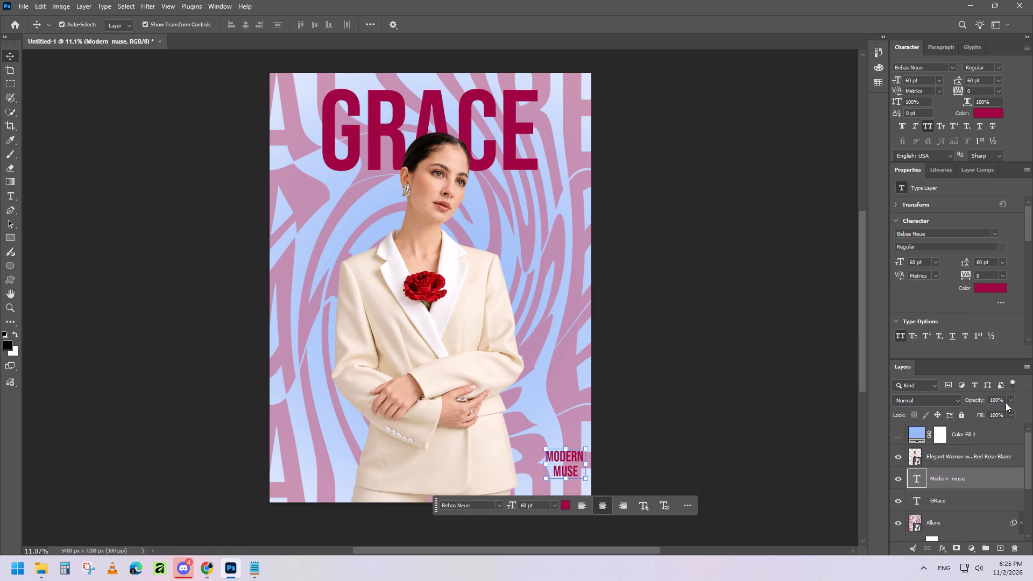
click(989, 260)
key(Up)
key(Up)
key(Up)
key(Up)
key(Down)
key(Down)
key(Down)
key(Down)
key(Down)
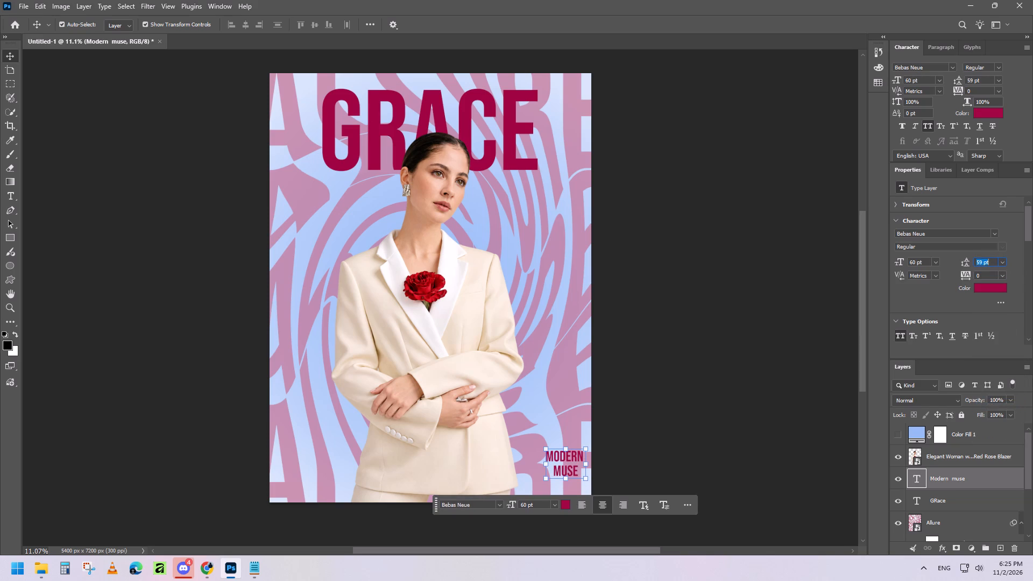
key(Down)
key(Down)
key(Down)
key(Down)
key(Down)
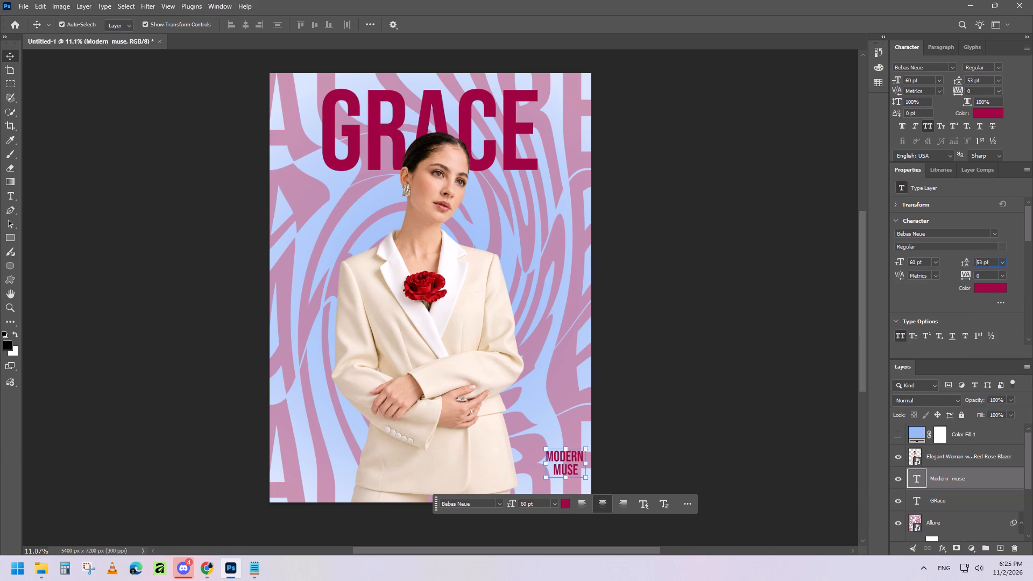
key(Down)
key(Down)
key(Down)
key(Down)
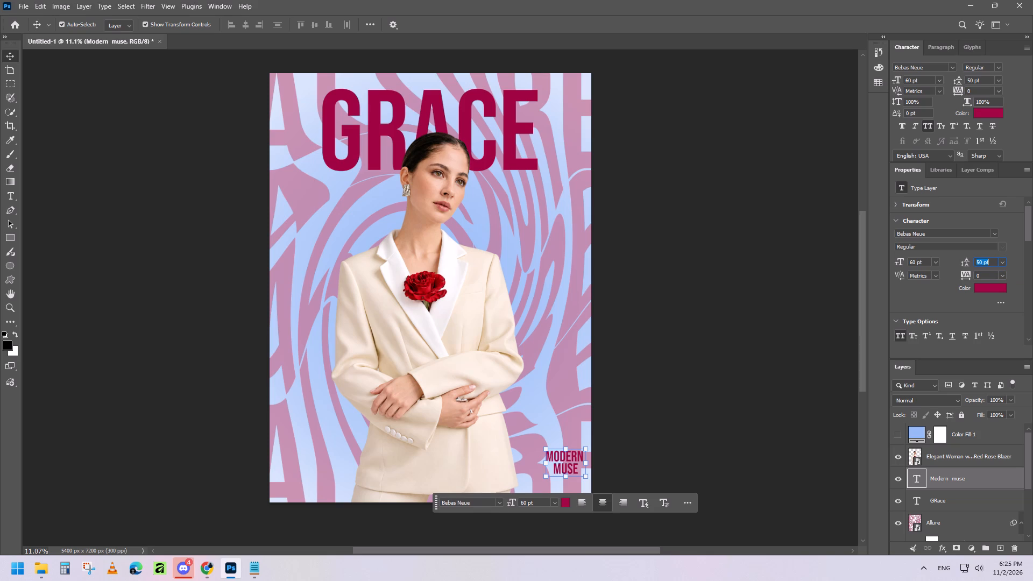
key(Return)
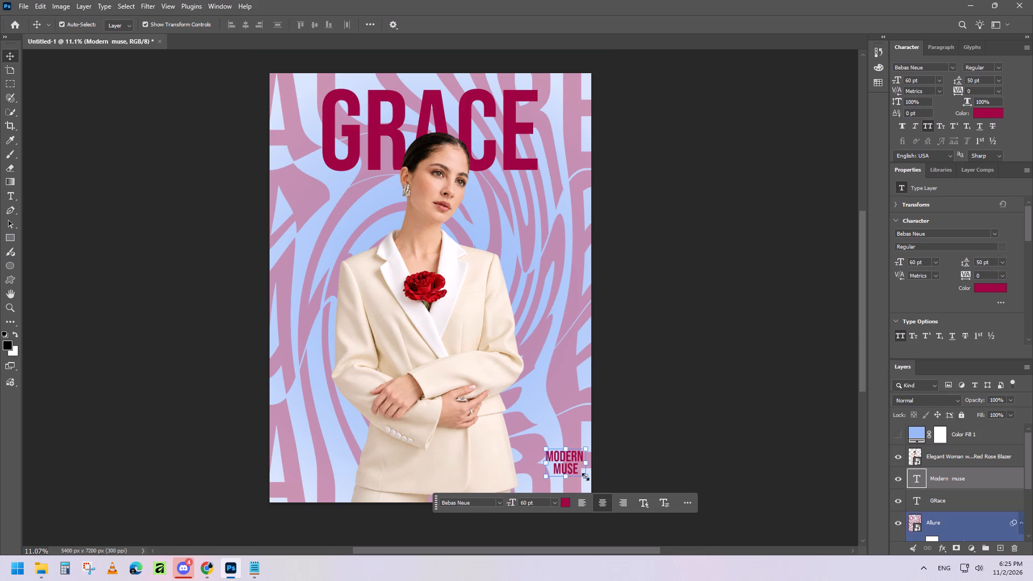
Scale the tagline proportionally to about 129%, position it just inside the poster's lower-right corner and commit the transform.
click(587, 478)
drag(546, 478, 541, 483)
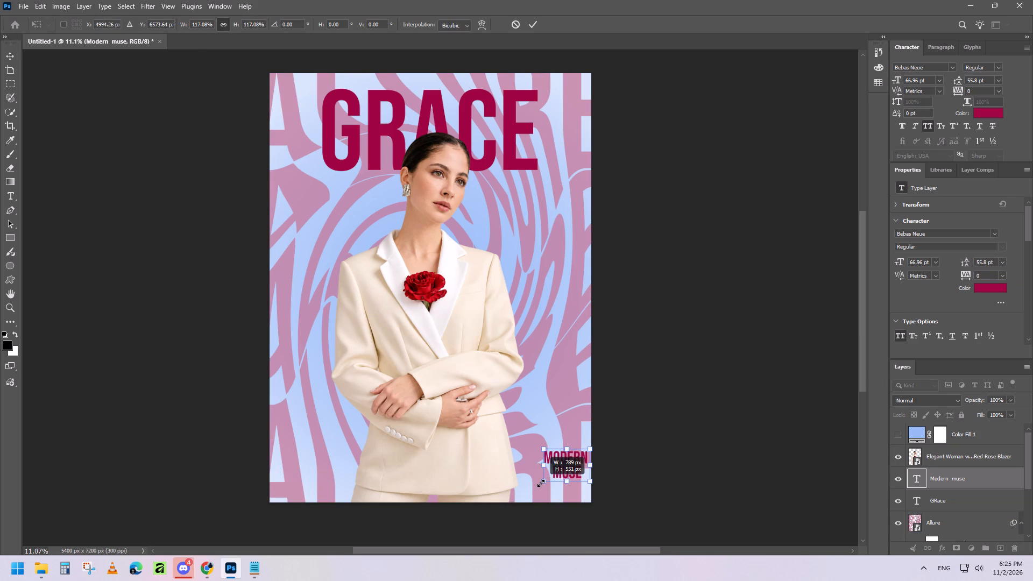
drag(541, 483, 540, 484)
drag(576, 459, 575, 459)
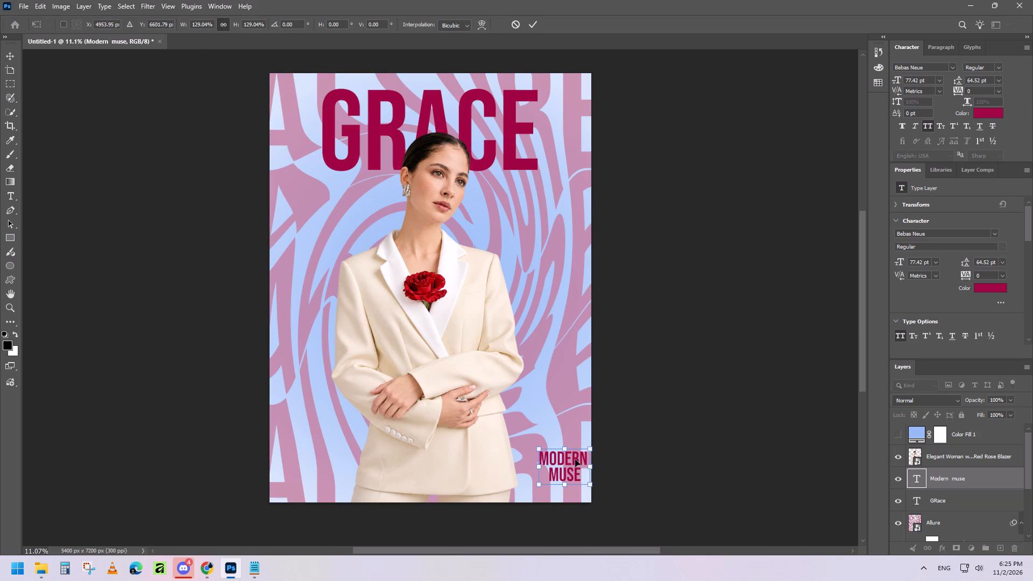
drag(575, 459, 566, 468)
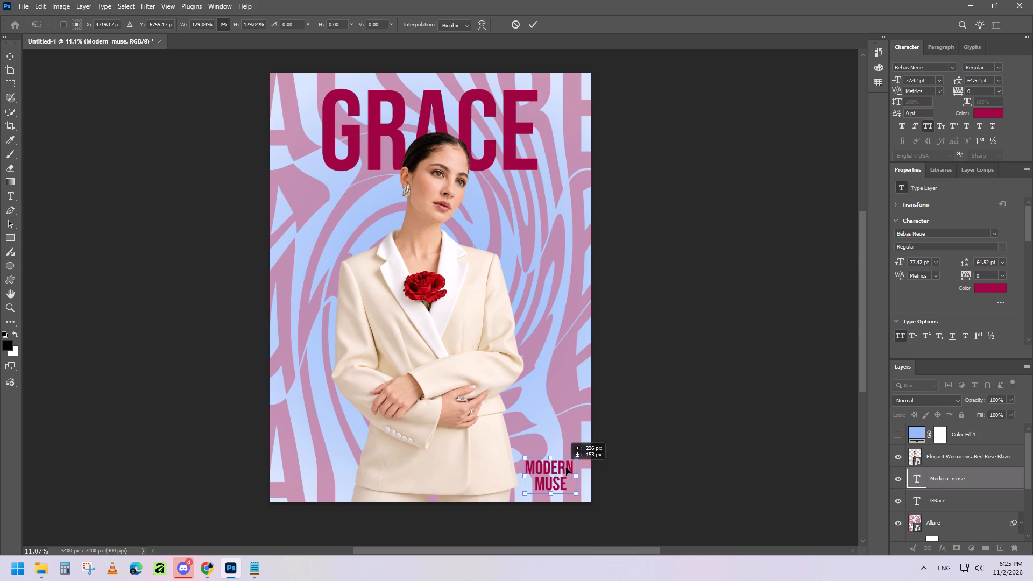
drag(566, 468, 567, 468)
key(Up)
key(Up)
key(Right)
key(Up)
key(Up)
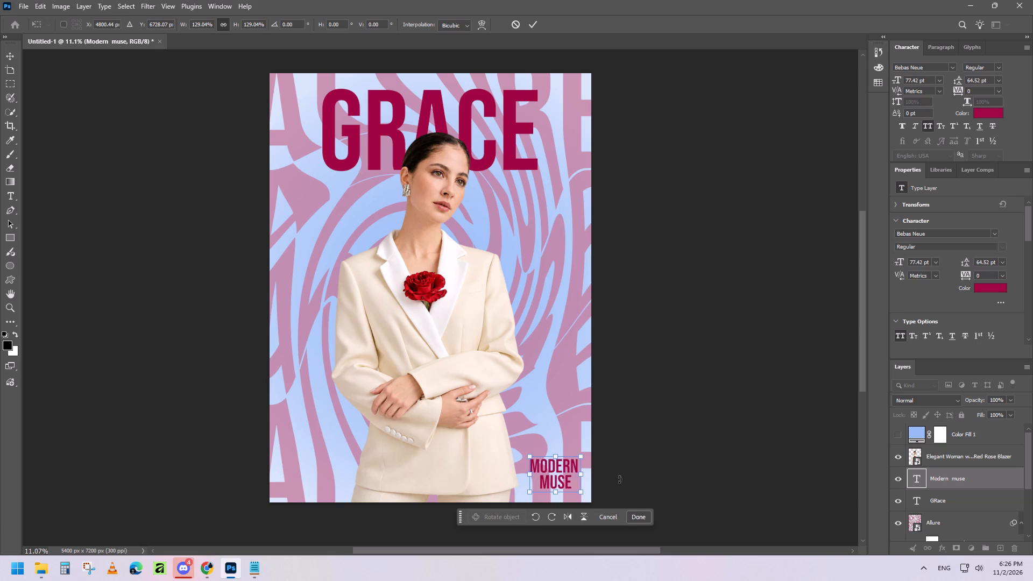
click(647, 467)
click(645, 352)
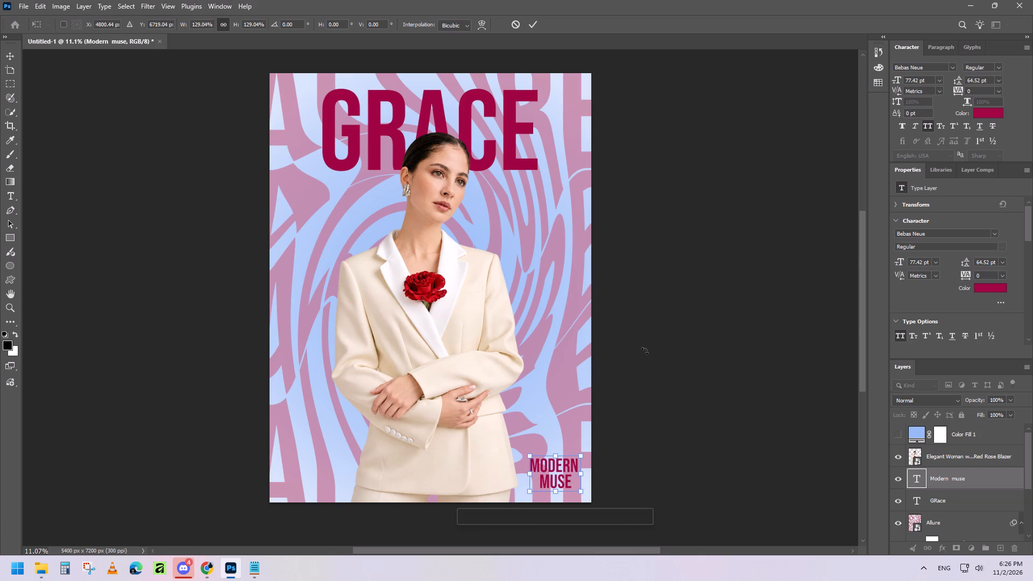
click(532, 24)
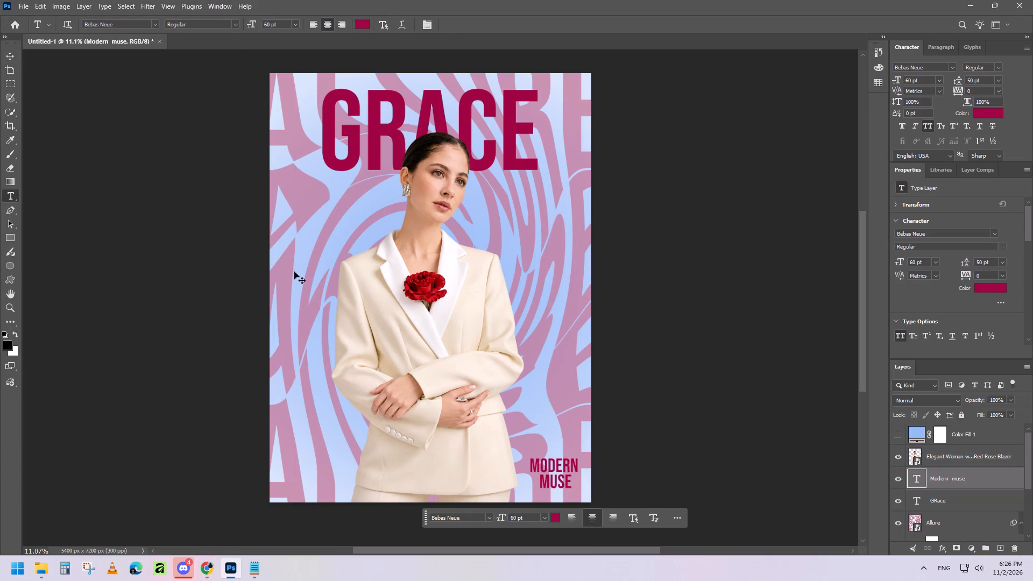
text(Made)
key(space)
text(toi)
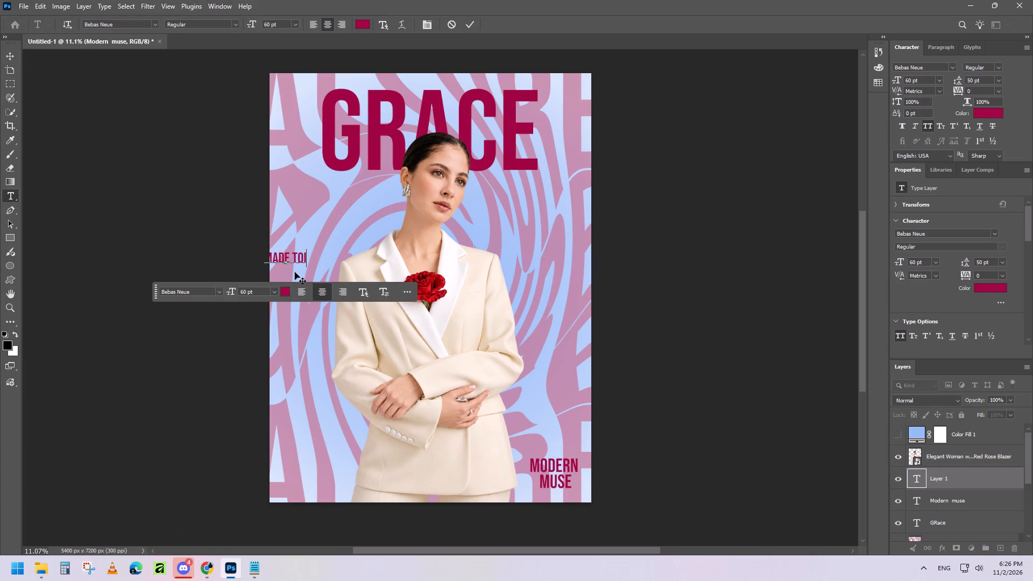
key(BackSpace)
key(Return)
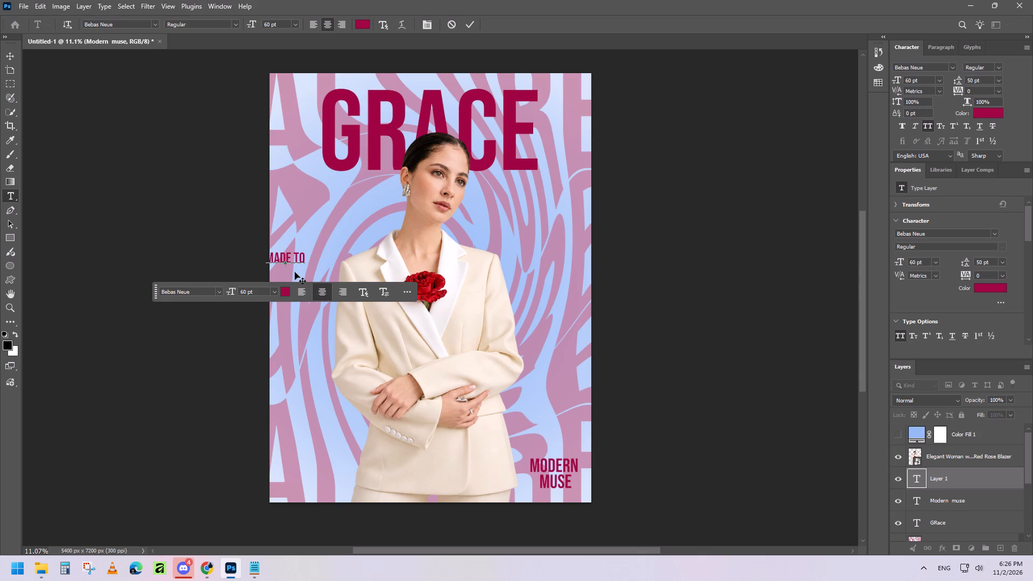
text(mesmerize)
click(467, 24)
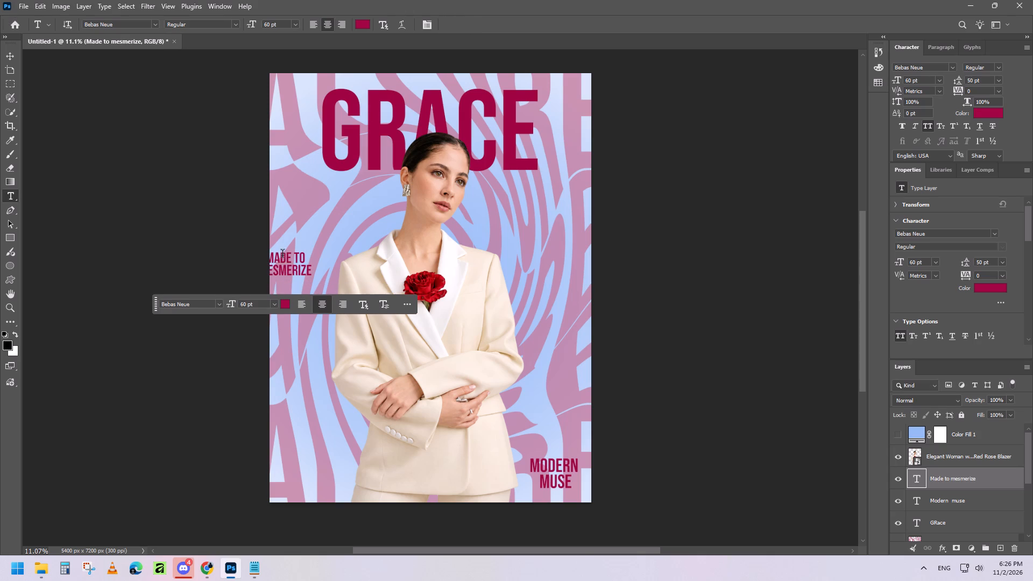
Move the Made to mesmerize text slightly right and up, fully inside the poster's left edge beside the model's shoulder.
click(9, 51)
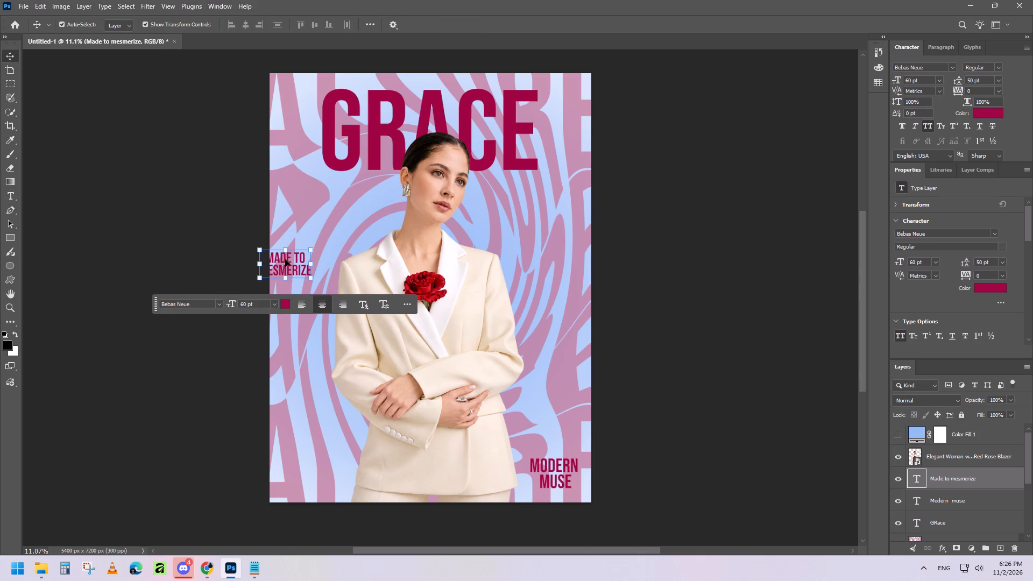
drag(285, 259, 307, 254)
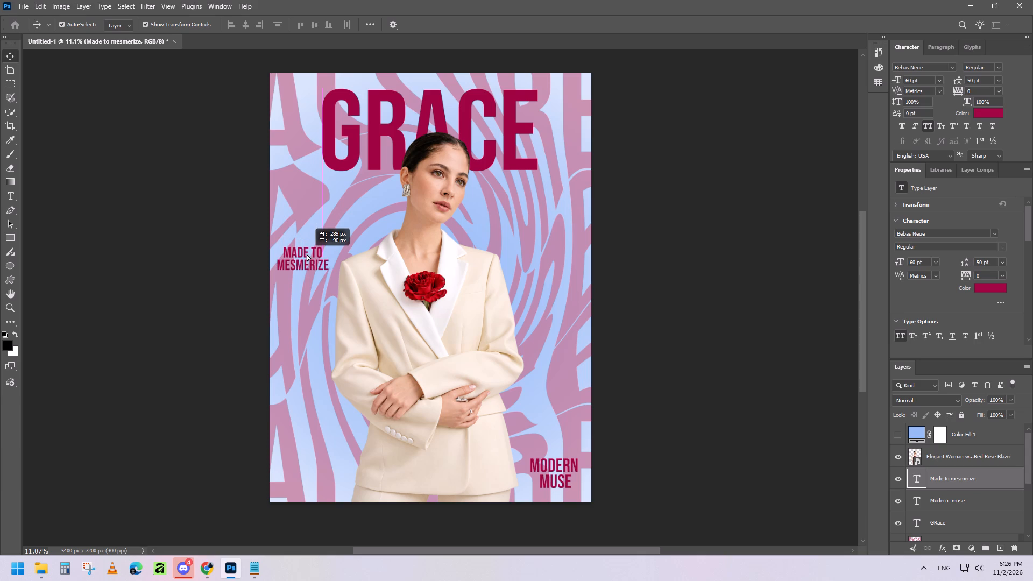
drag(307, 254, 307, 249)
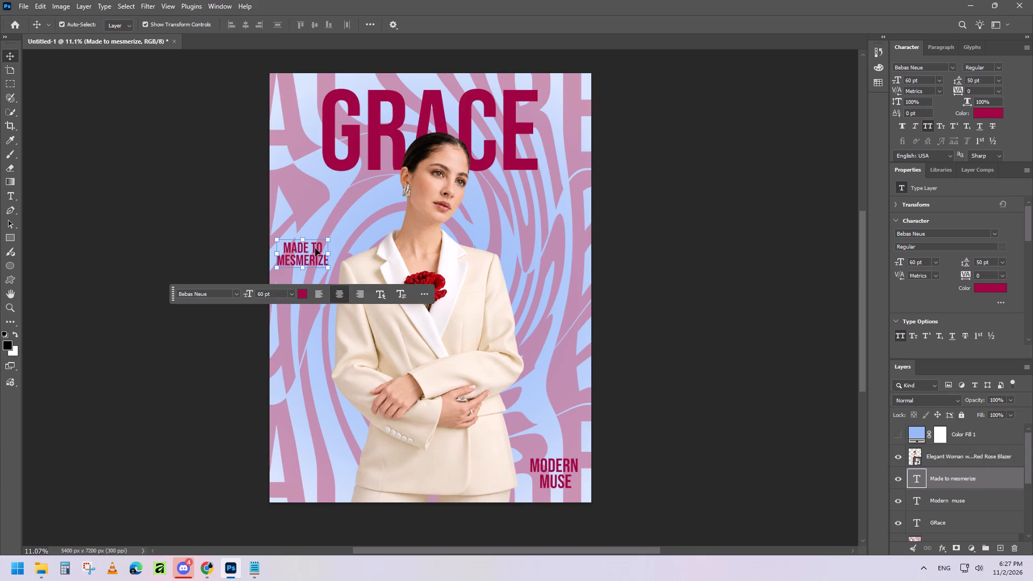
Start a vertical text line with @ near the poster's lower-left corner.
click(12, 194)
click(288, 478)
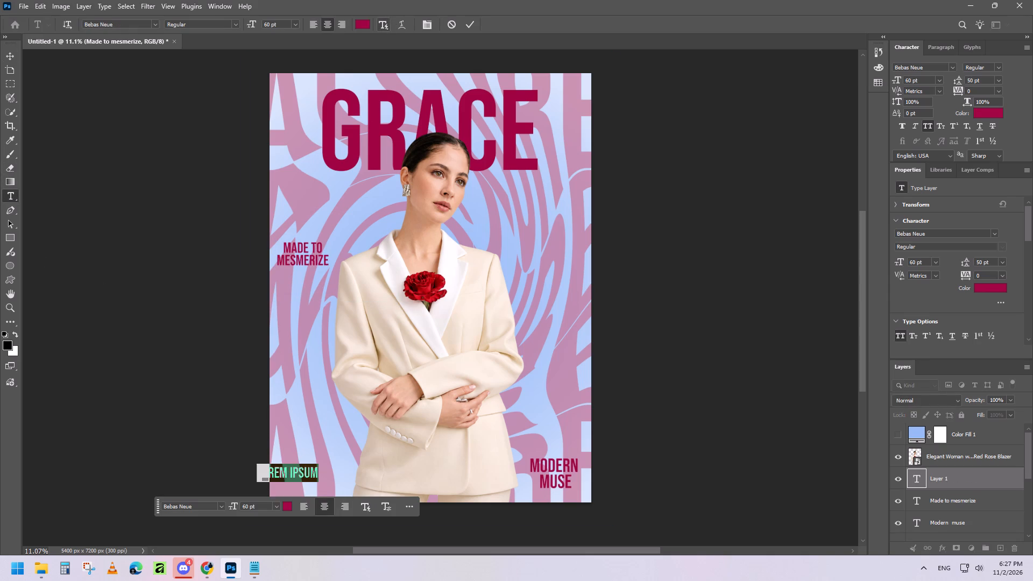
click(63, 24)
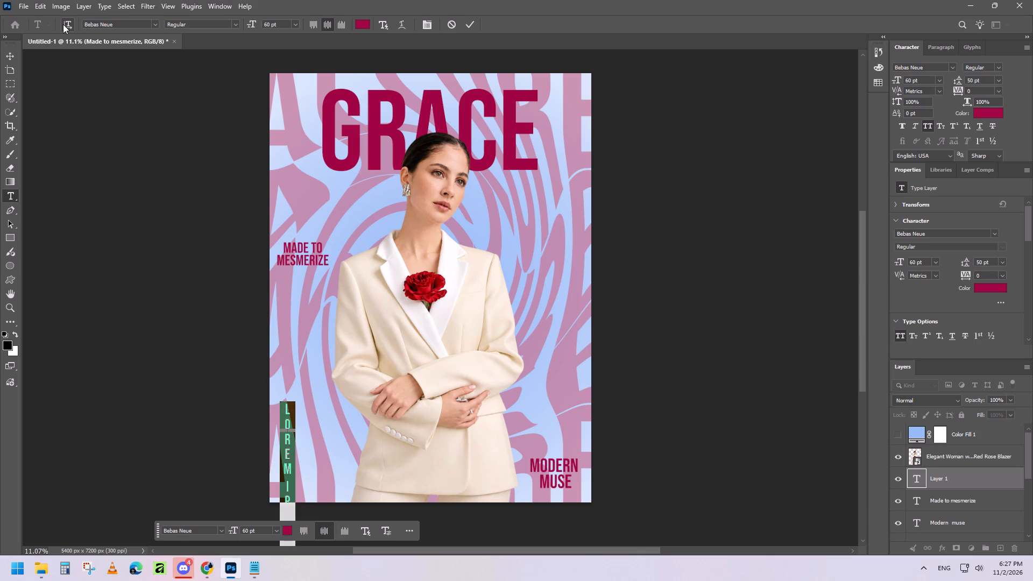
key(shift+at)
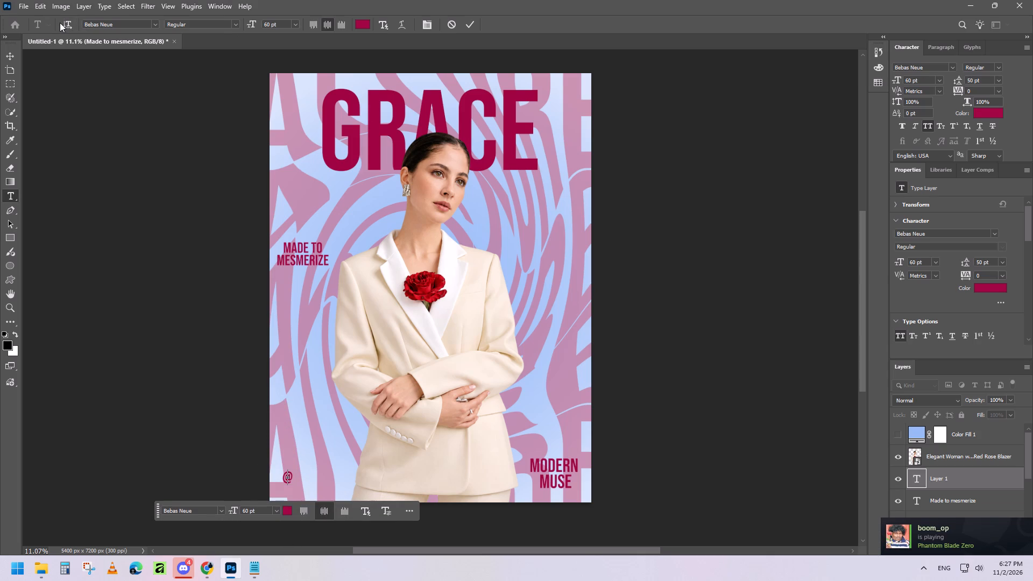
key(d)
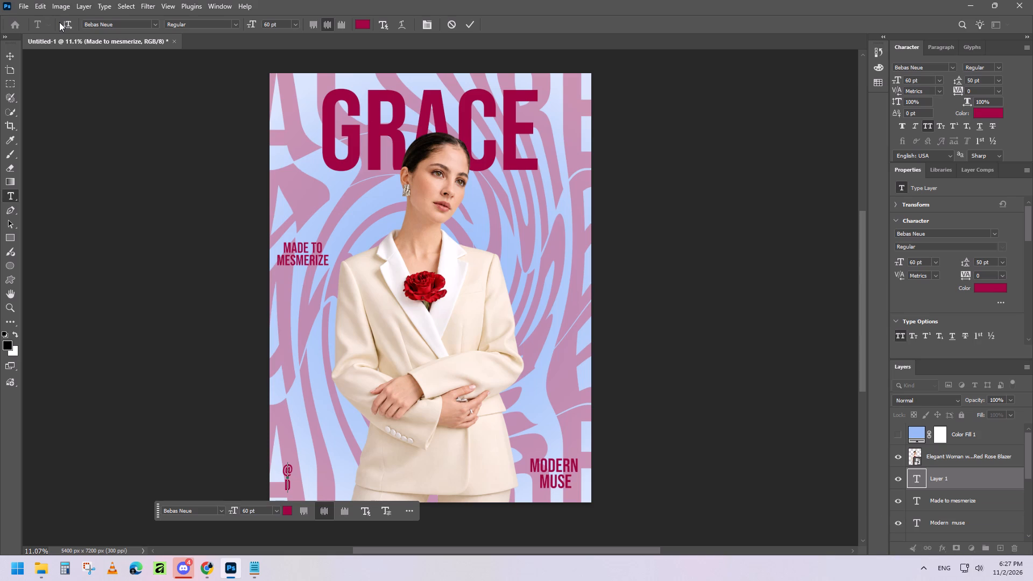
key(BackSpace)
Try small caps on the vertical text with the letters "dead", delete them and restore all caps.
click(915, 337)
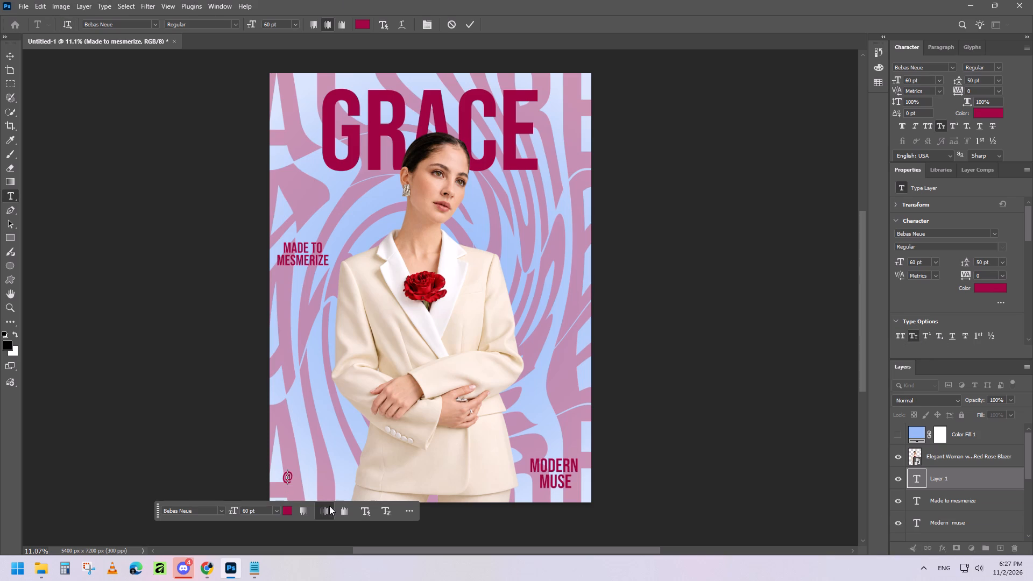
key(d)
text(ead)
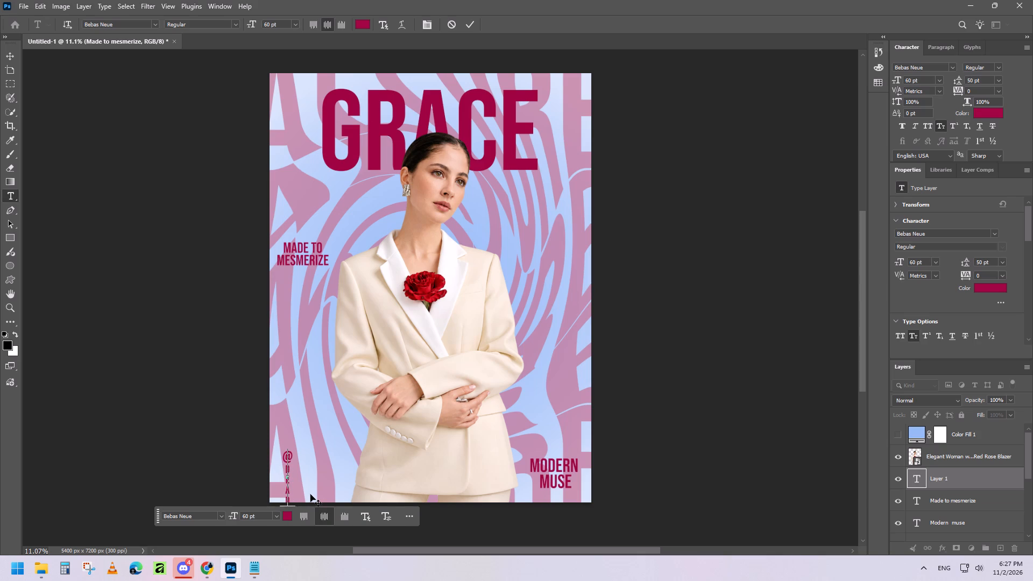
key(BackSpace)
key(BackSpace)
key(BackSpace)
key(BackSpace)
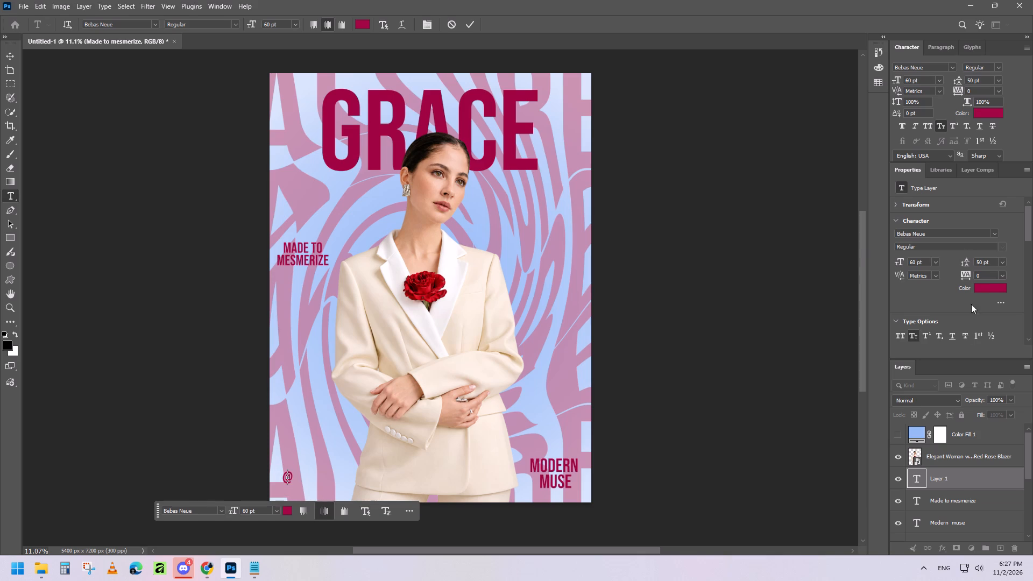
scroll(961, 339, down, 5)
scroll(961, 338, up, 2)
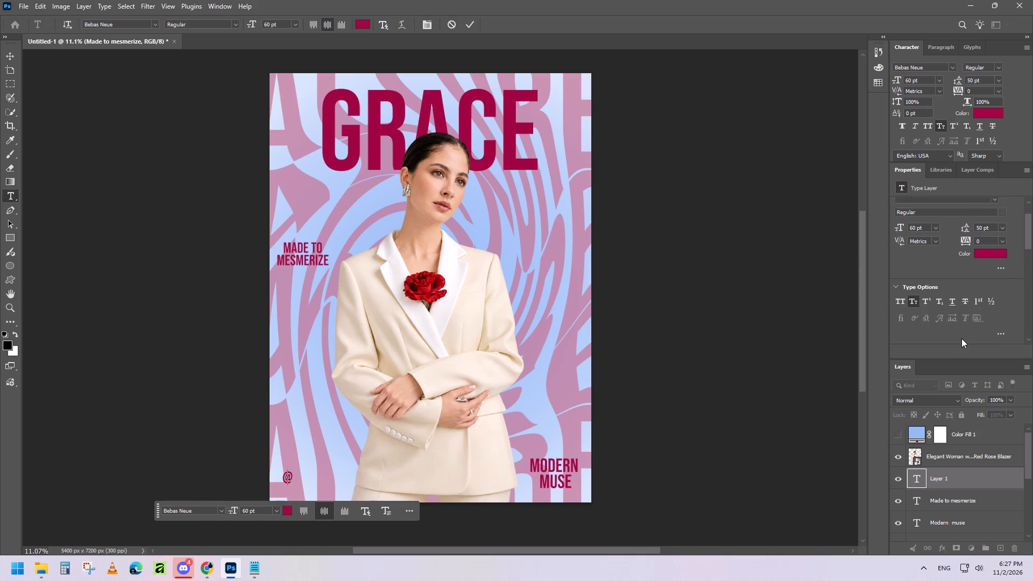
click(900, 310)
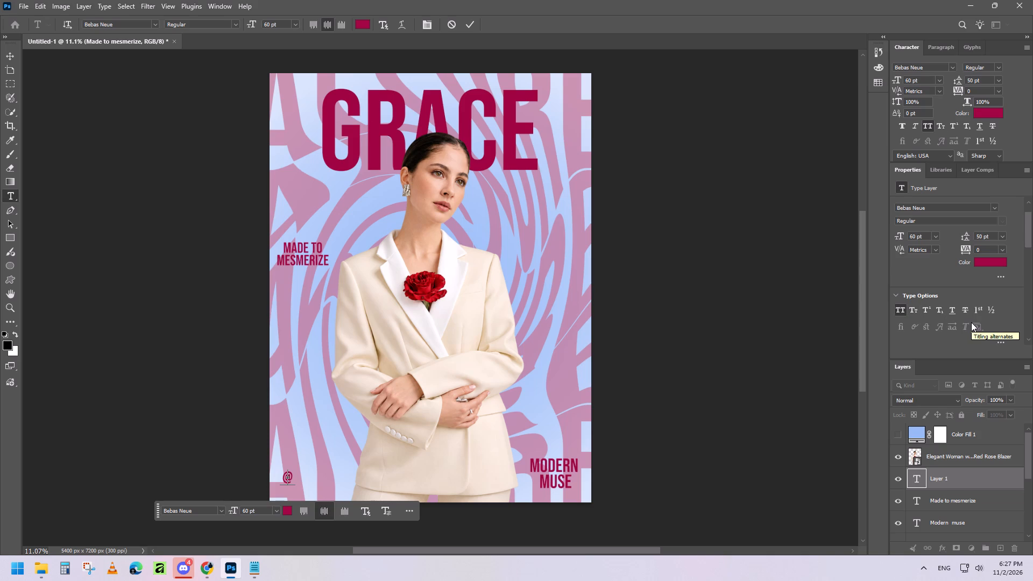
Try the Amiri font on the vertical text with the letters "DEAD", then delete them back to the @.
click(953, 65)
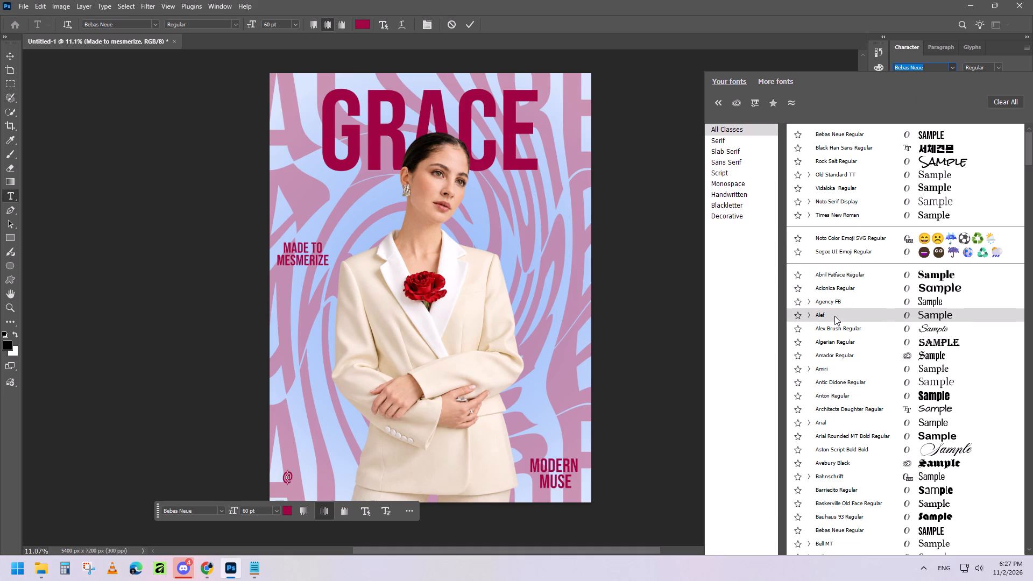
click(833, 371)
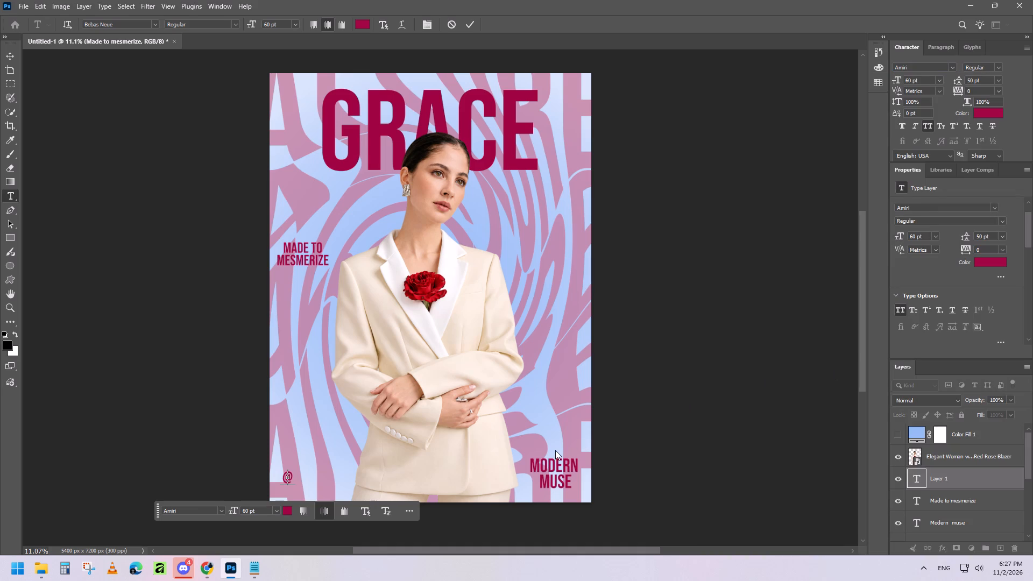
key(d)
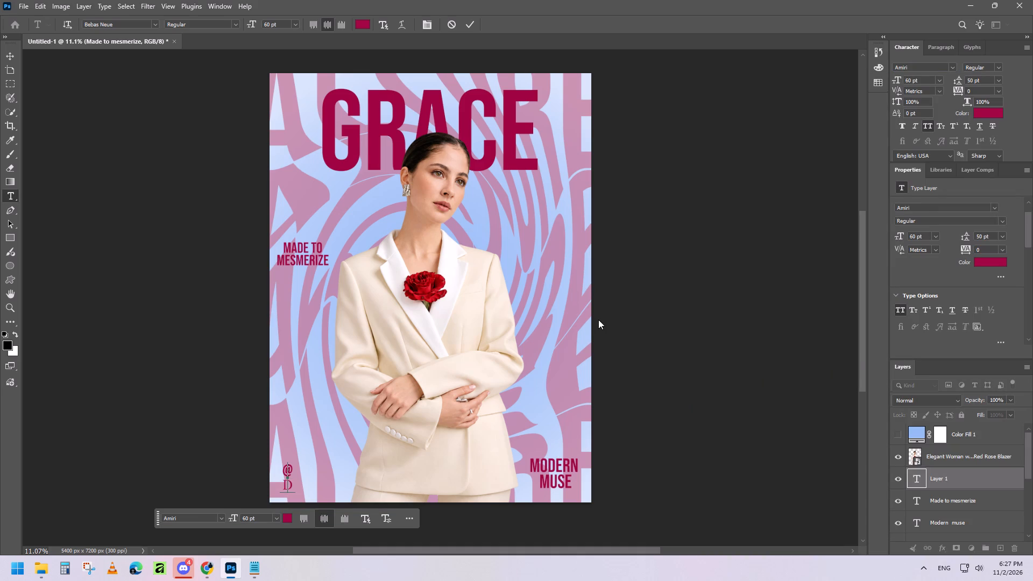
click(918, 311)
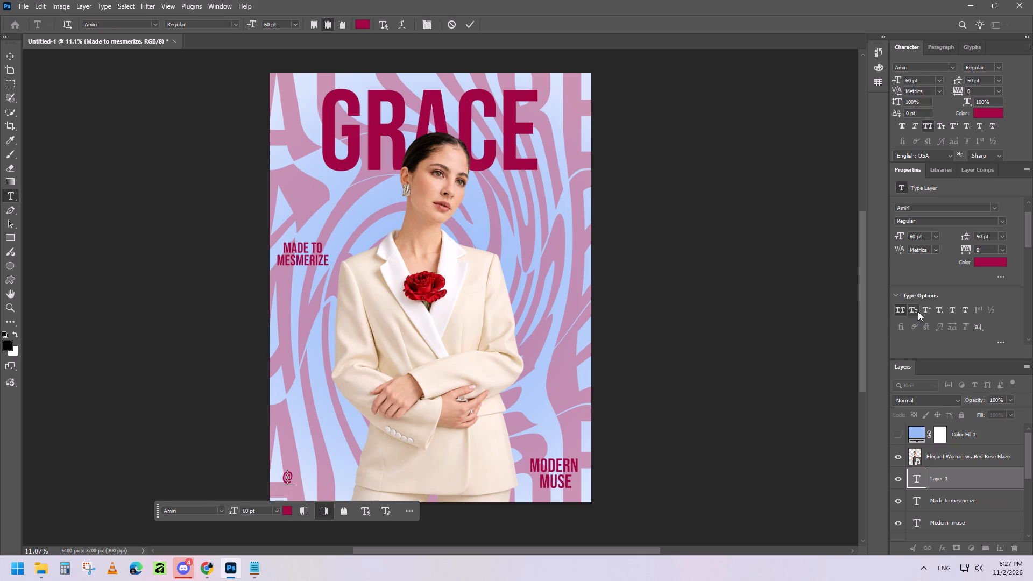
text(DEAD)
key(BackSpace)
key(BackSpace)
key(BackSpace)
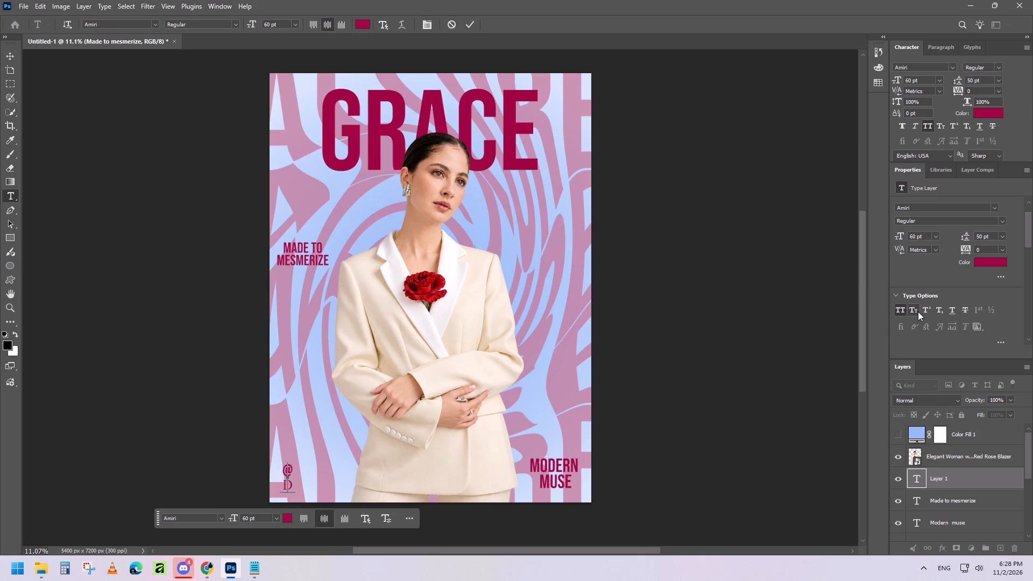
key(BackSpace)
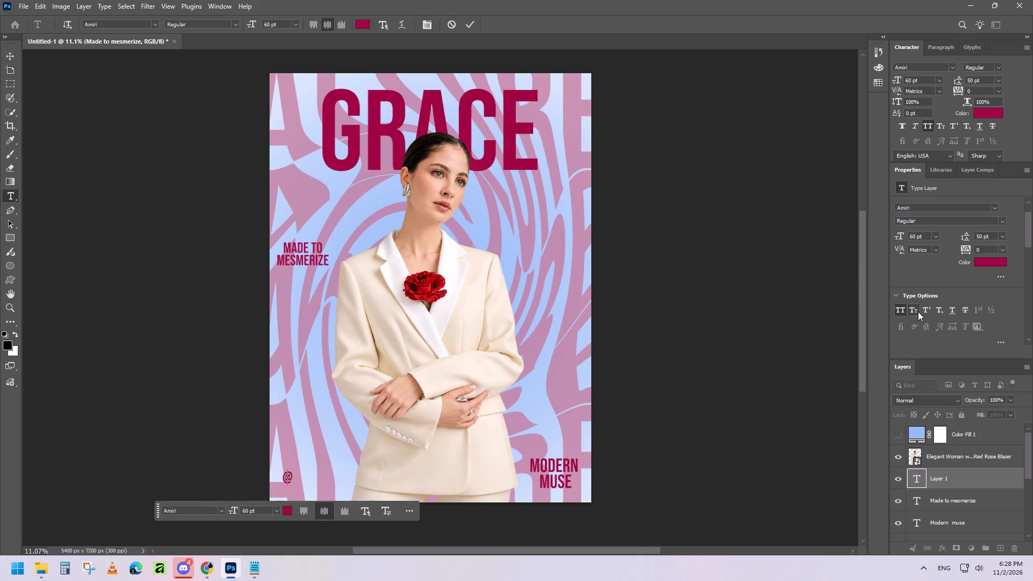
Turn off all caps and apply small caps to the vertical text, testing and deleting the letters "DEAD".
double_click(913, 310)
click(942, 121)
text(DEAD)
key(BackSpace)
key(BackSpace)
key(BackSpace)
key(BackSpace)
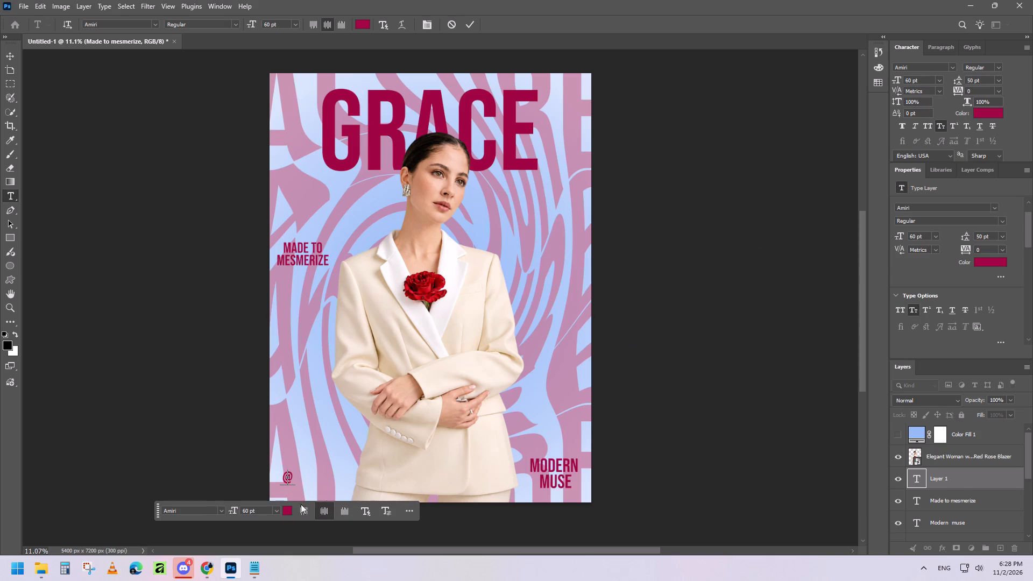
click(221, 511)
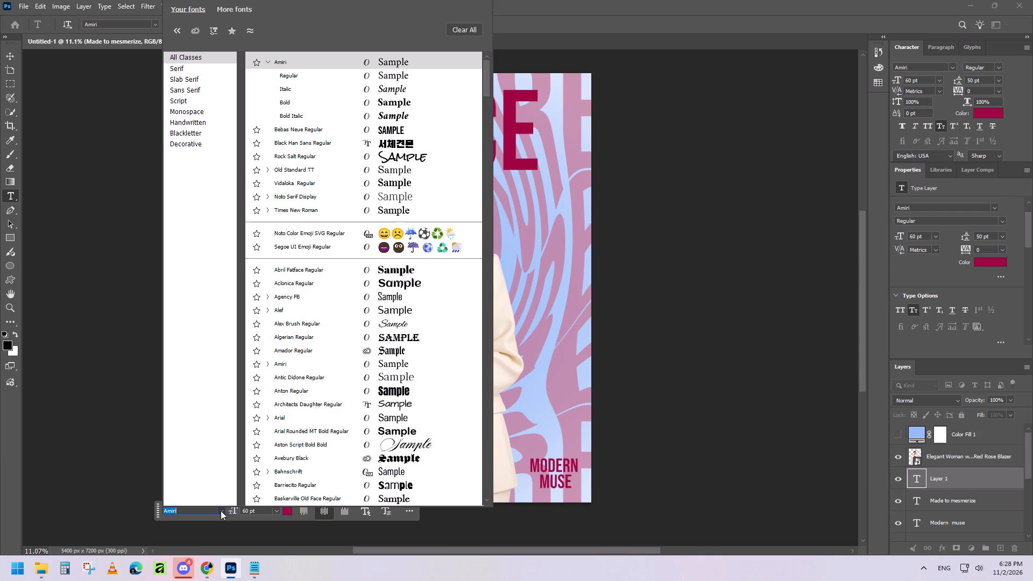
click(302, 414)
text(DEA)
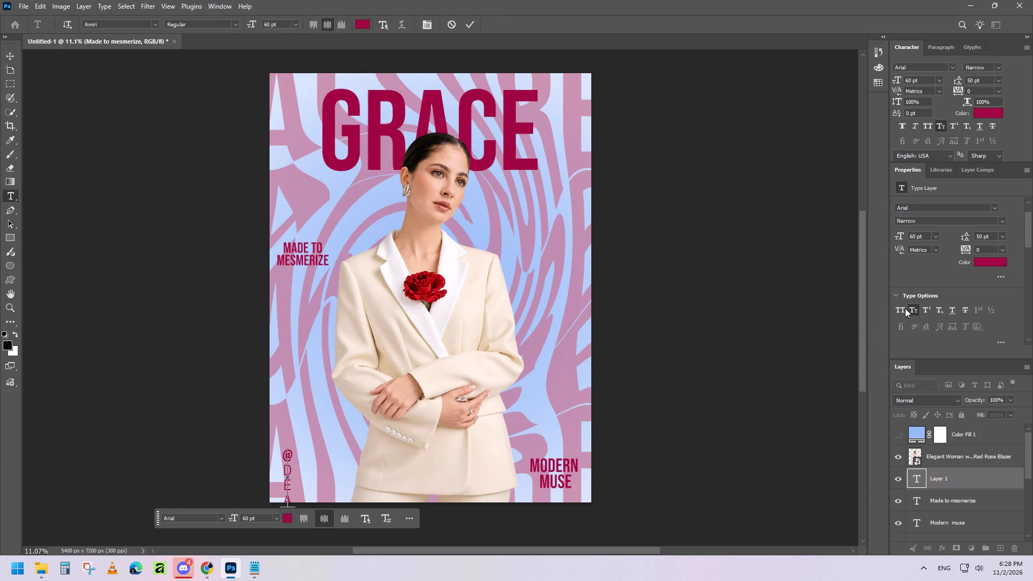
double_click(940, 125)
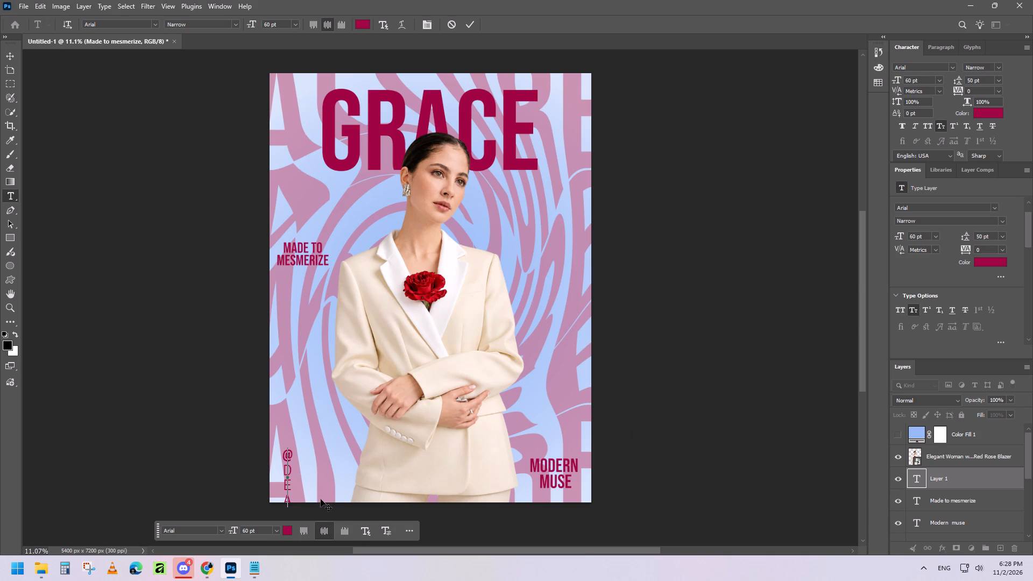
key(BackSpace)
key(BackSpace)
key(BackSpace)
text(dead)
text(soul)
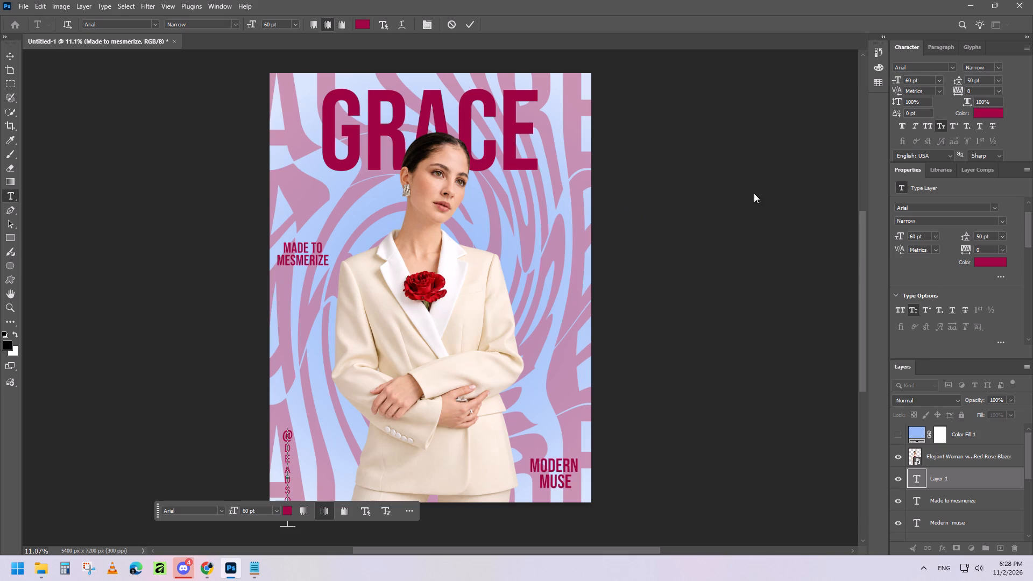
Pick the Arial Regular style for the vertical handle and commit the text.
click(252, 24)
click(234, 25)
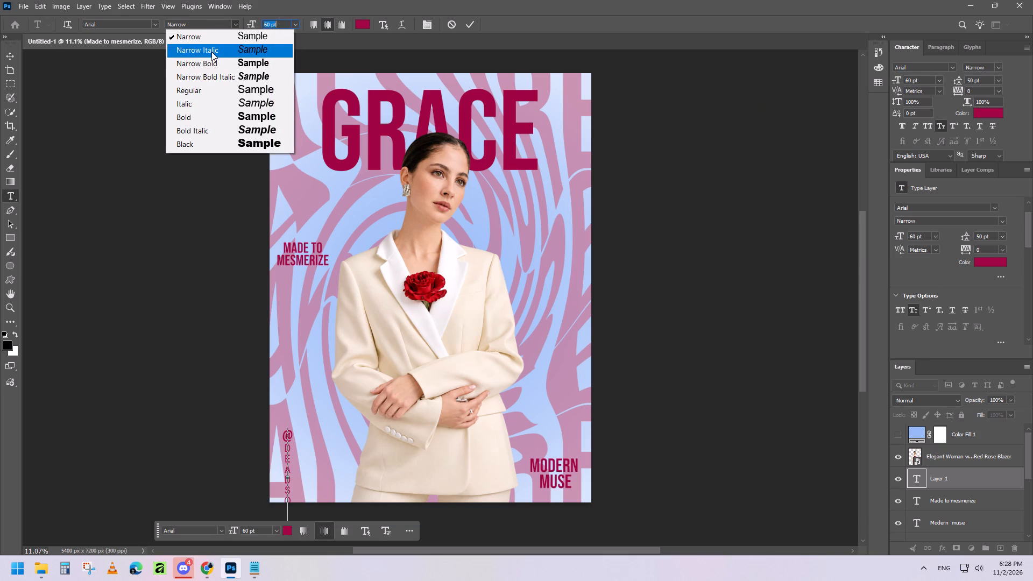
click(202, 88)
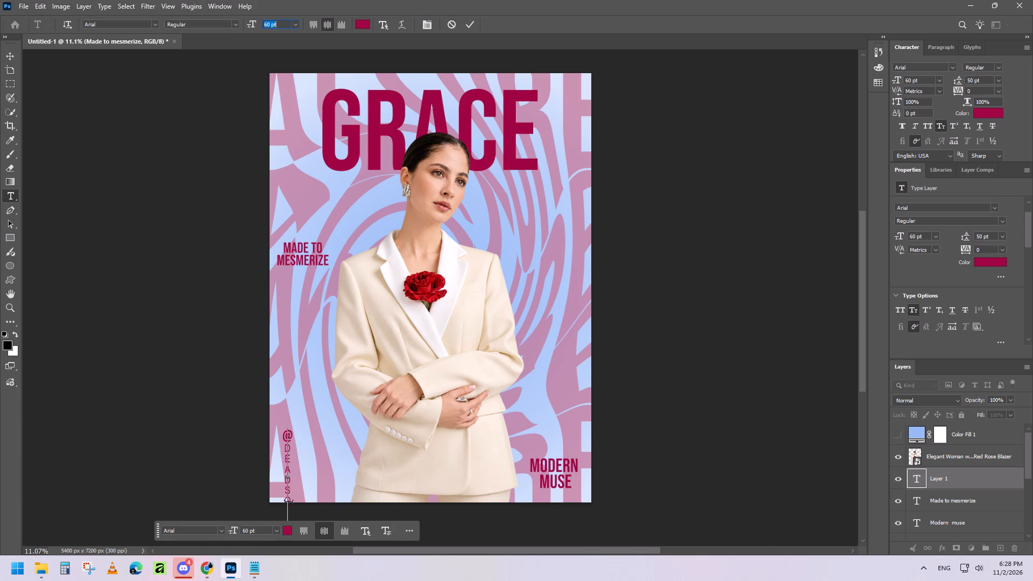
click(465, 24)
click(11, 53)
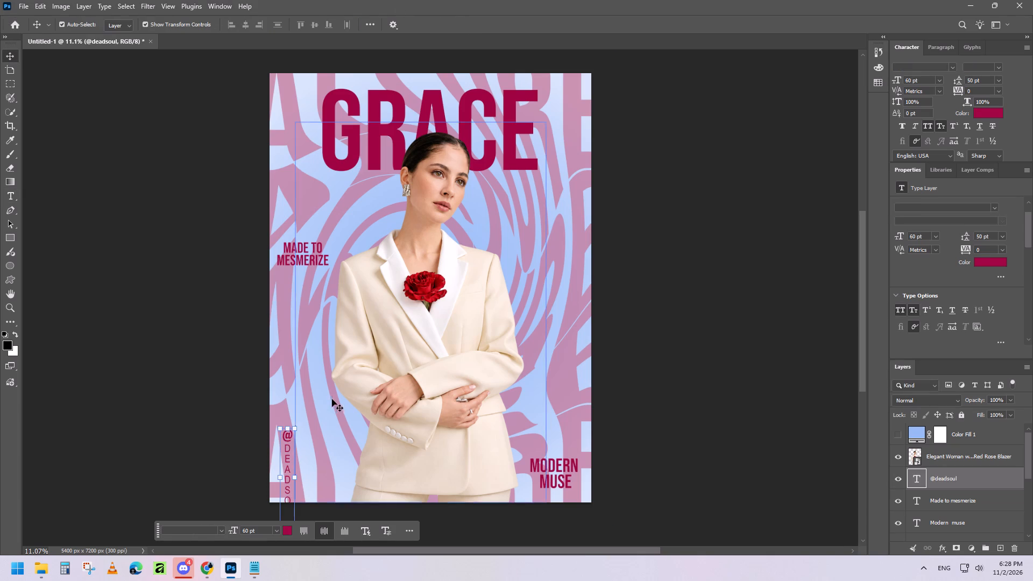
drag(286, 438, 285, 373)
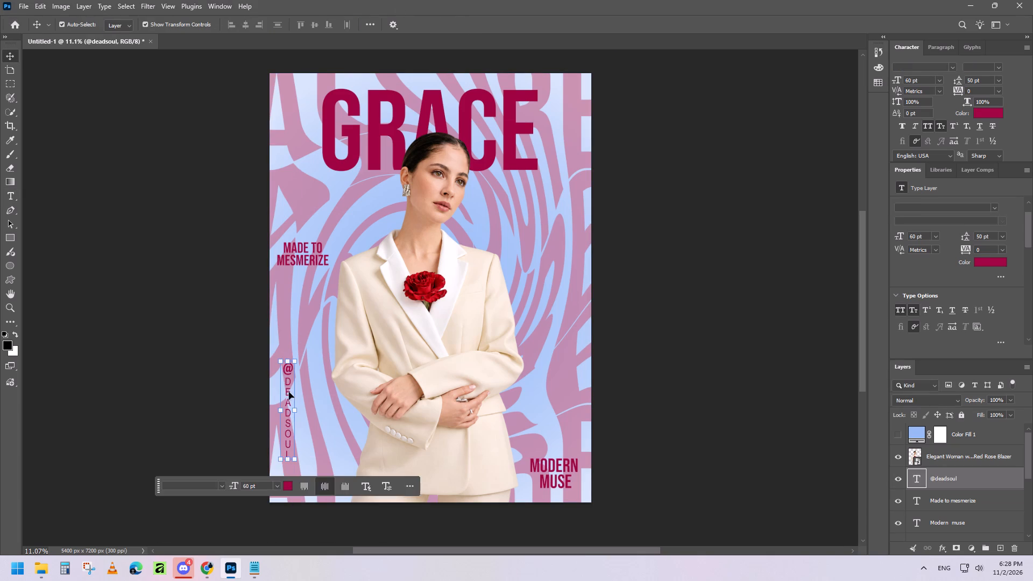
Delete all the letters after the @ in the vertical handle.
double_click(289, 392)
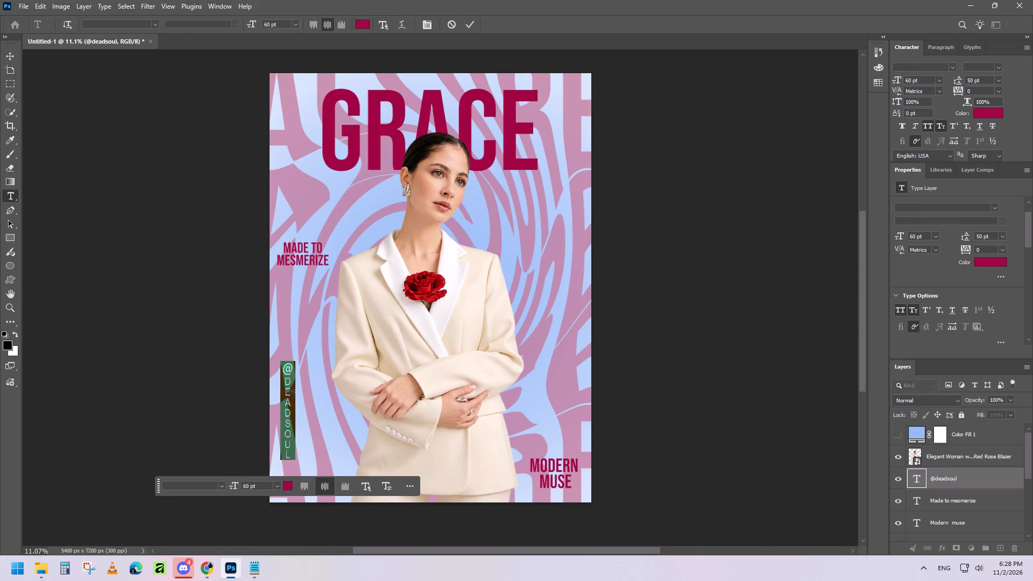
click(290, 392)
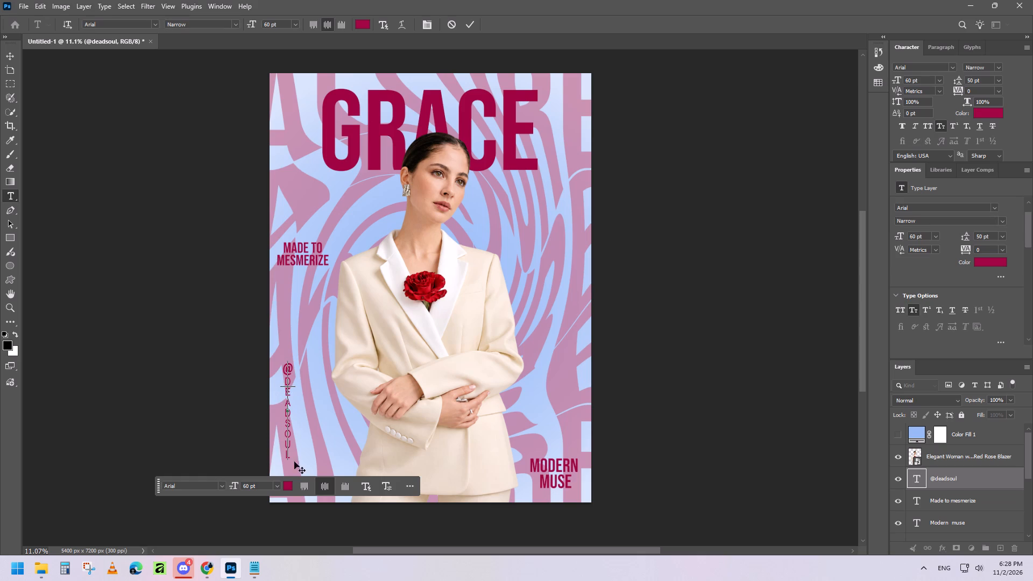
click(287, 460)
key(BackSpace)
key(BackSpace)
key(BackSpace)
key(BackSpace)
key(BackSpace)
key(BackSpace)
key(BackSpace)
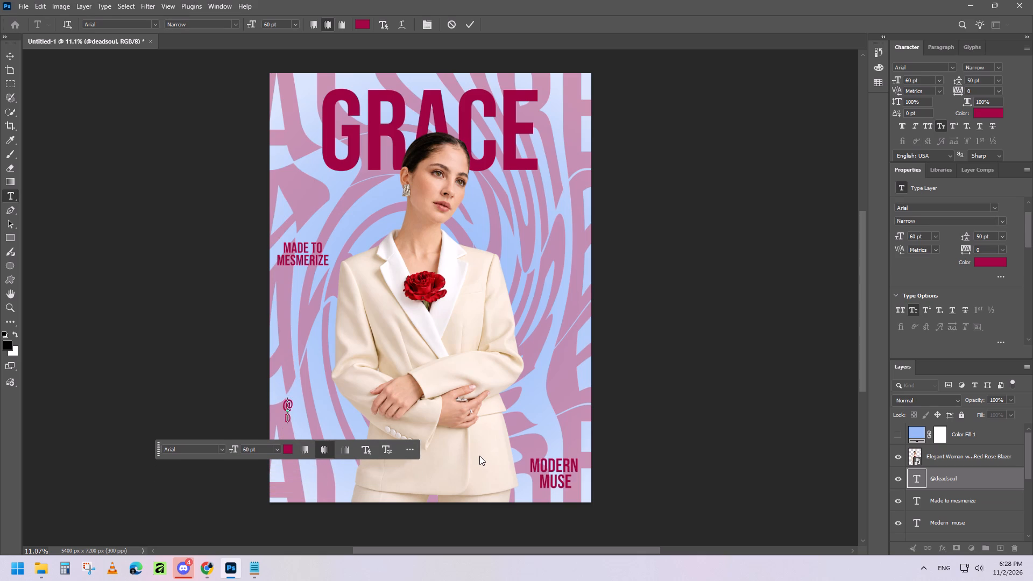
key(BackSpace)
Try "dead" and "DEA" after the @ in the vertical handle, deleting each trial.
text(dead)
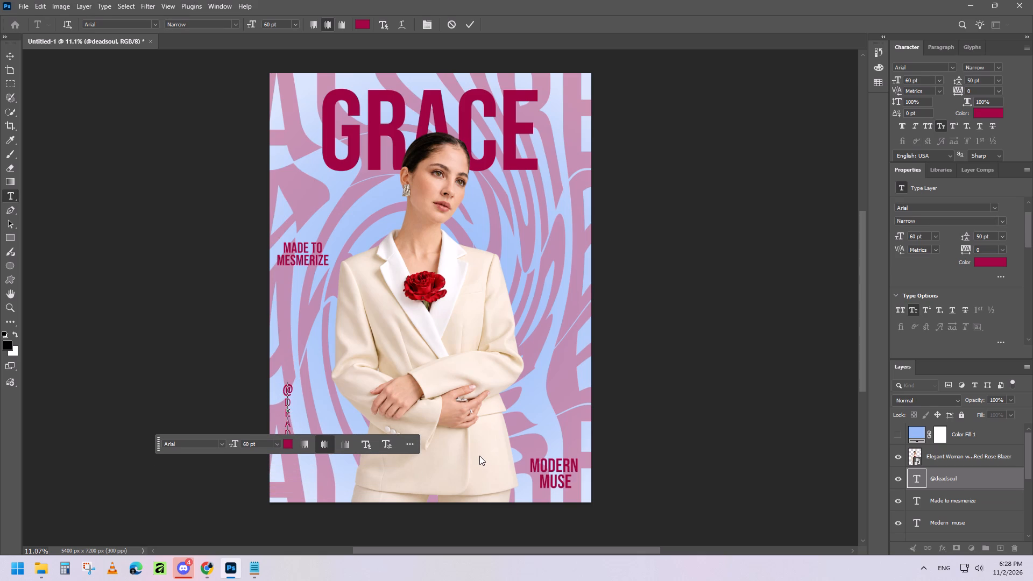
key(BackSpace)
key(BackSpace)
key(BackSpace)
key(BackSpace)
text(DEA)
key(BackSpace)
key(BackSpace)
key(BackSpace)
click(900, 125)
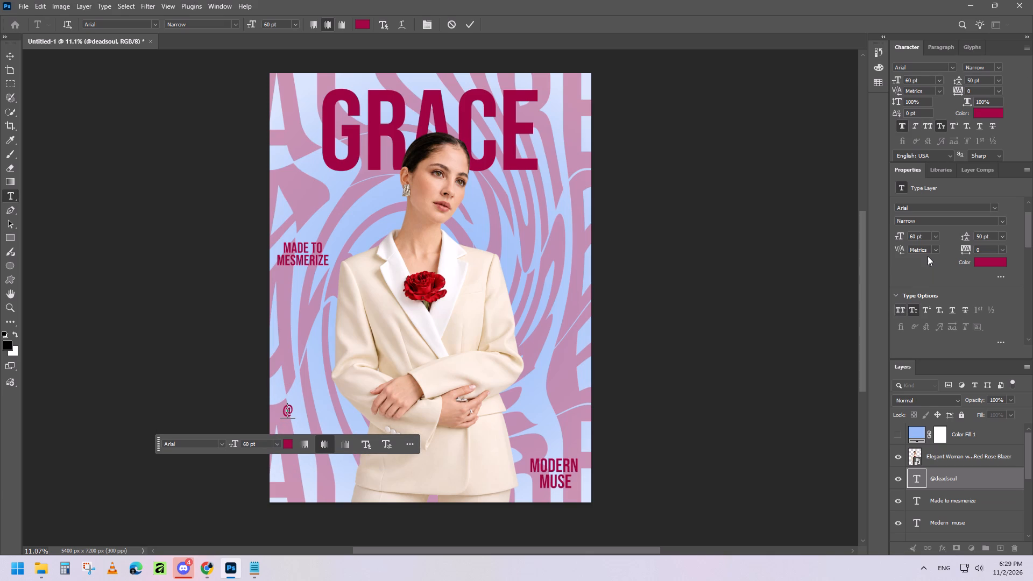
click(938, 126)
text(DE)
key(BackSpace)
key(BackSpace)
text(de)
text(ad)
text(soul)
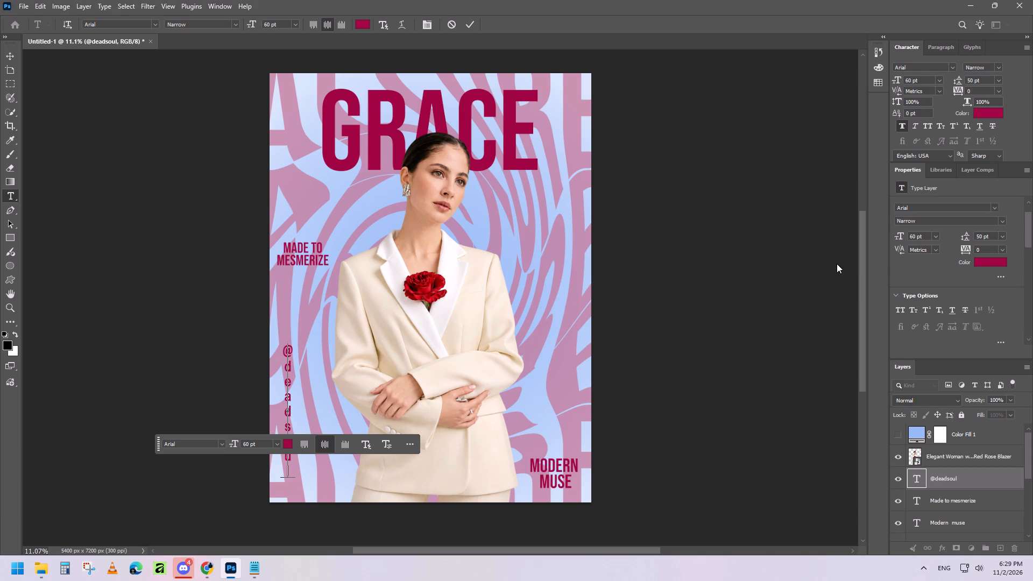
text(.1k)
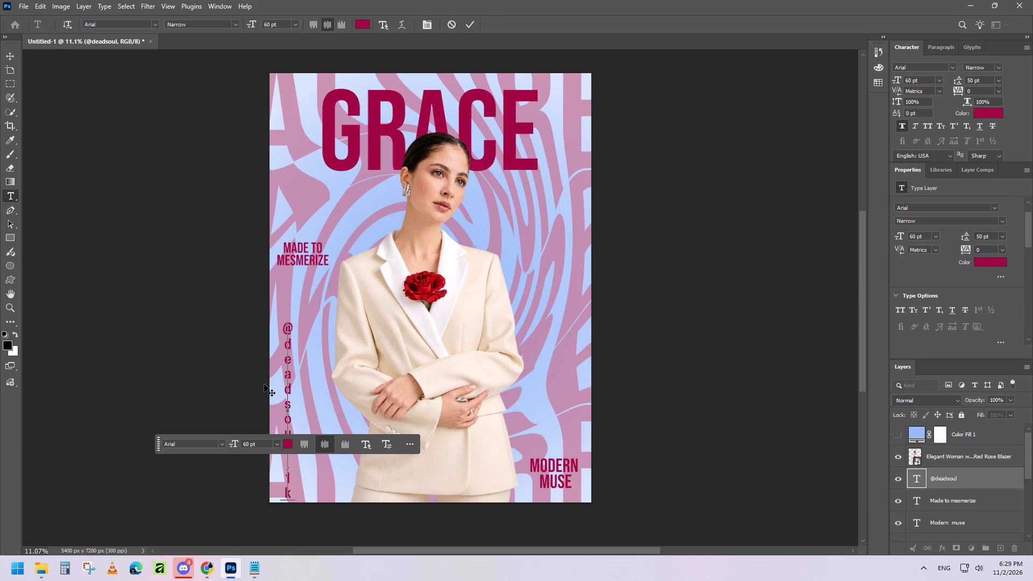
Set the entire vertical handle text to 30 pt and commit it.
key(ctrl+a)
click(276, 529)
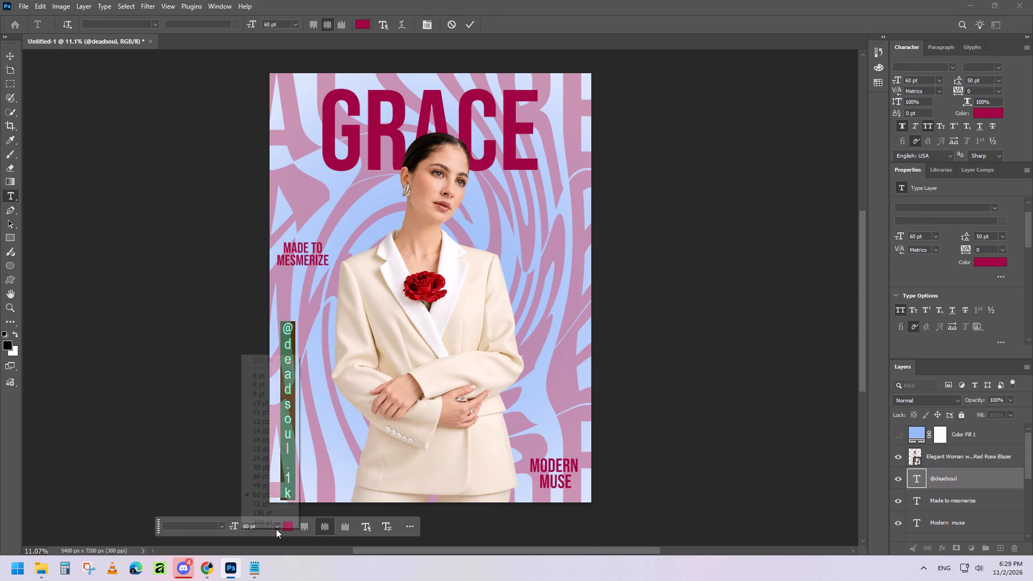
click(267, 462)
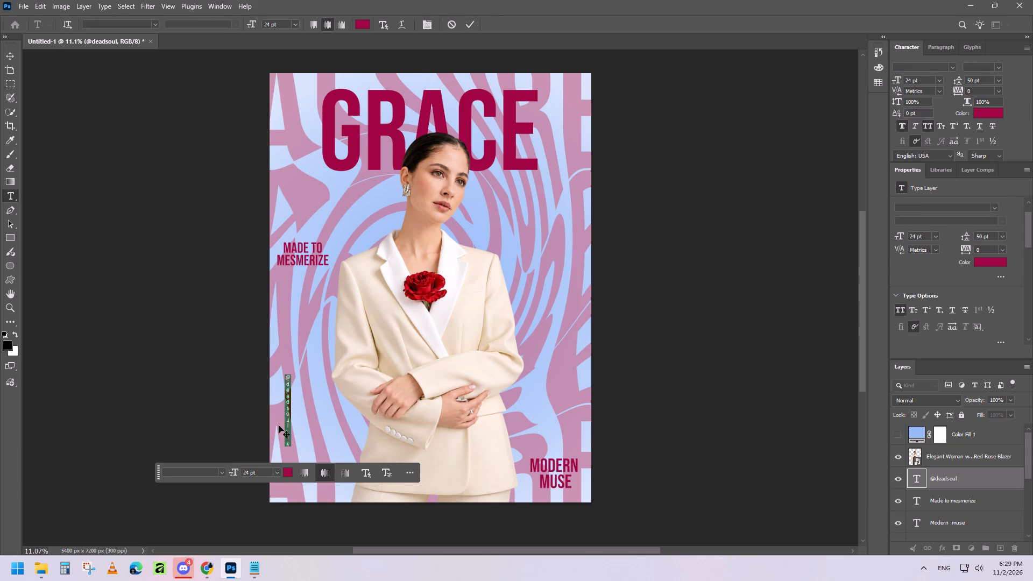
click(279, 473)
click(275, 409)
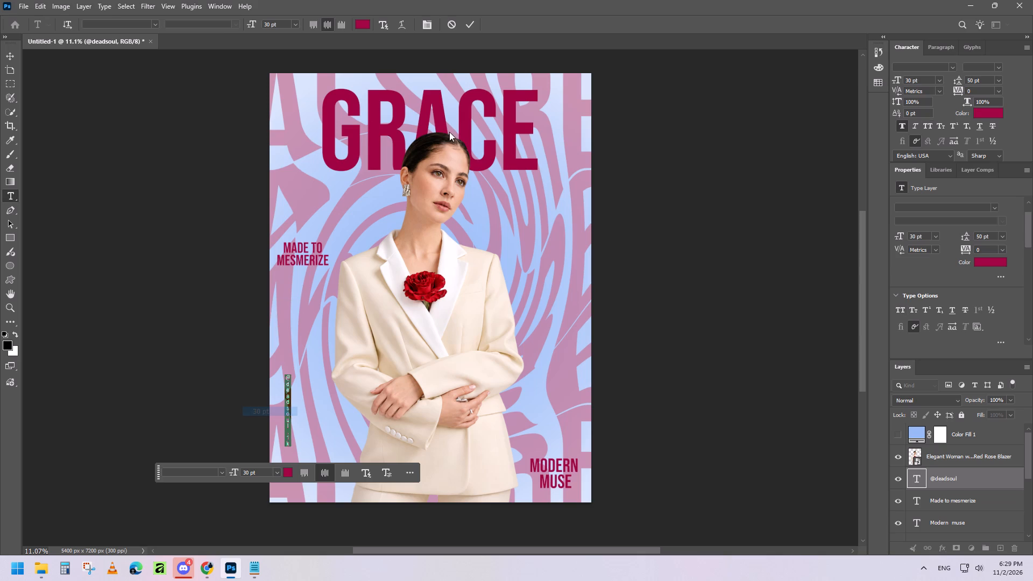
click(472, 20)
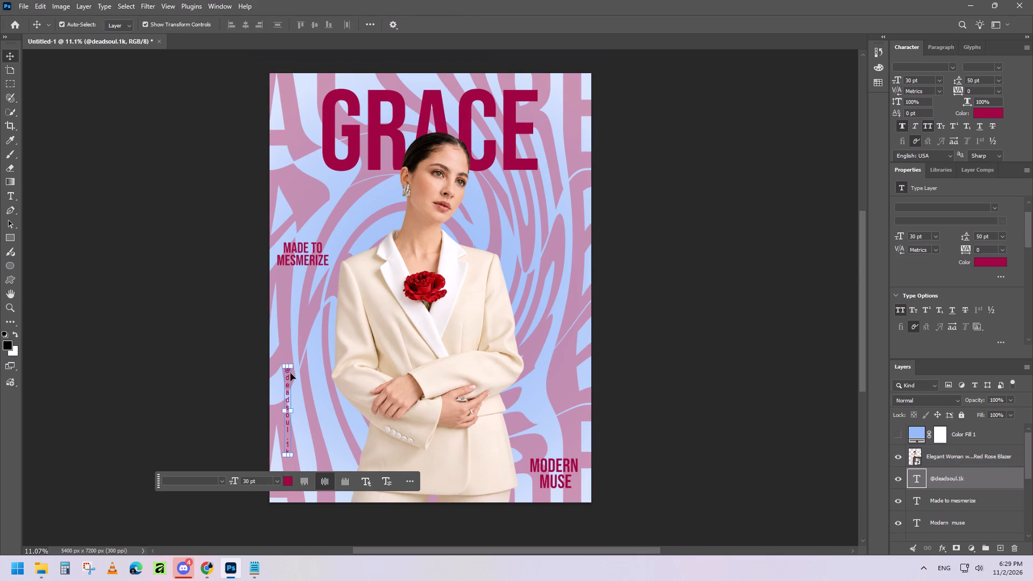
drag(288, 373, 288, 394)
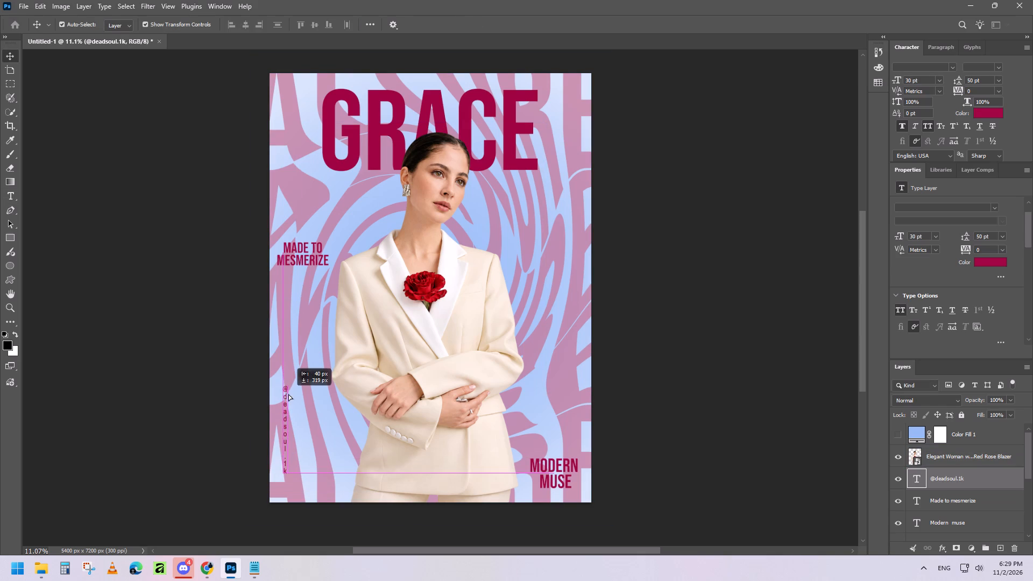
drag(288, 394, 287, 413)
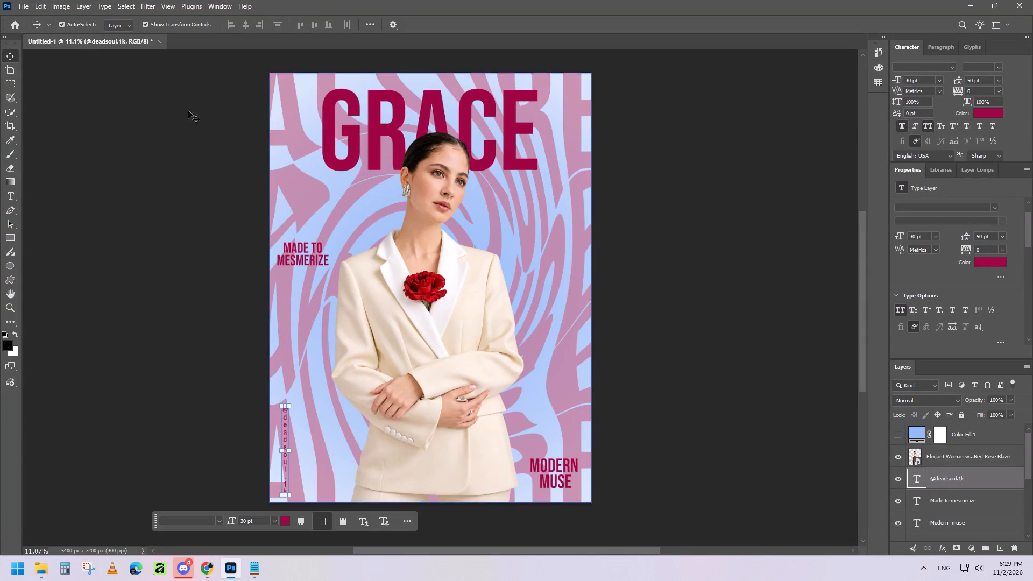
click(285, 413)
click(285, 413)
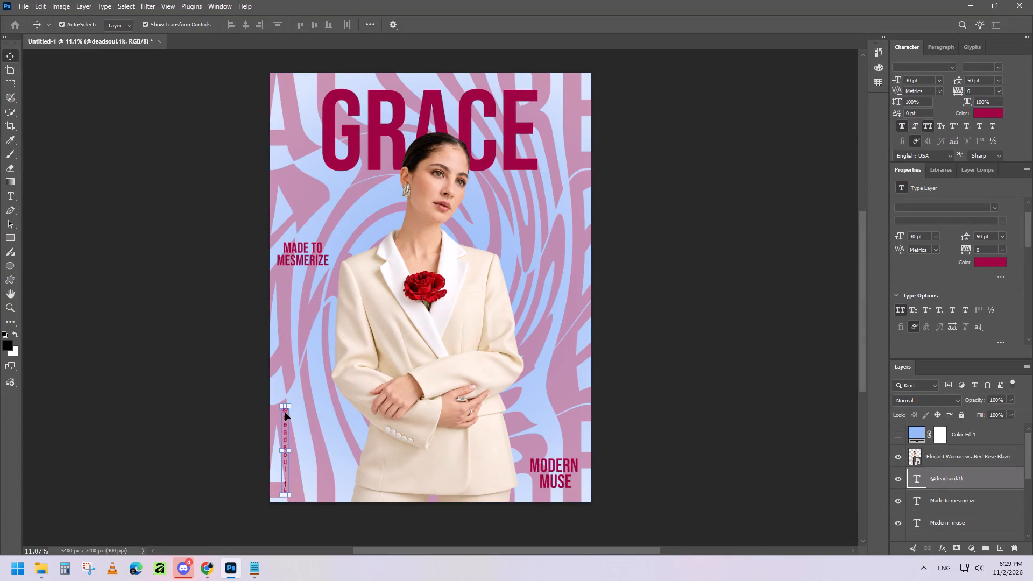
click(66, 20)
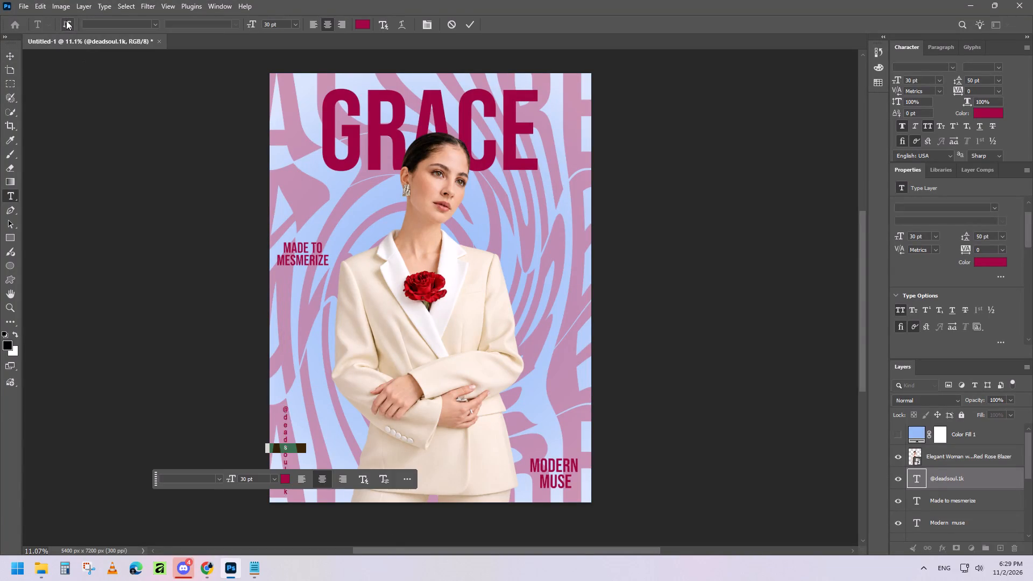
click(66, 20)
click(66, 20)
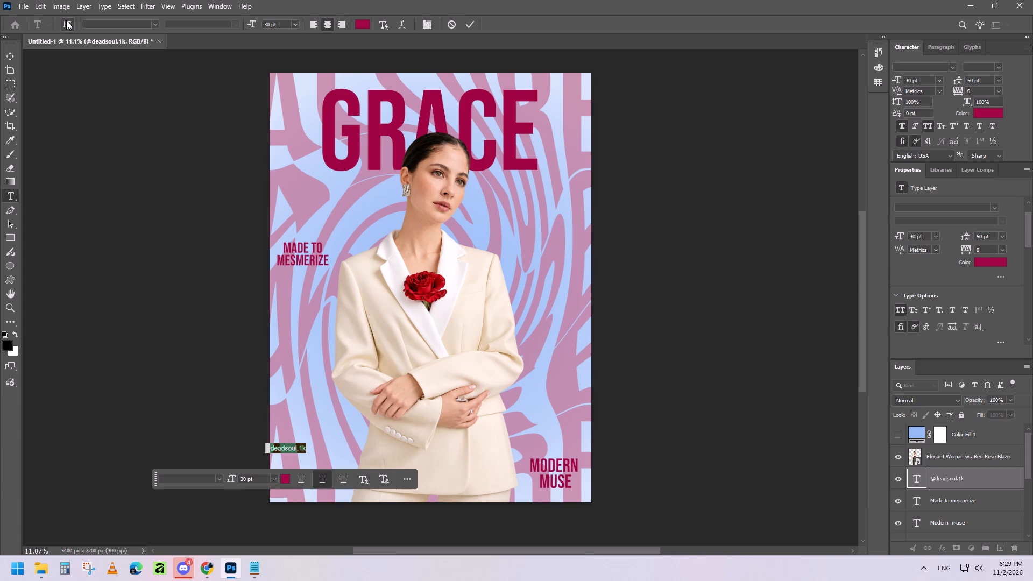
click(470, 24)
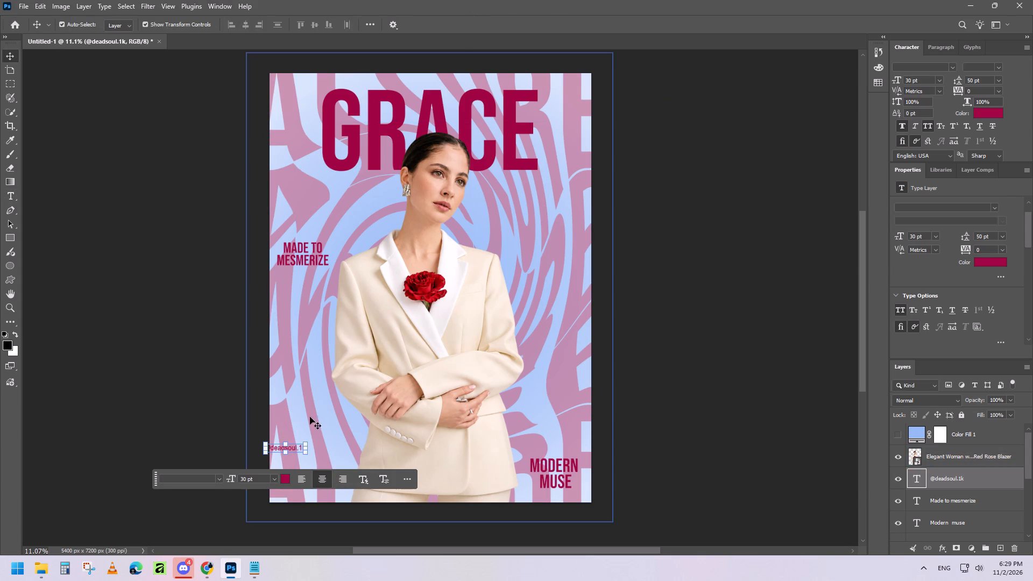
key(ctrl+t)
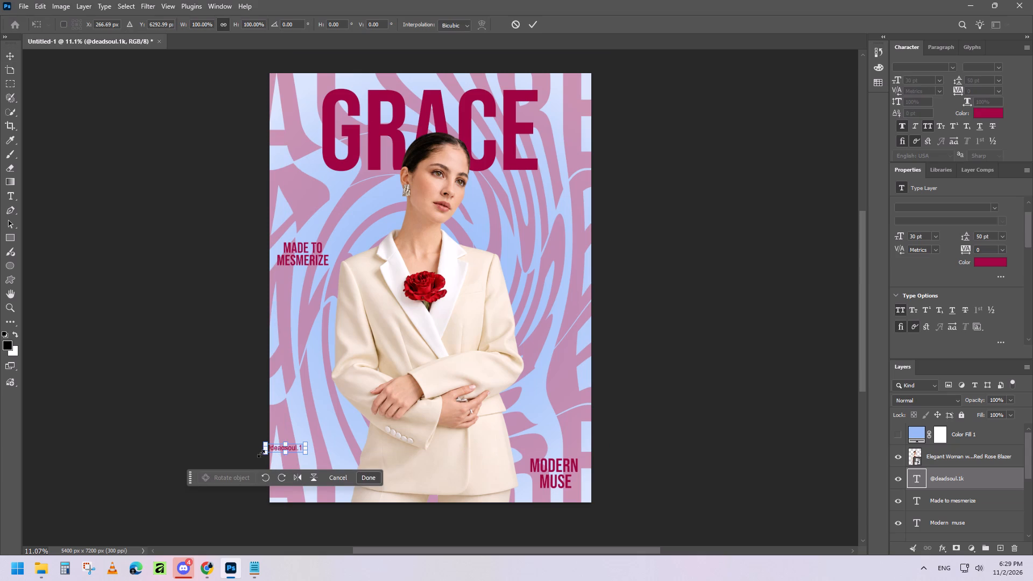
drag(258, 456, 323, 511)
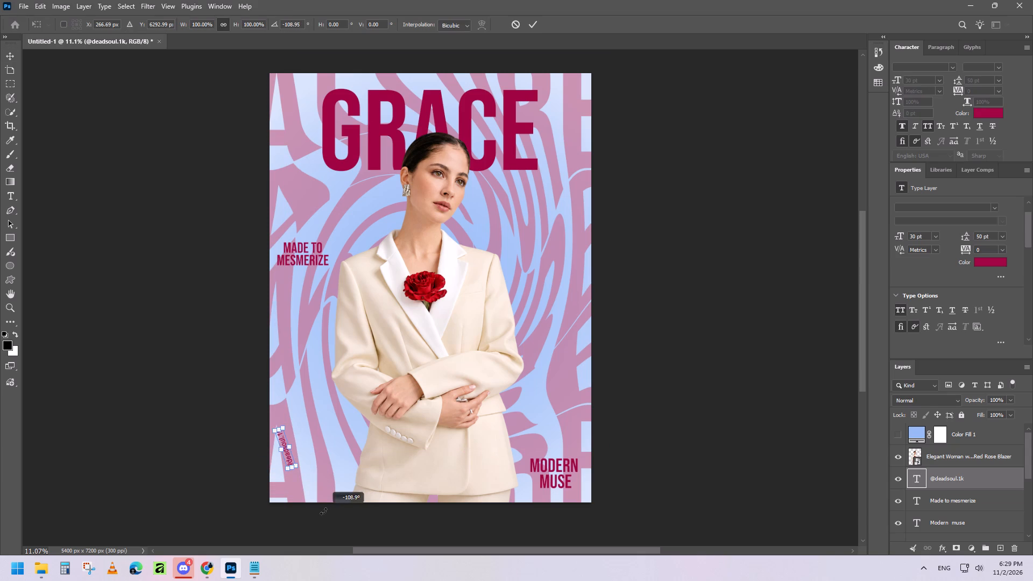
drag(323, 511, 299, 512)
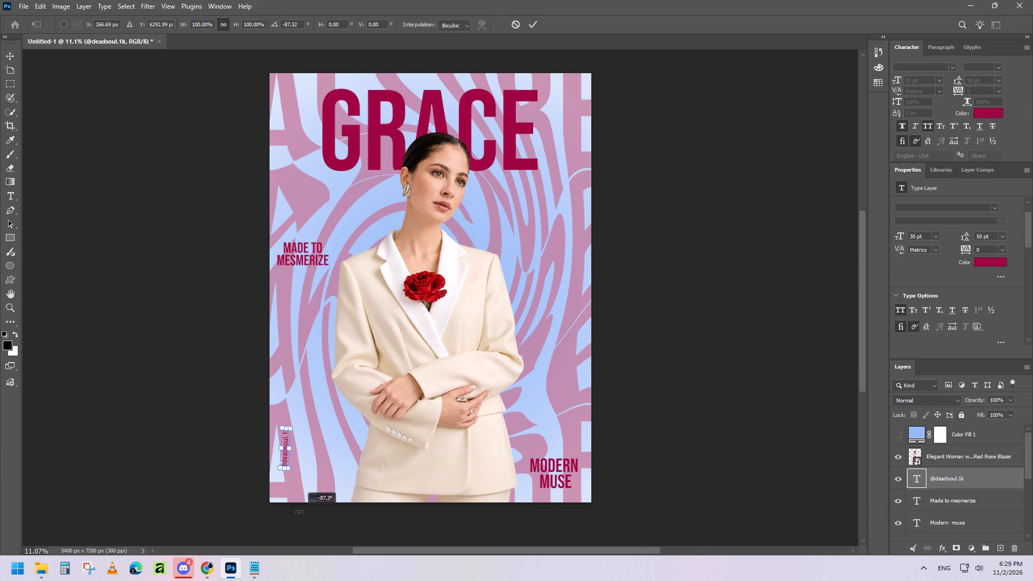
drag(299, 512, 302, 512)
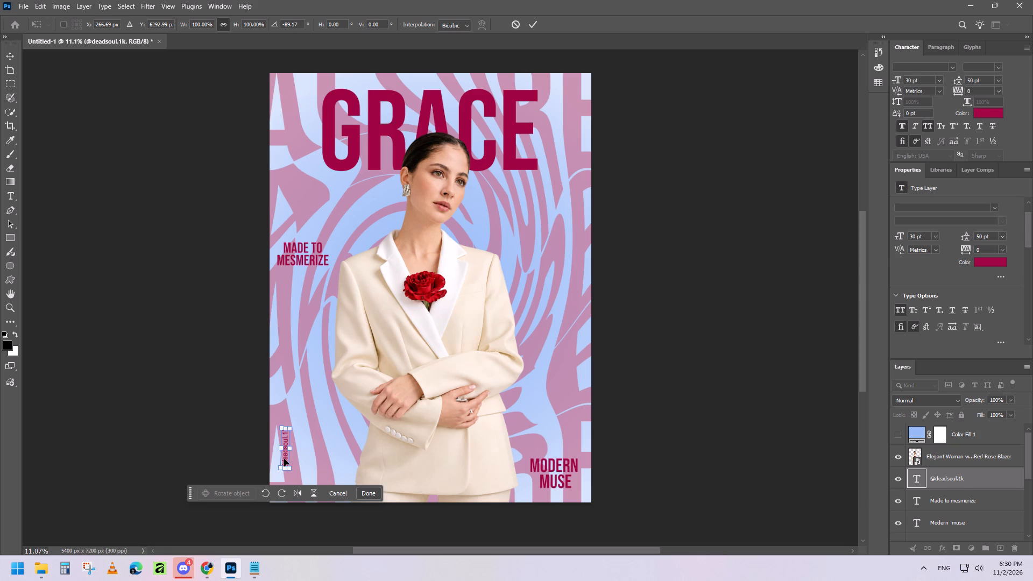
key(ctrl+z)
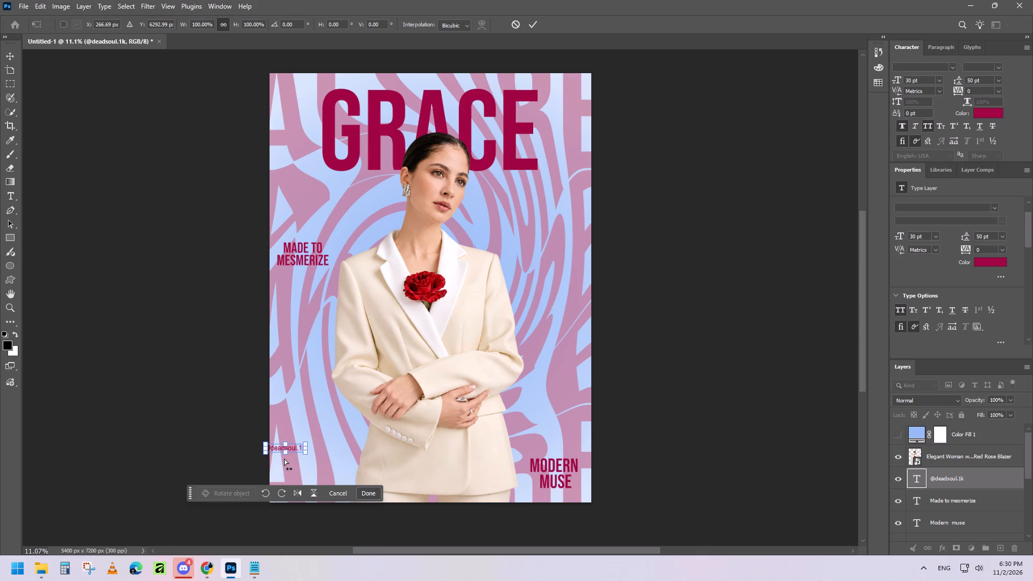
click(266, 480)
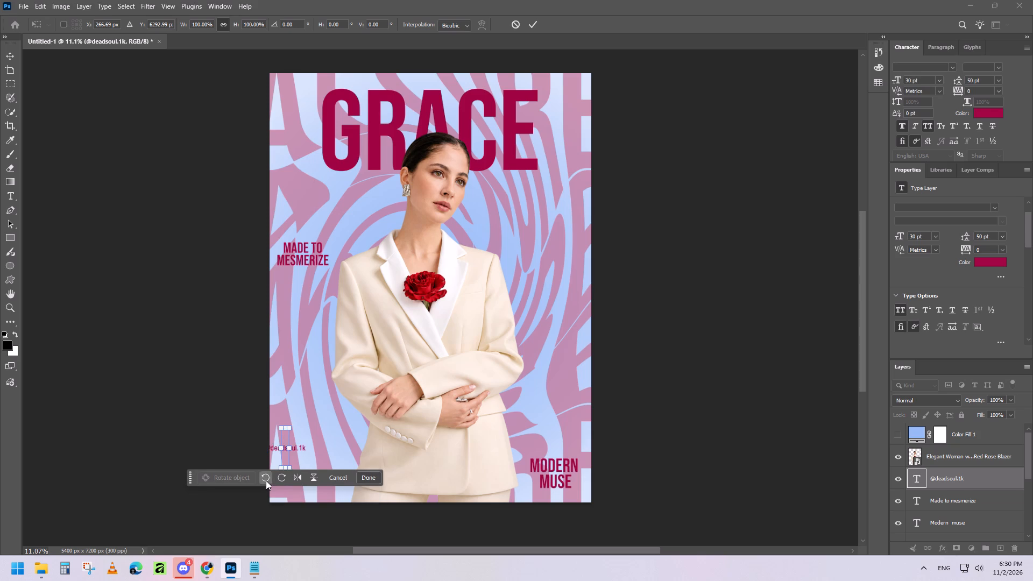
click(527, 25)
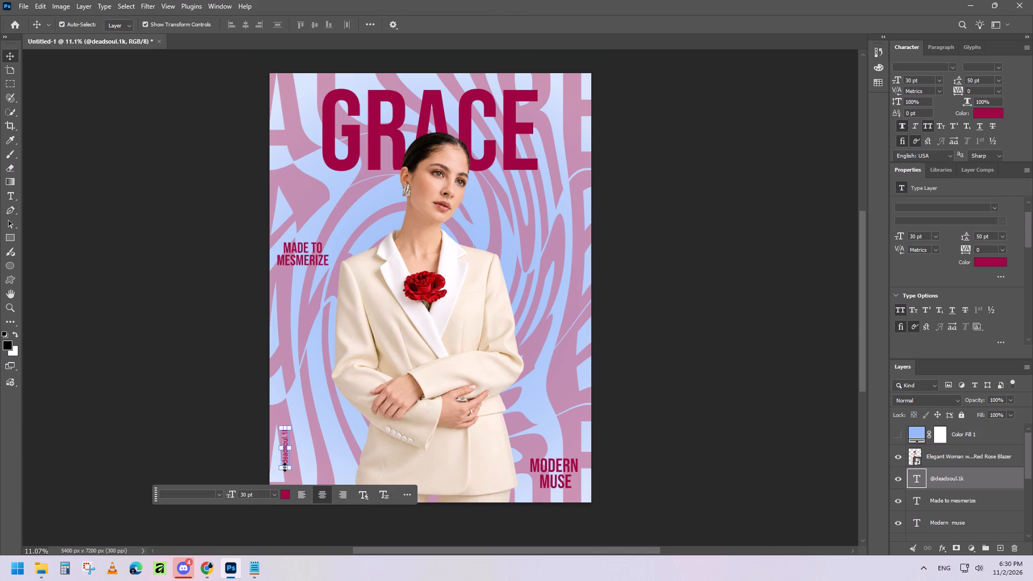
Scale the rotated handle to about 129%, shift it slightly down and inward from the poster's left edge, and apply.
drag(285, 467, 285, 479)
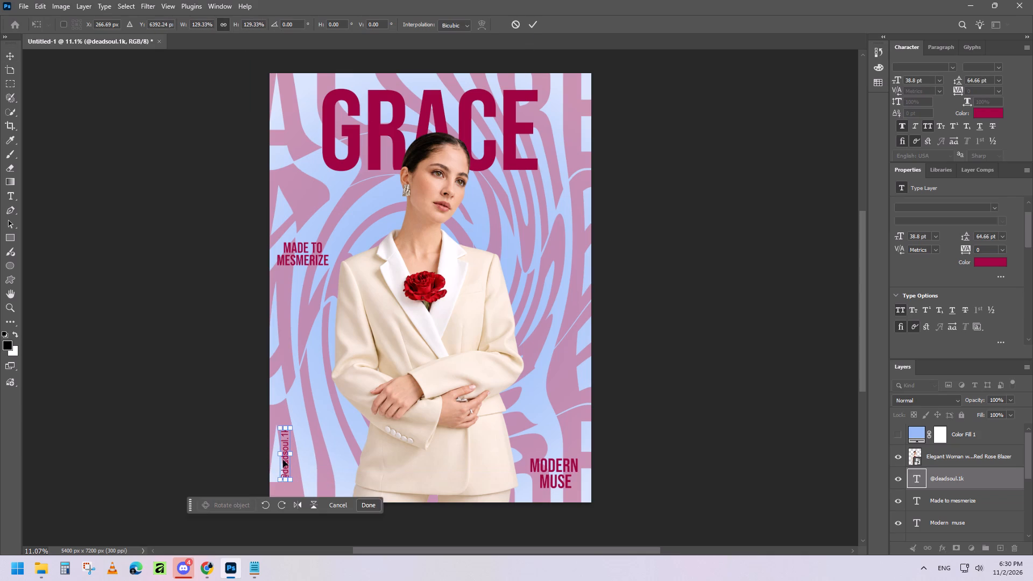
click(284, 461)
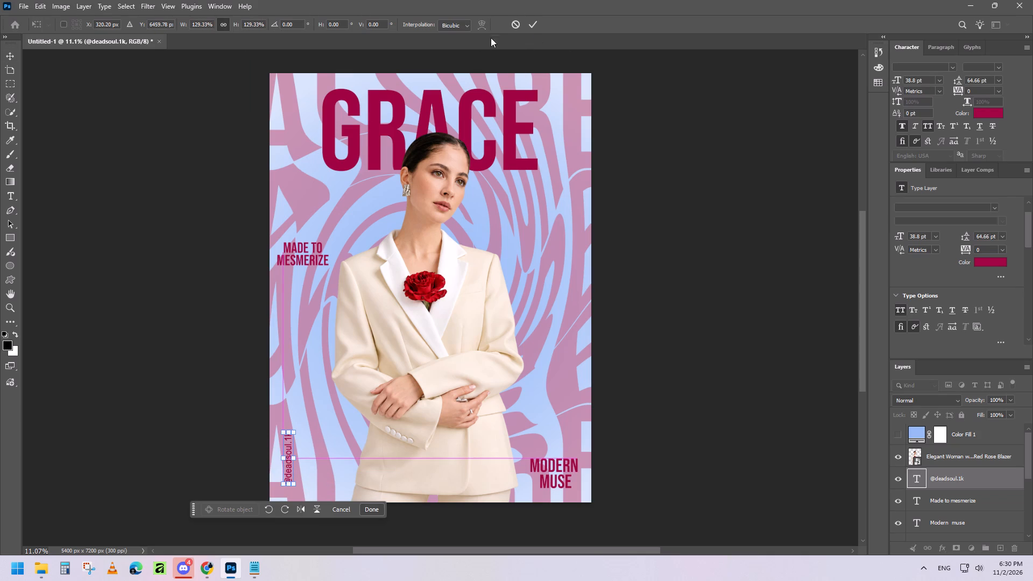
click(532, 20)
click(740, 286)
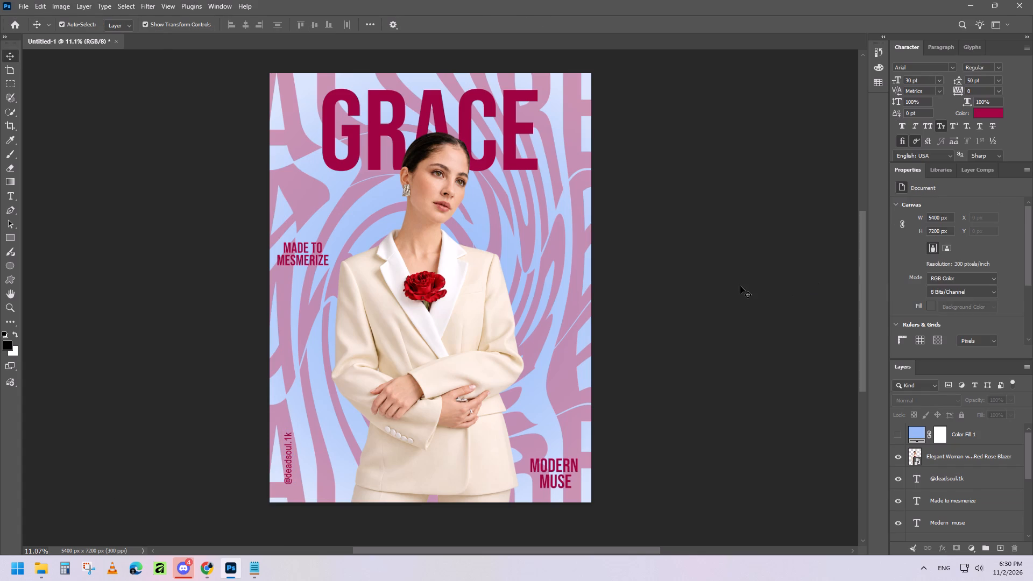
Save the poster as a Photoshop file named Model in the Model folder inside Social MEdia, accepting the format options.
click(29, 11)
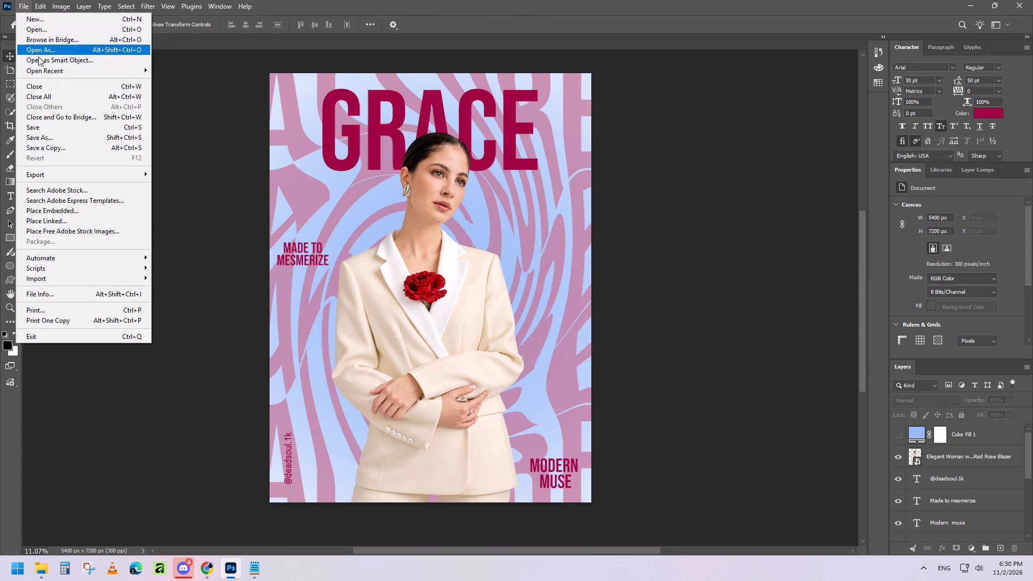
click(69, 139)
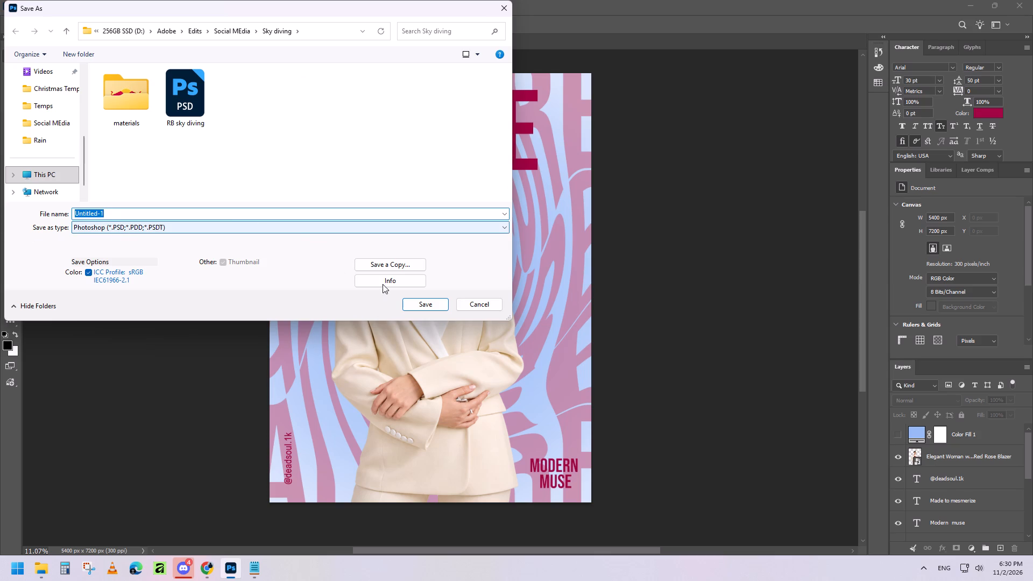
click(221, 26)
scroll(182, 179, down, 12)
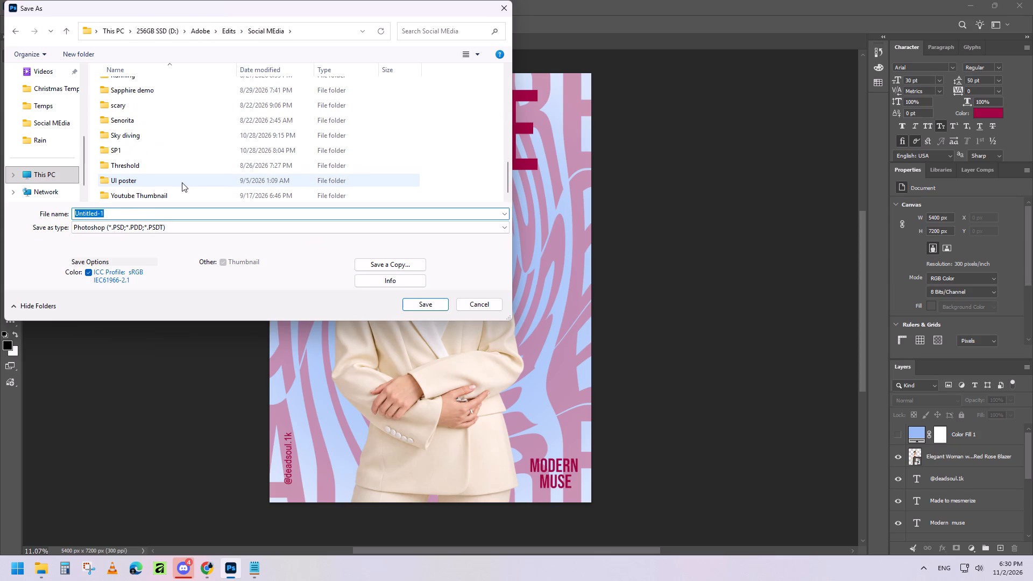
key(m)
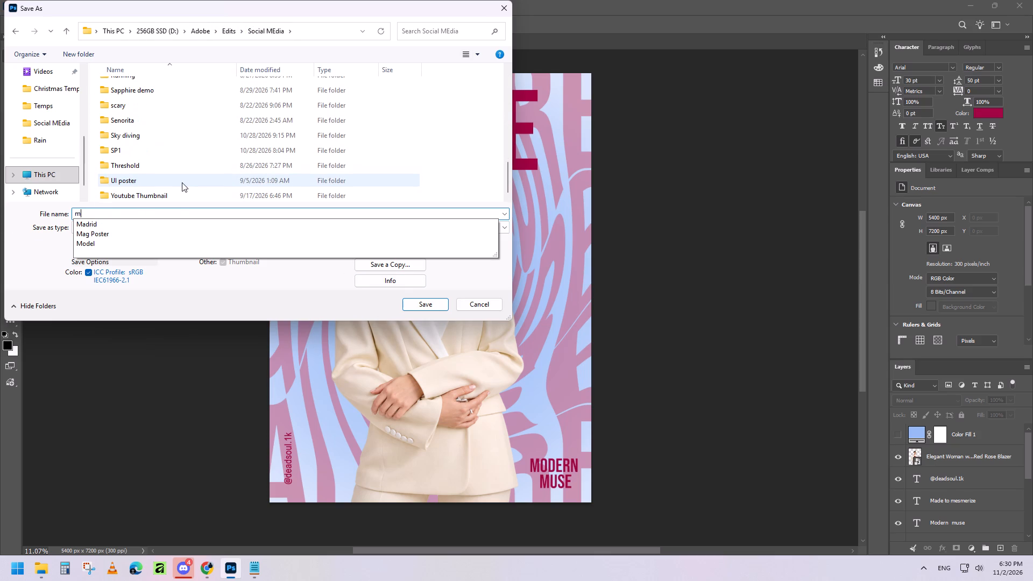
double_click(116, 243)
scroll(189, 185, up, 3)
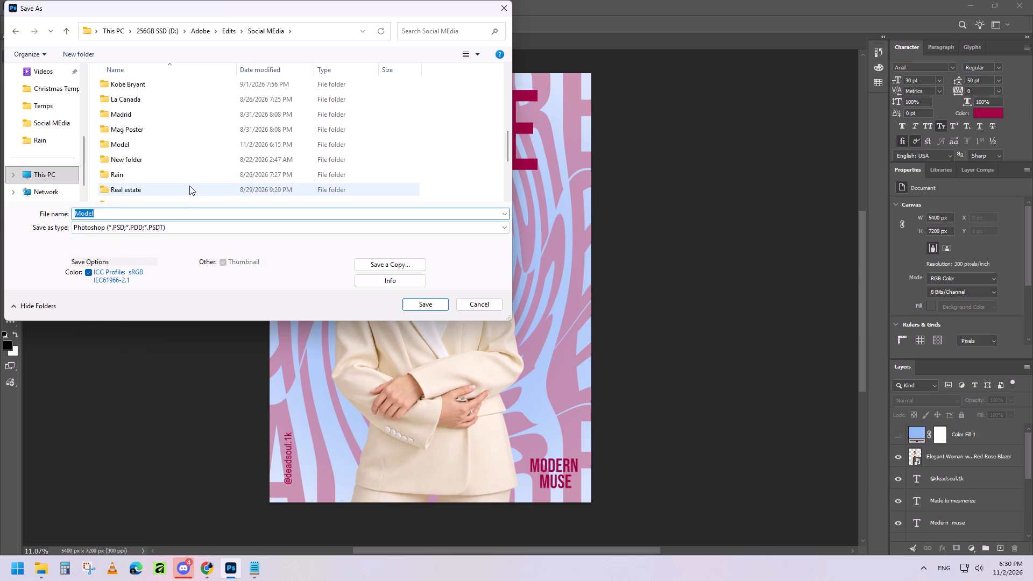
double_click(155, 148)
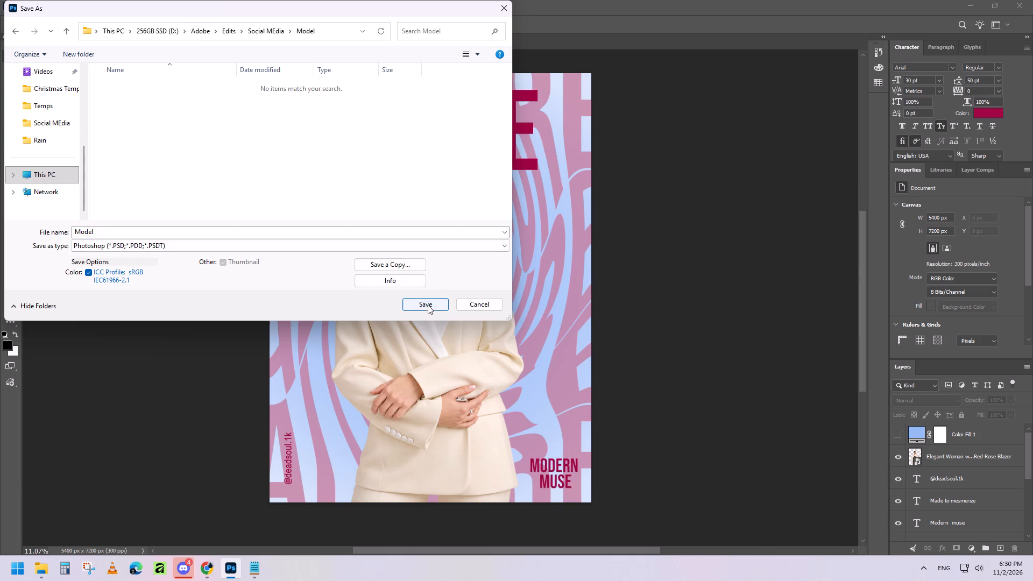
click(428, 306)
click(634, 160)
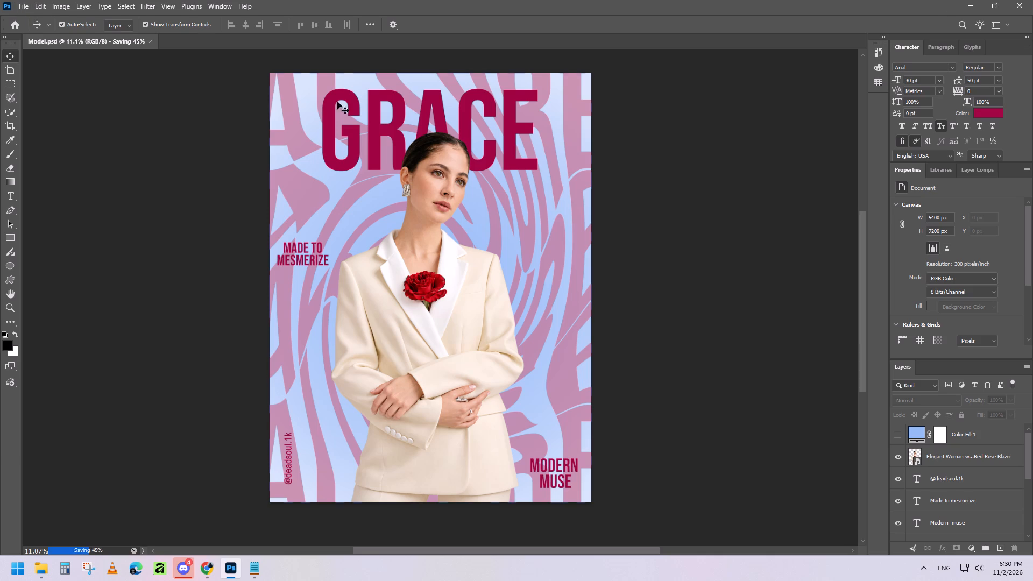
Toggle the Color Fill 1 layer's visibility to compare the poster's colours, and leave the layer shown.
click(897, 435)
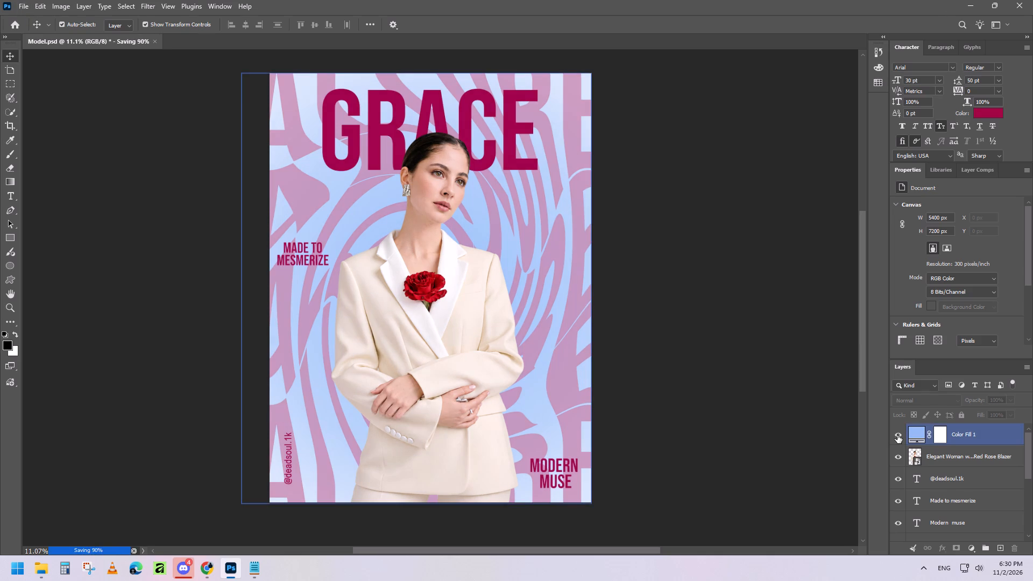
click(897, 435)
click(897, 435)
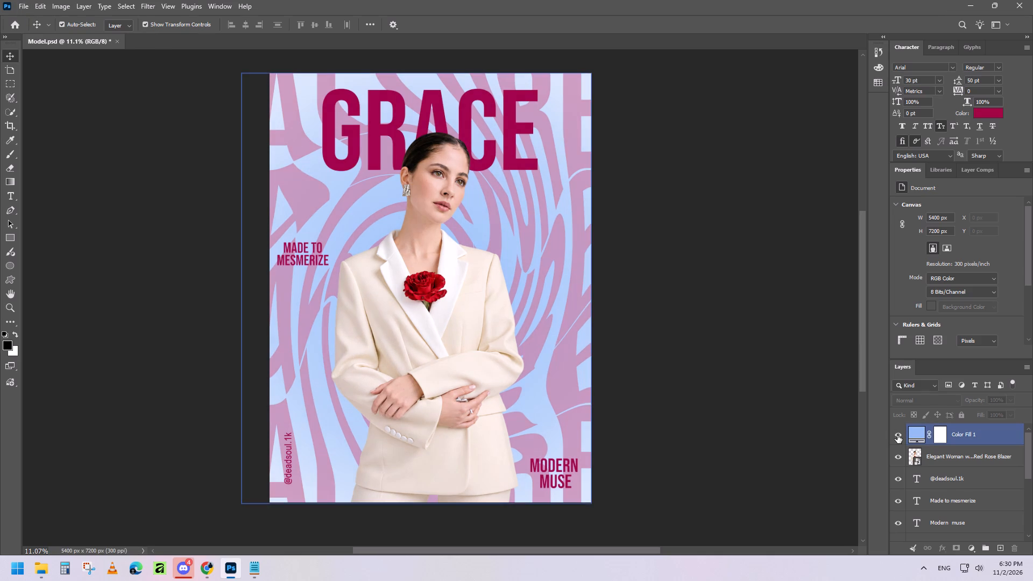
click(897, 435)
click(897, 435)
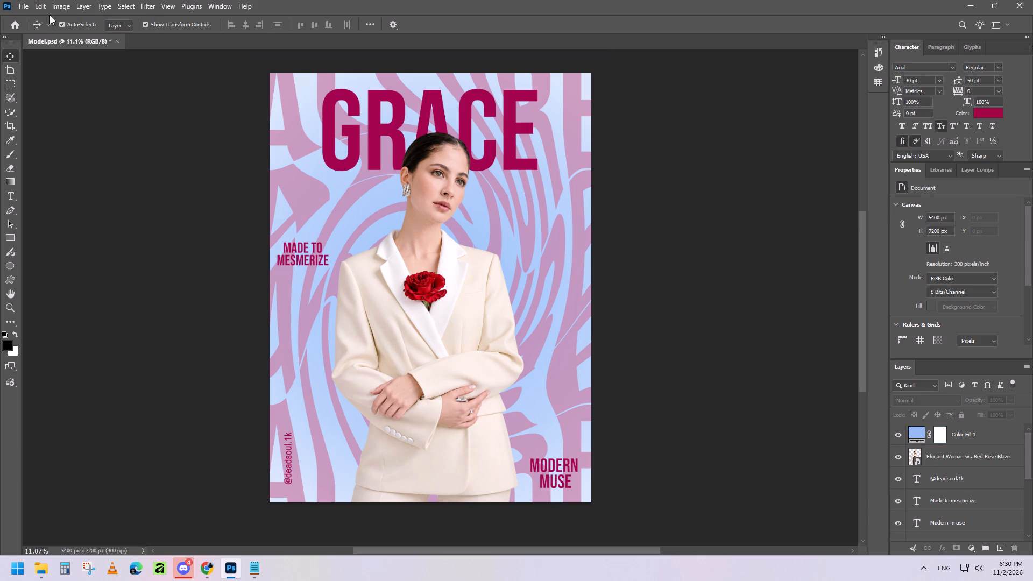
click(22, 3)
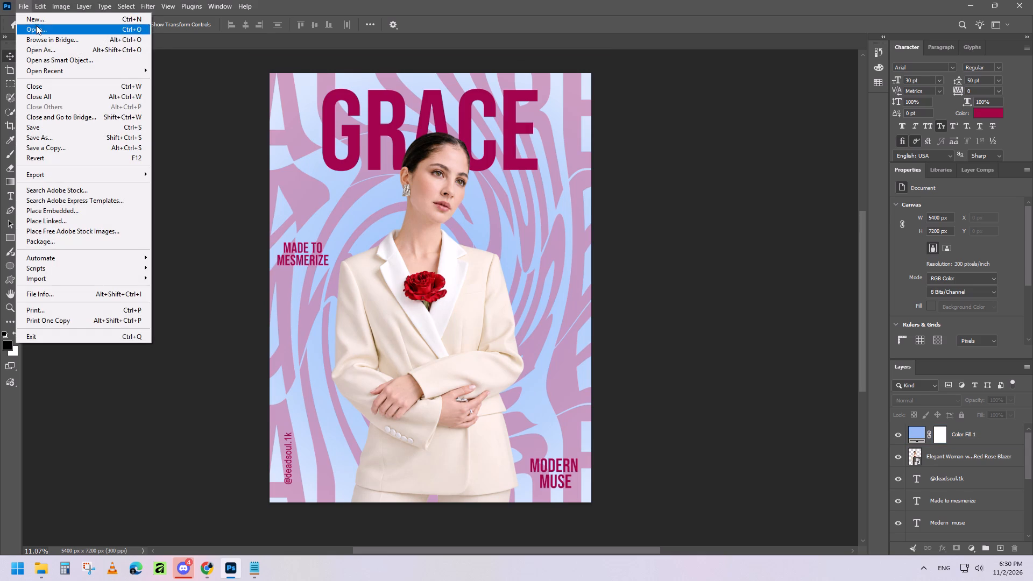
click(759, 304)
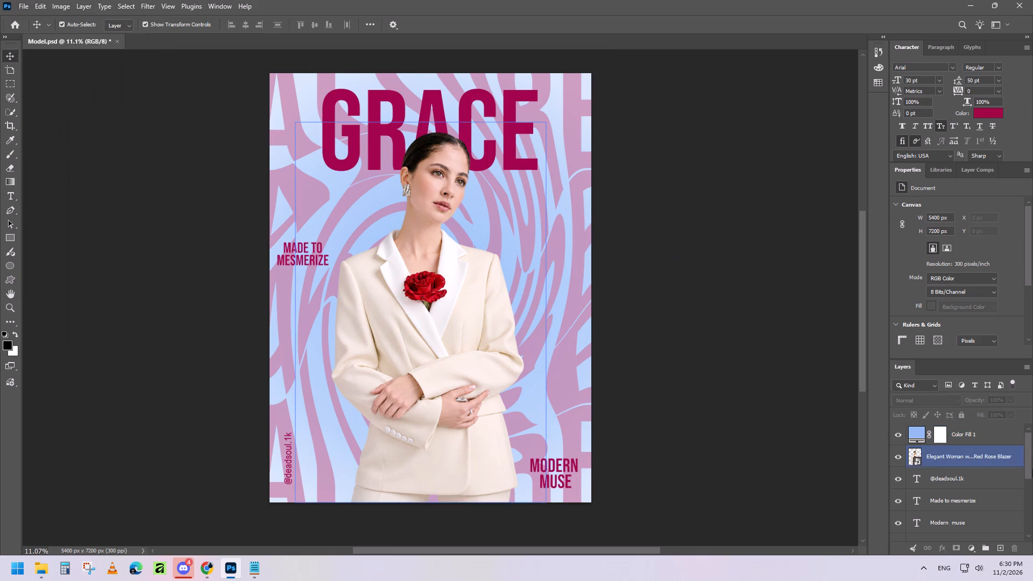
Reduce the Color Fill 1 overlay layer's opacity to about 9% and deselect the layer.
click(1003, 440)
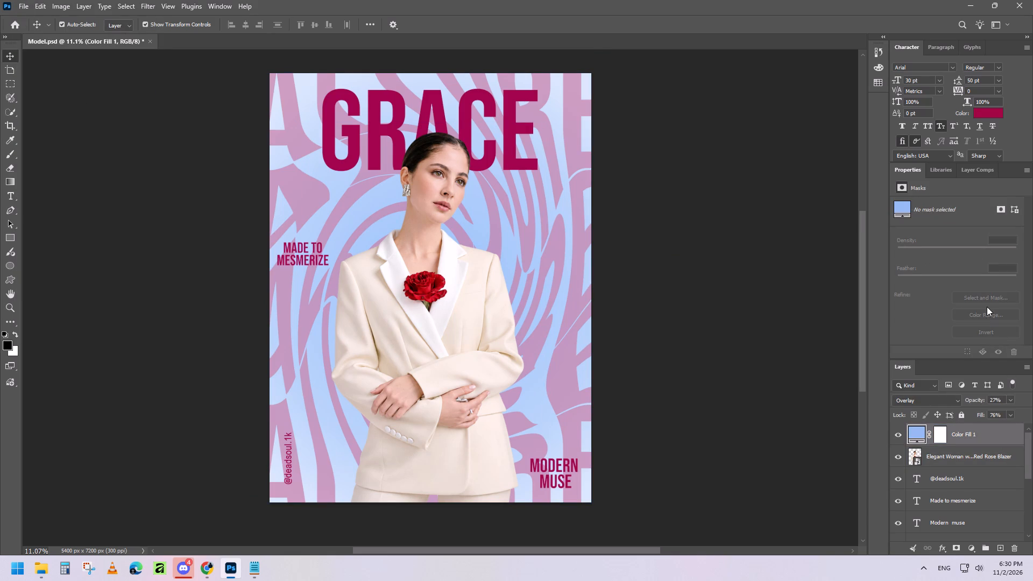
scroll(987, 306, down, 4)
scroll(990, 313, up, 3)
click(1009, 398)
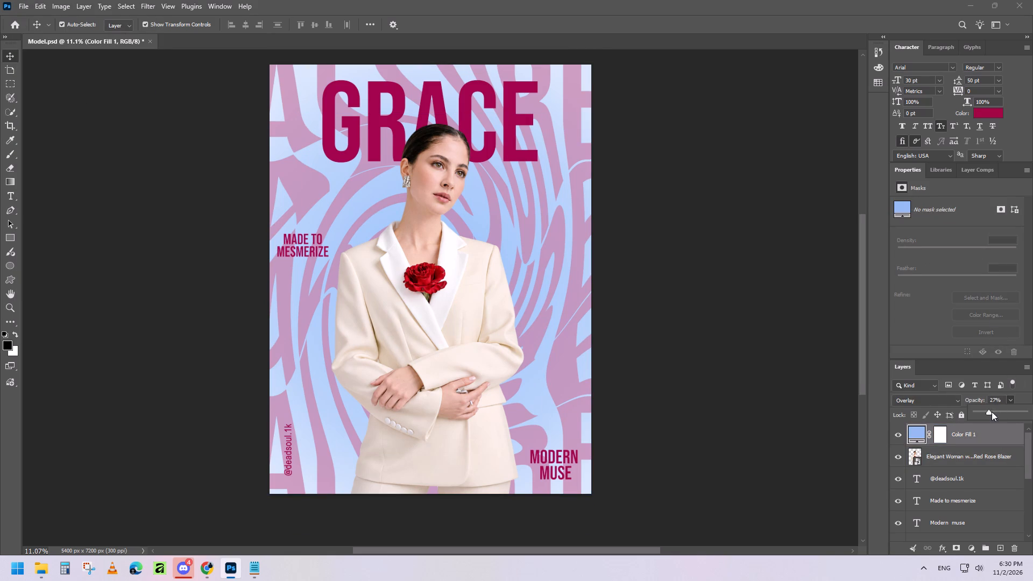
click(988, 412)
click(984, 412)
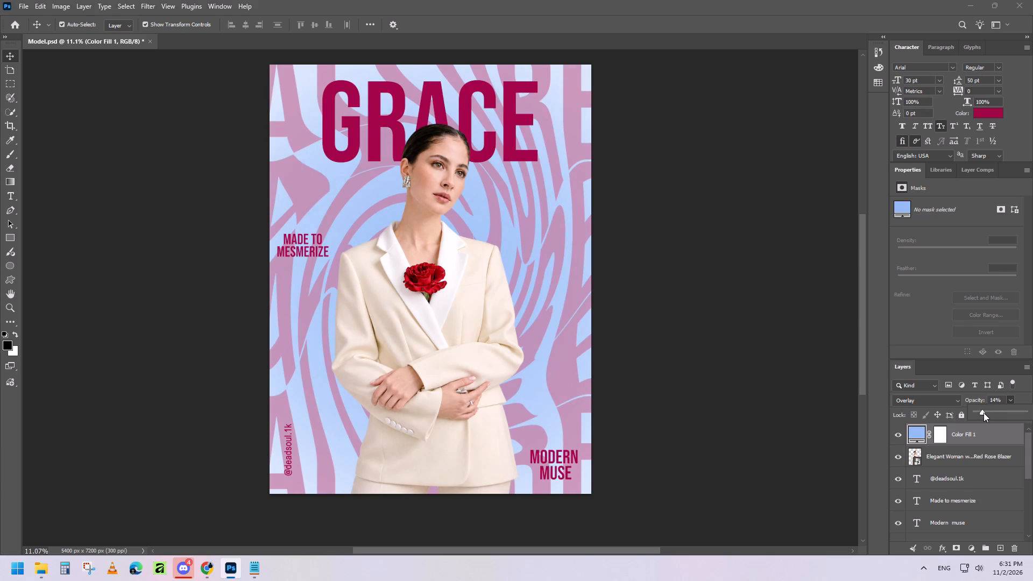
click(984, 413)
click(982, 413)
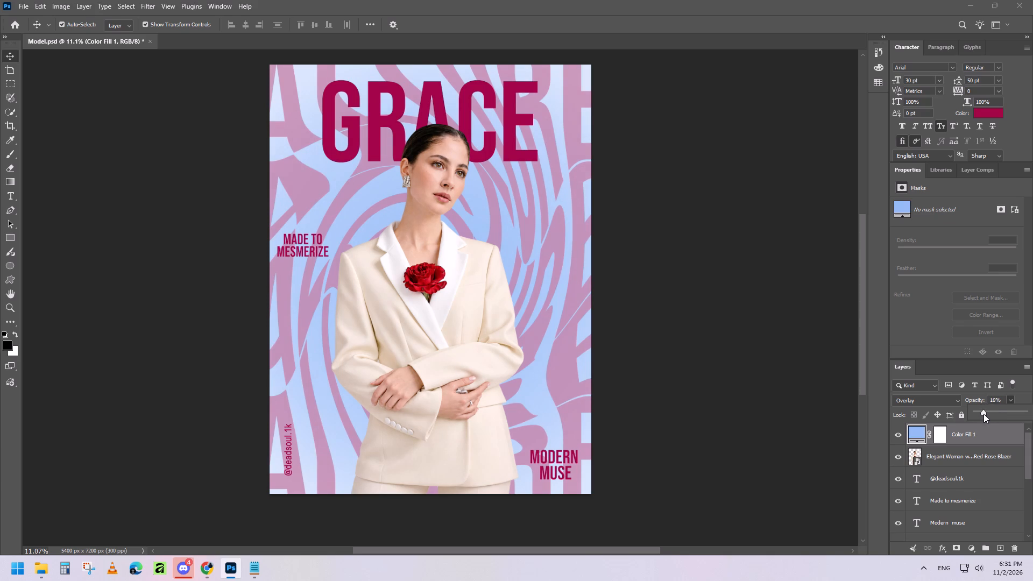
click(984, 414)
click(980, 413)
click(712, 266)
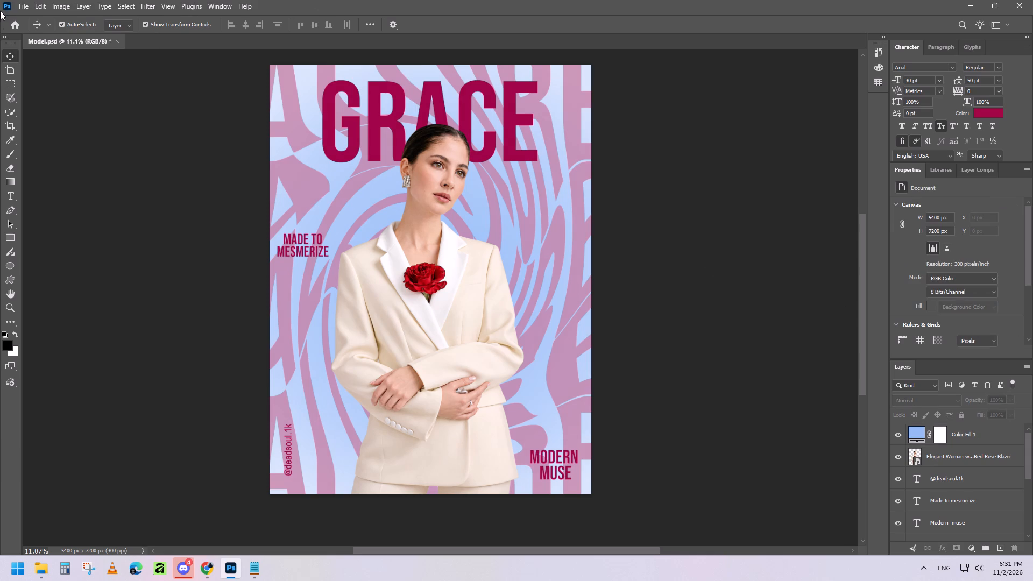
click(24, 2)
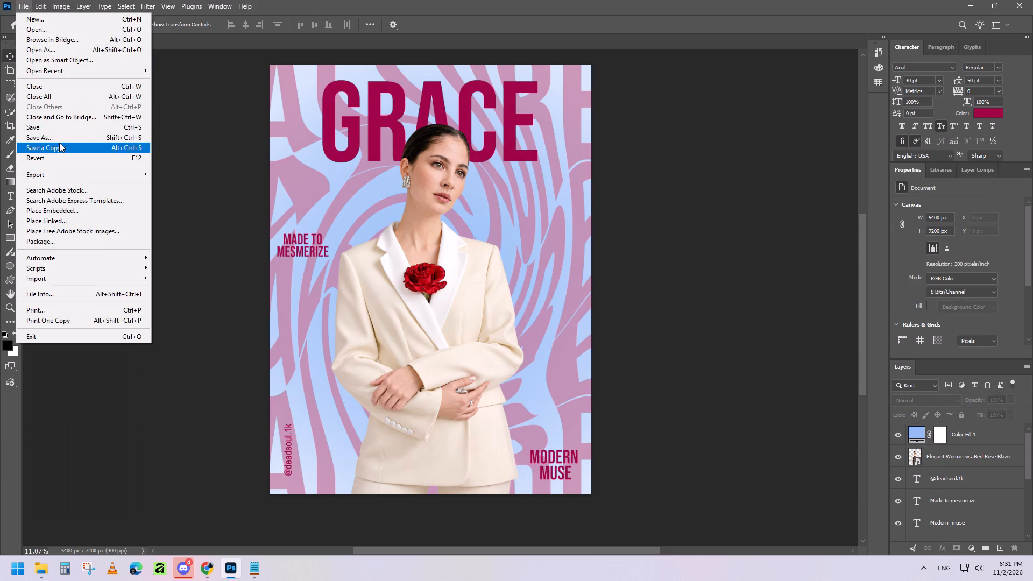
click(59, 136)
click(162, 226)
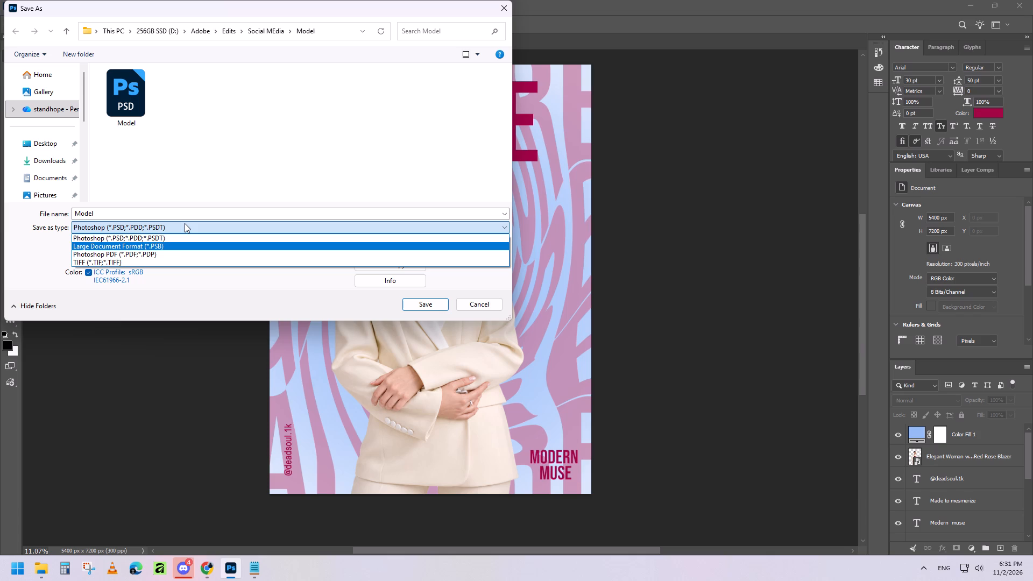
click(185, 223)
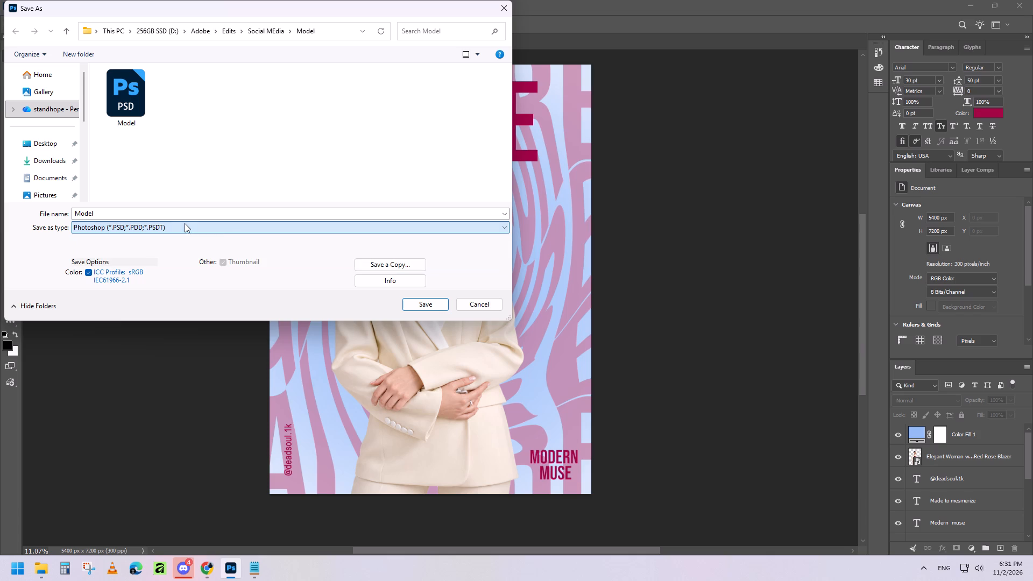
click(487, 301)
Set up a full-size export of the poster in JPG format at quality 7 and proceed to choosing its destination.
click(23, 5)
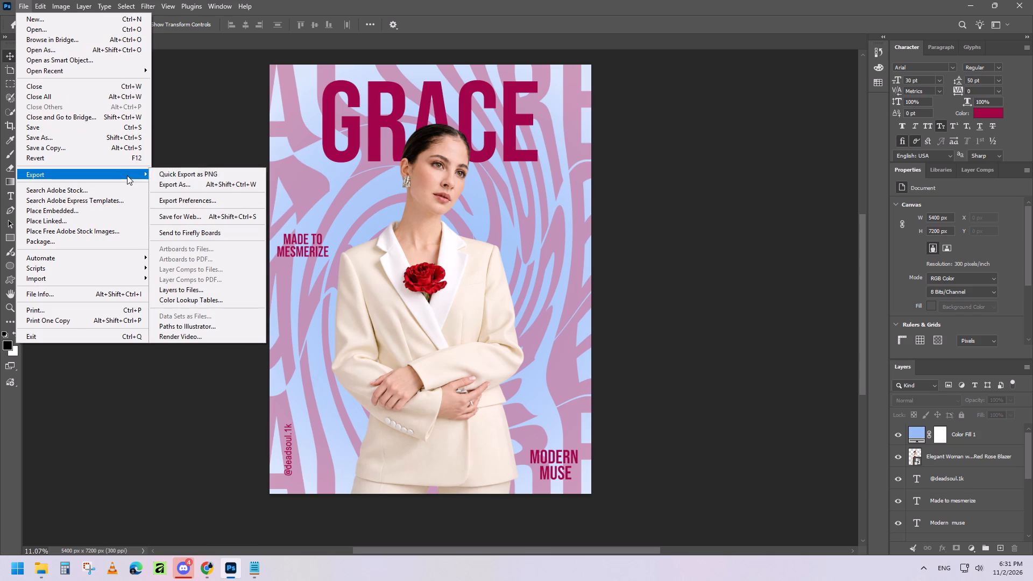
click(235, 183)
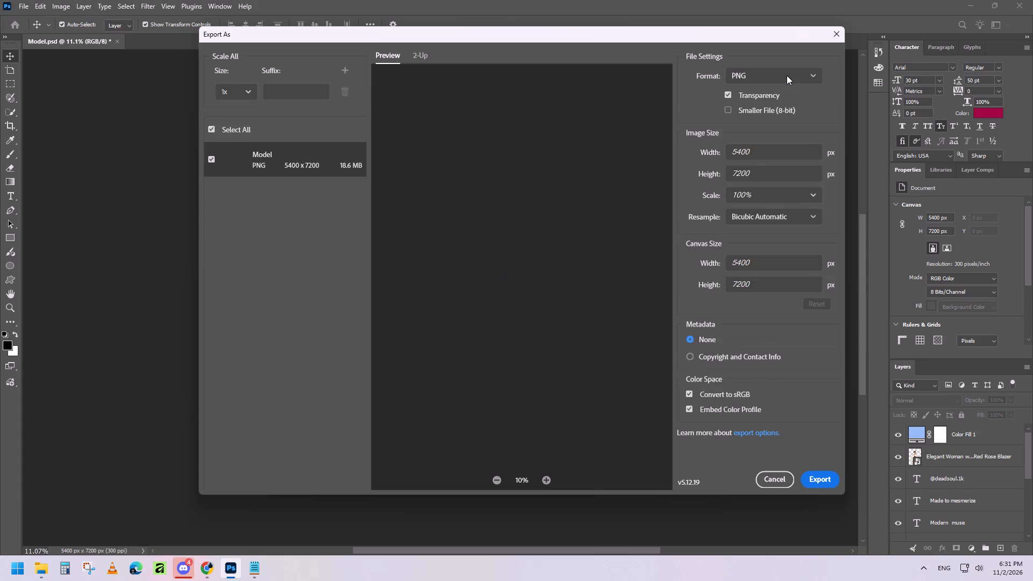
click(787, 75)
click(786, 75)
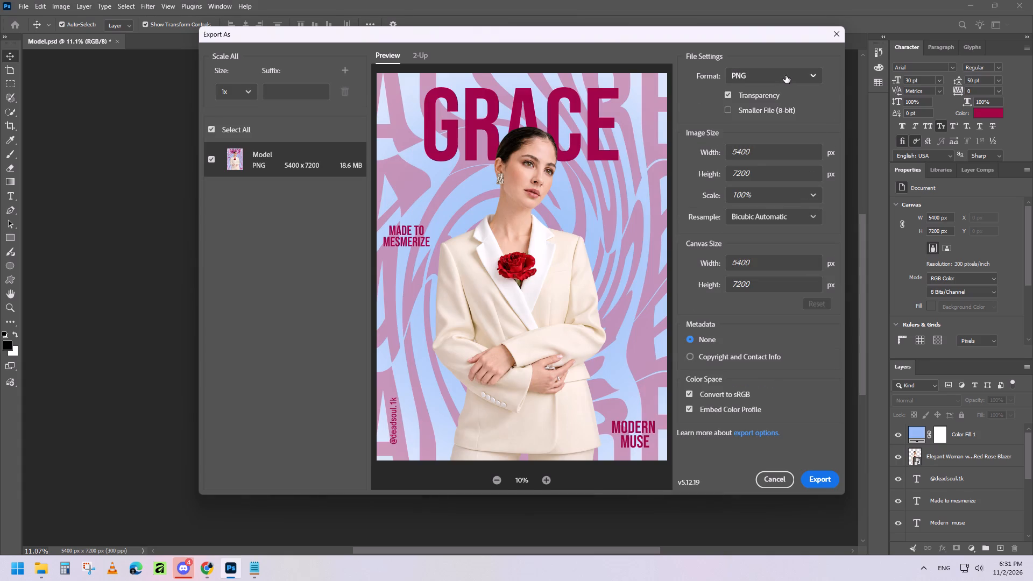
click(786, 75)
click(759, 117)
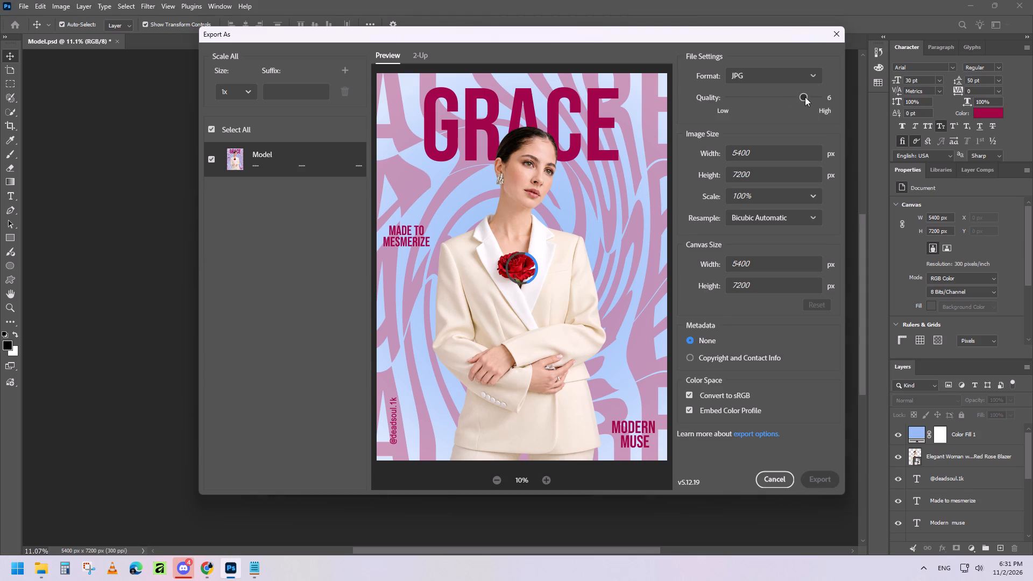
drag(803, 96, 870, 103)
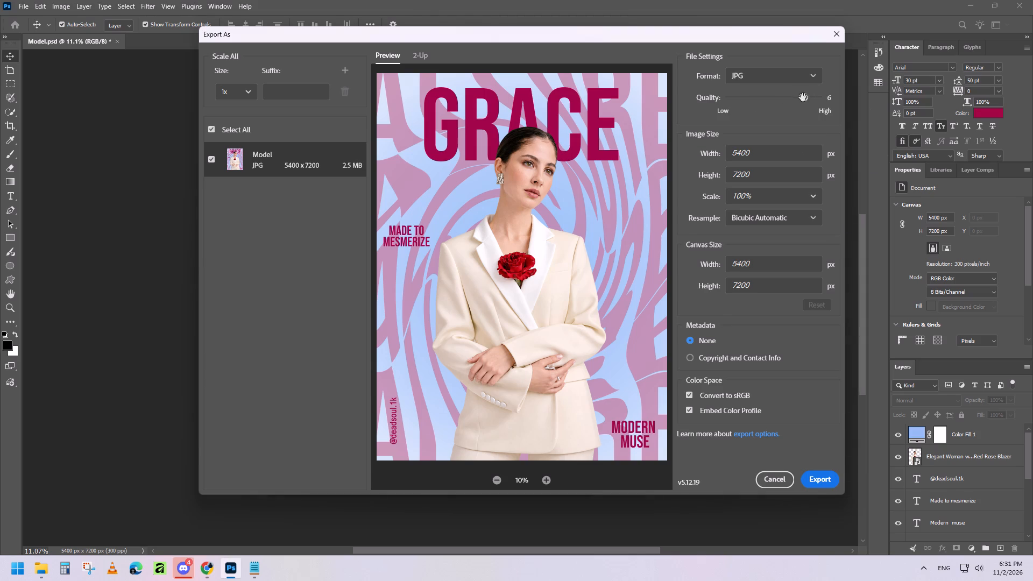
drag(804, 98, 839, 108)
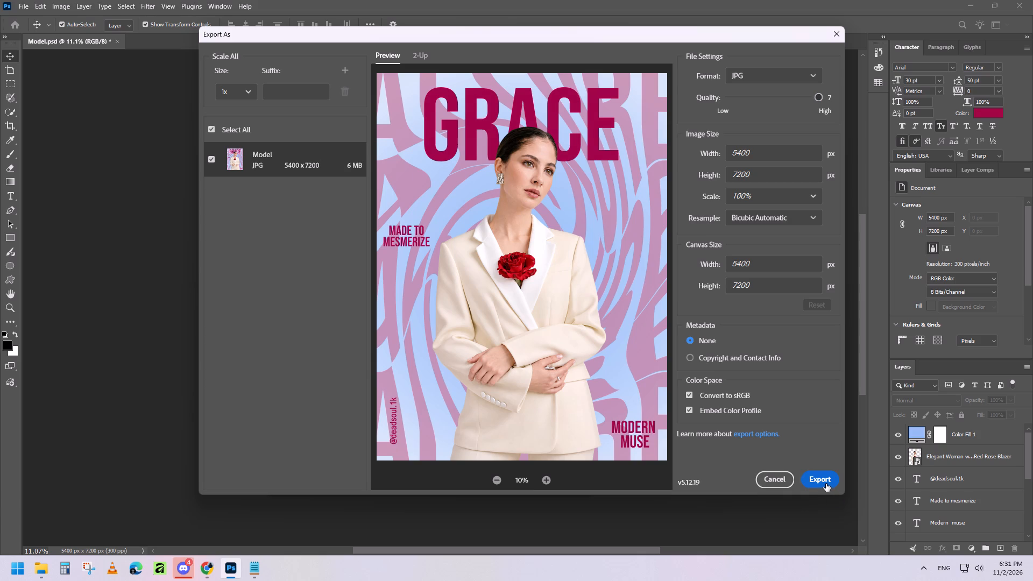
click(826, 484)
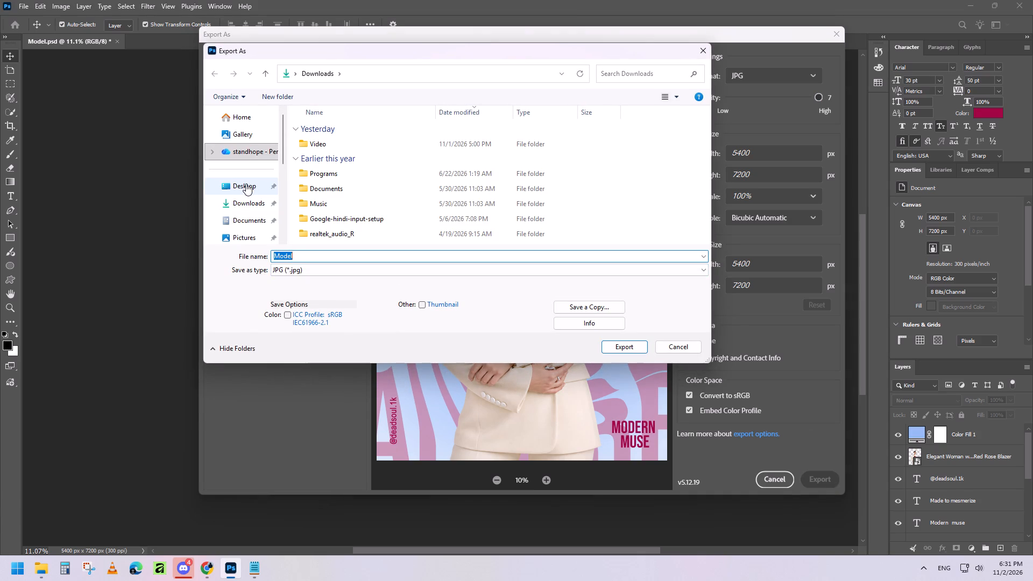
Export the JPG as Model into the D: drive's Adobe > Edits > Social MEdia > Model folder.
scroll(244, 214, down, 5)
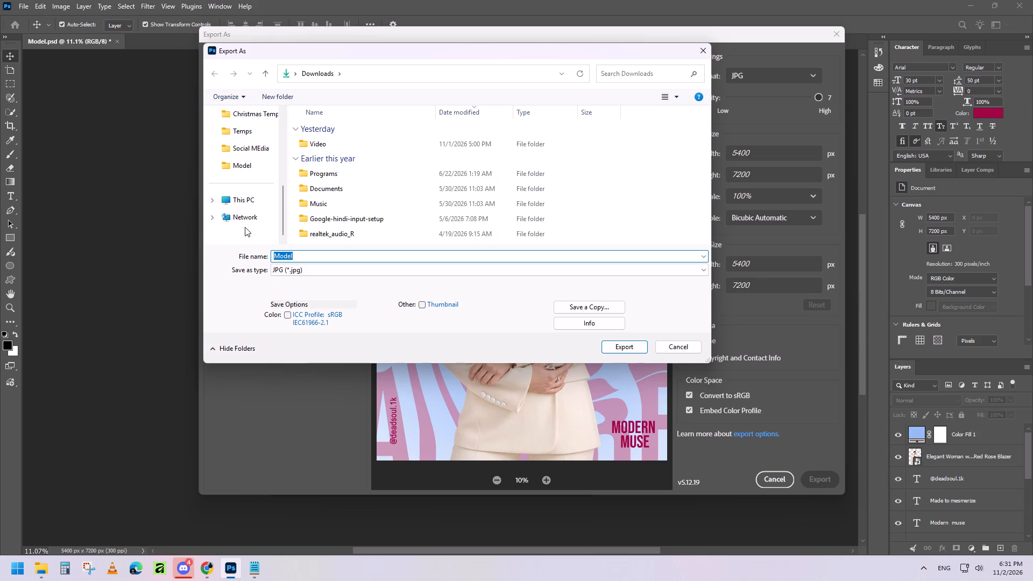
click(243, 201)
click(243, 201)
double_click(481, 132)
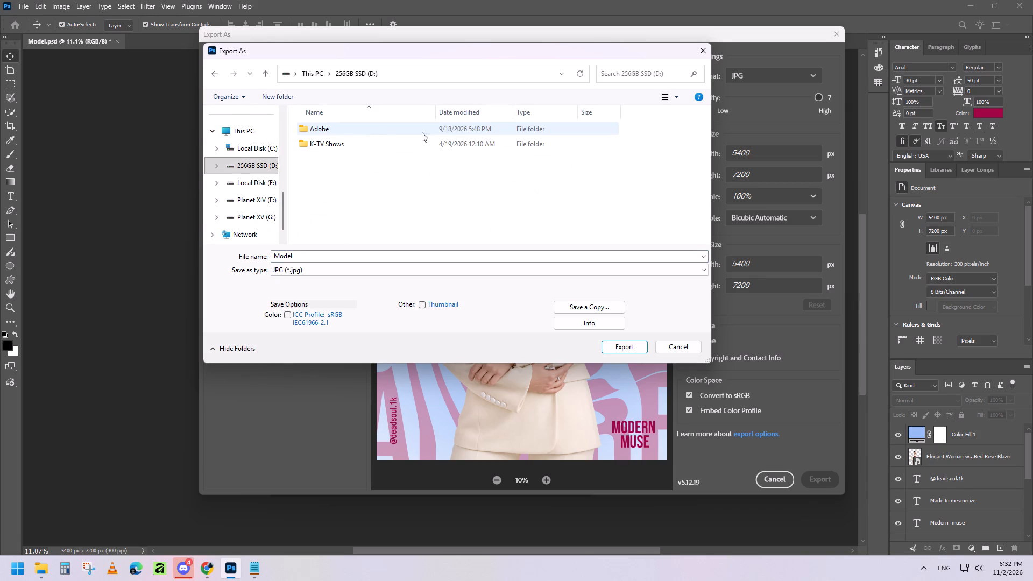
double_click(342, 130)
double_click(335, 149)
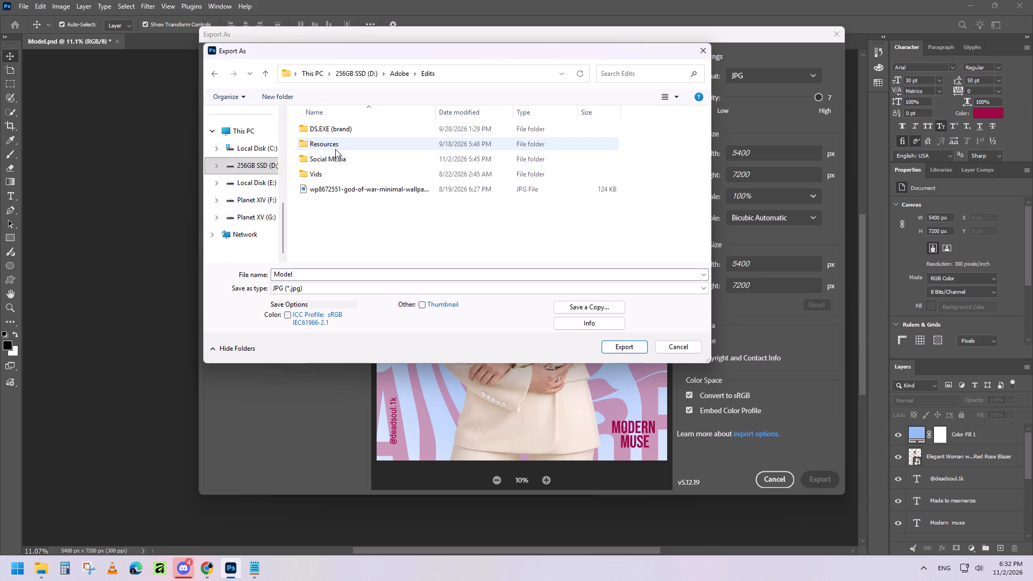
key(s)
double_click(335, 157)
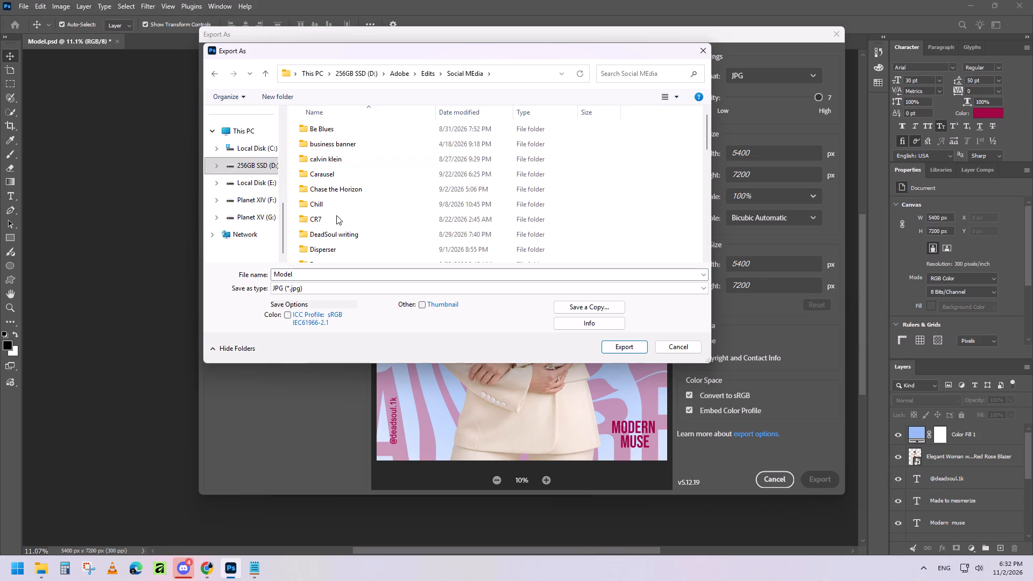
scroll(336, 217, down, 6)
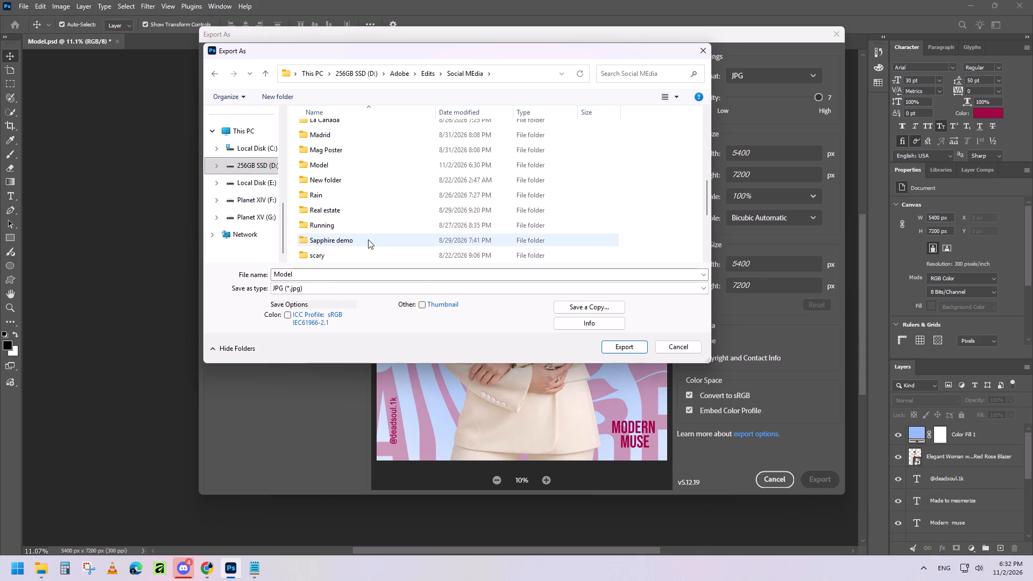
double_click(352, 165)
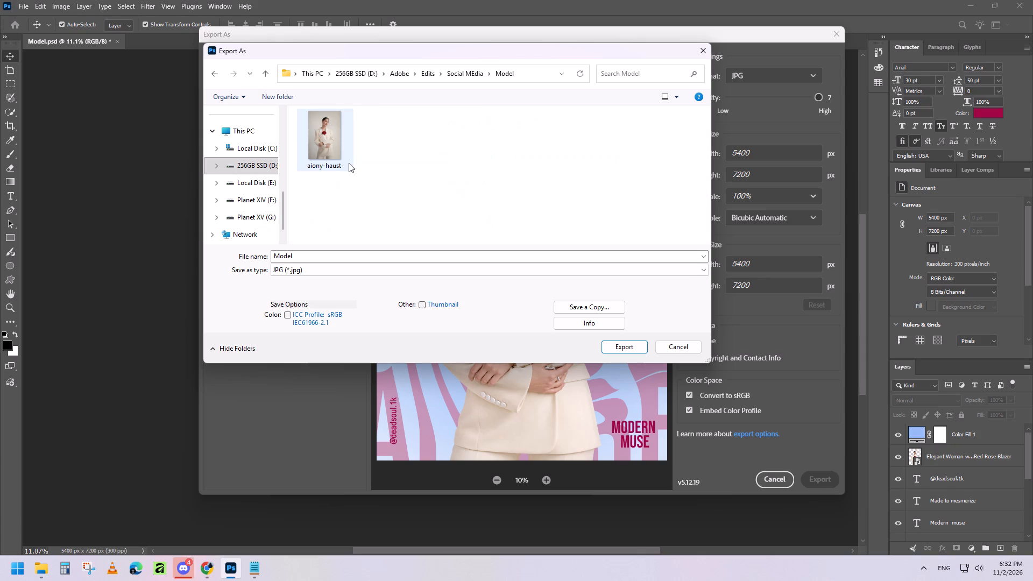
click(626, 347)
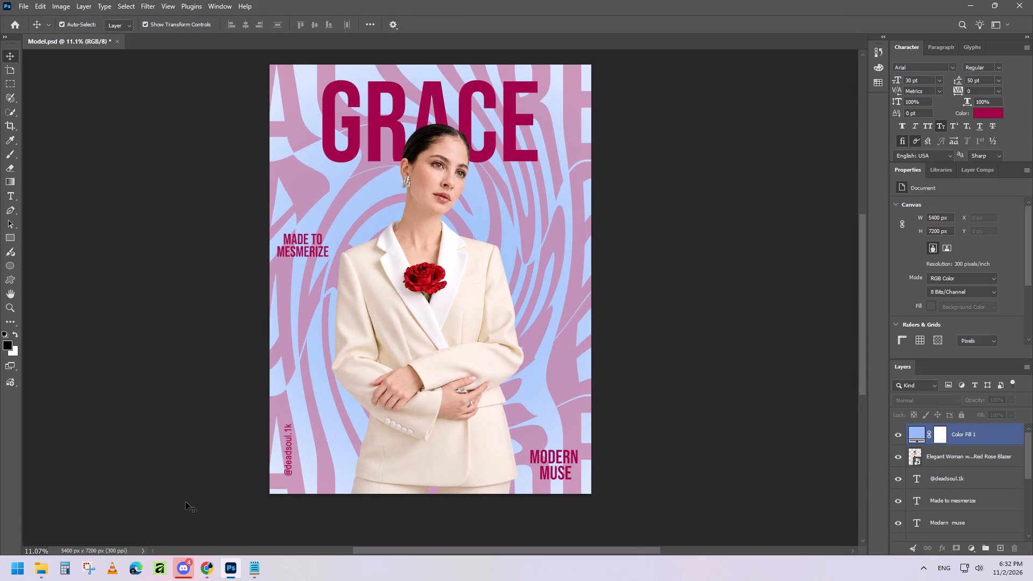
Switch to File Explorer's Model folder, view the exported Model JPG at full window size, and return to the Photoshop poster.
click(44, 565)
click(77, 522)
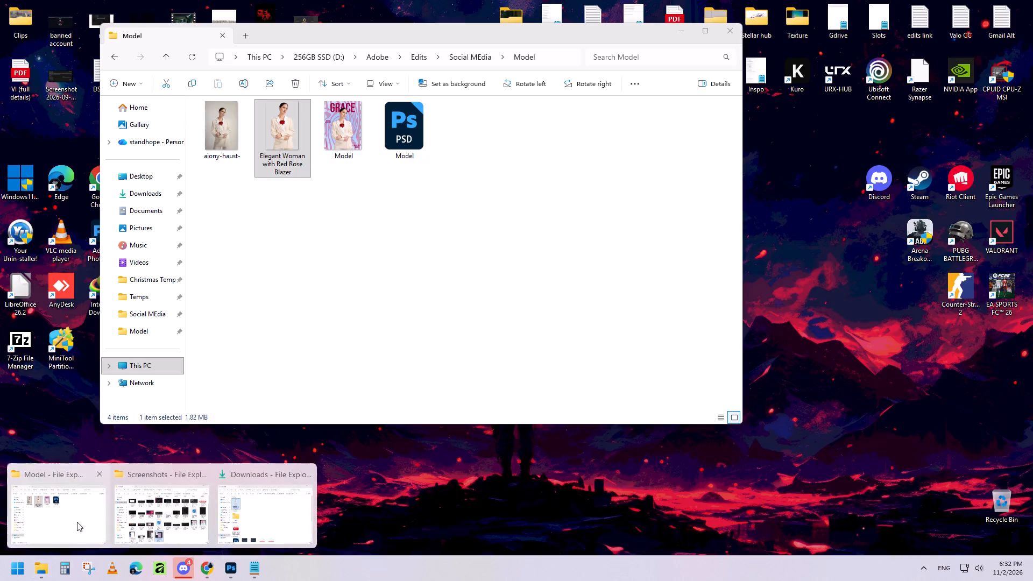
click(365, 225)
right_click(365, 225)
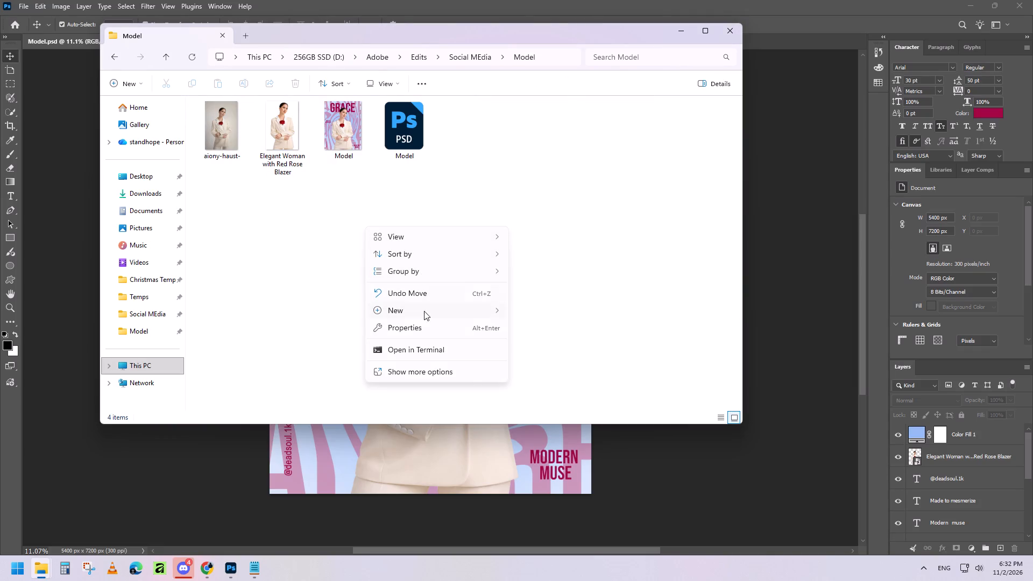
click(294, 241)
double_click(358, 119)
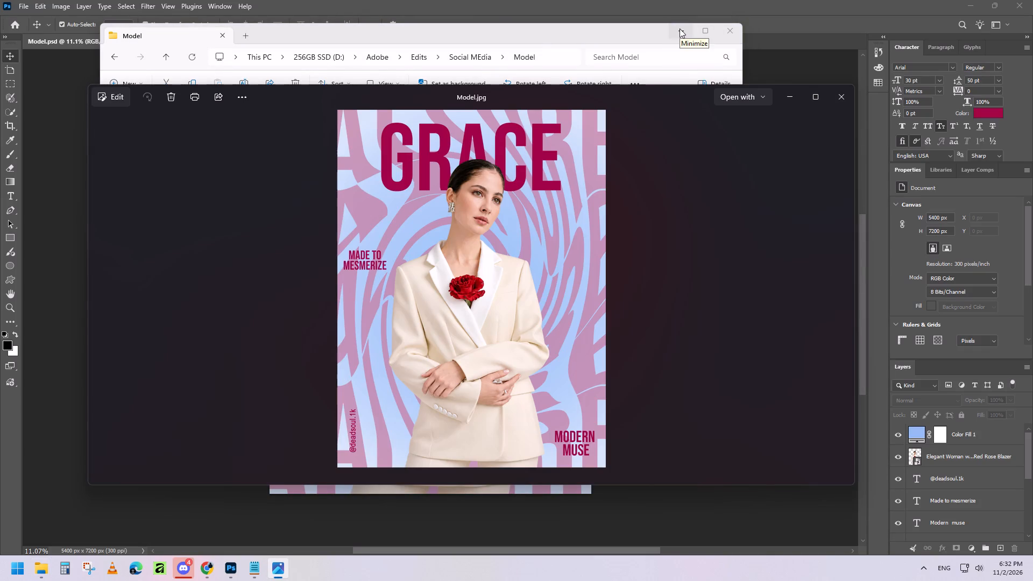
click(810, 107)
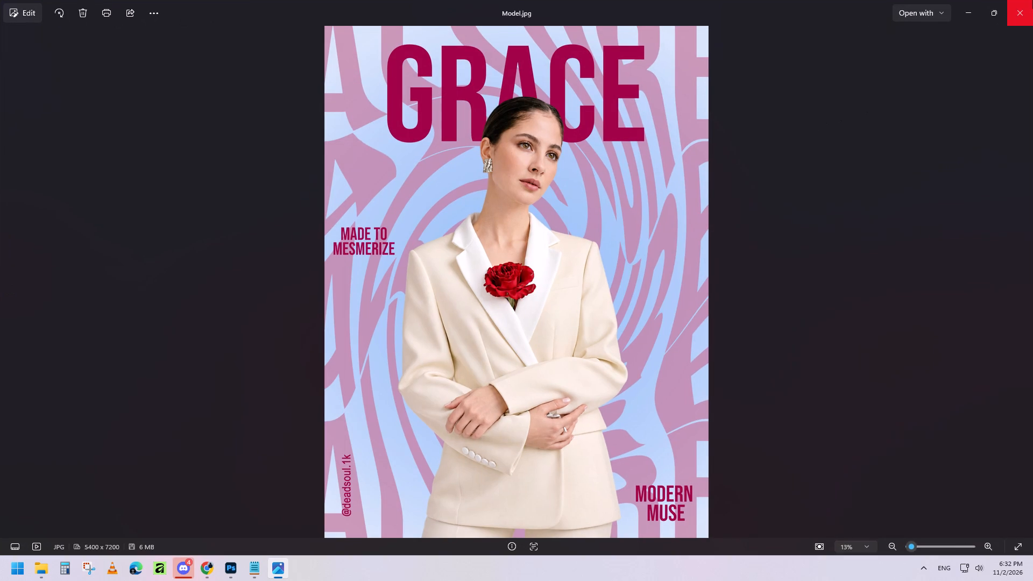
click(1032, 0)
click(675, 33)
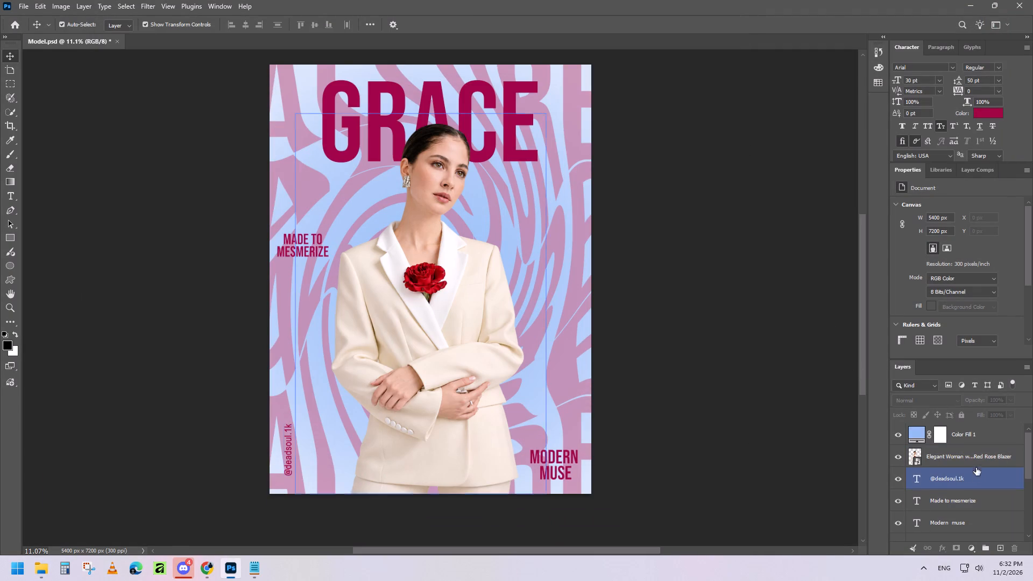
click(985, 476)
scroll(986, 483, down, 1)
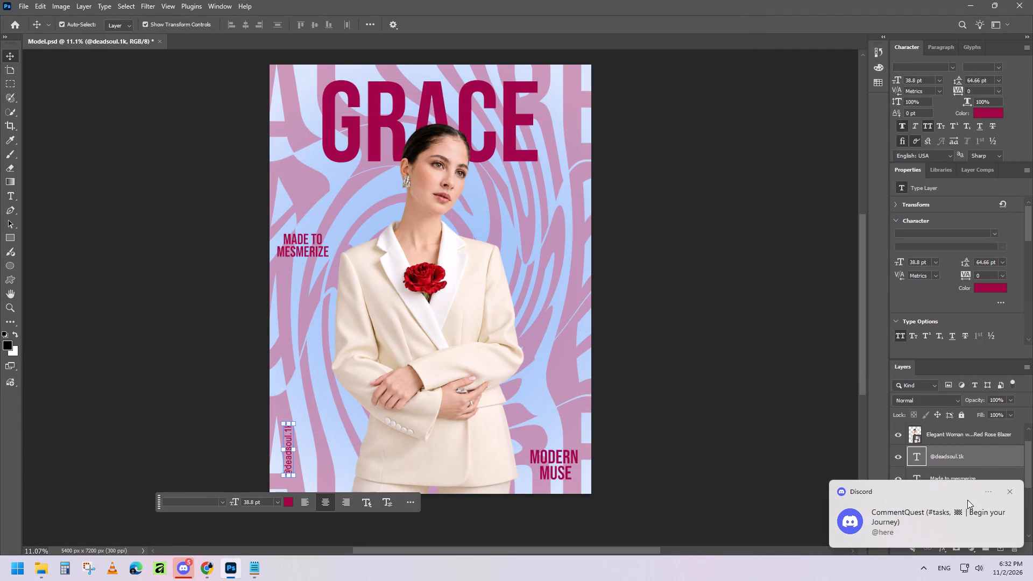
click(1011, 493)
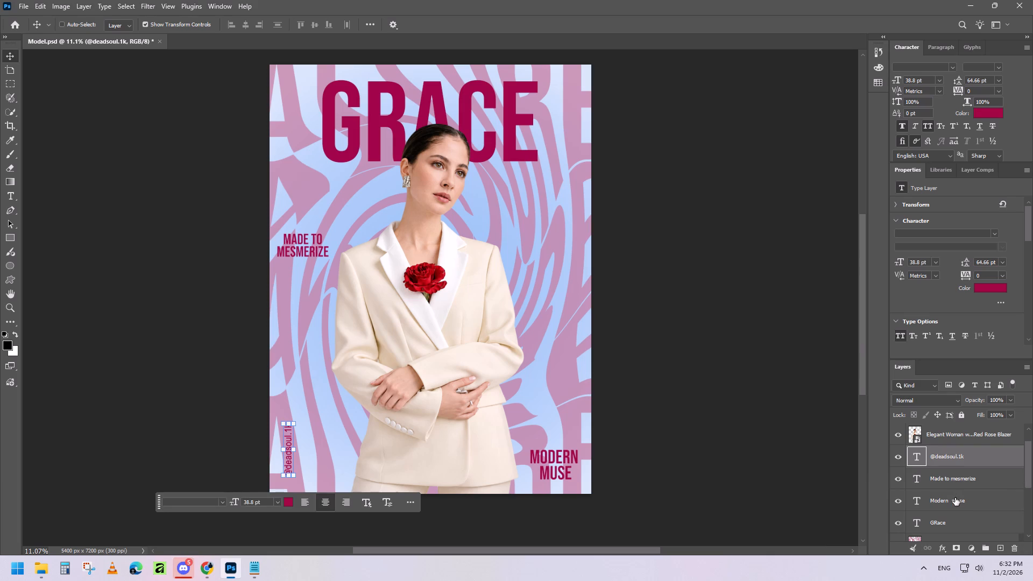
ctrl+shift+click(955, 498)
key(ctrl+g)
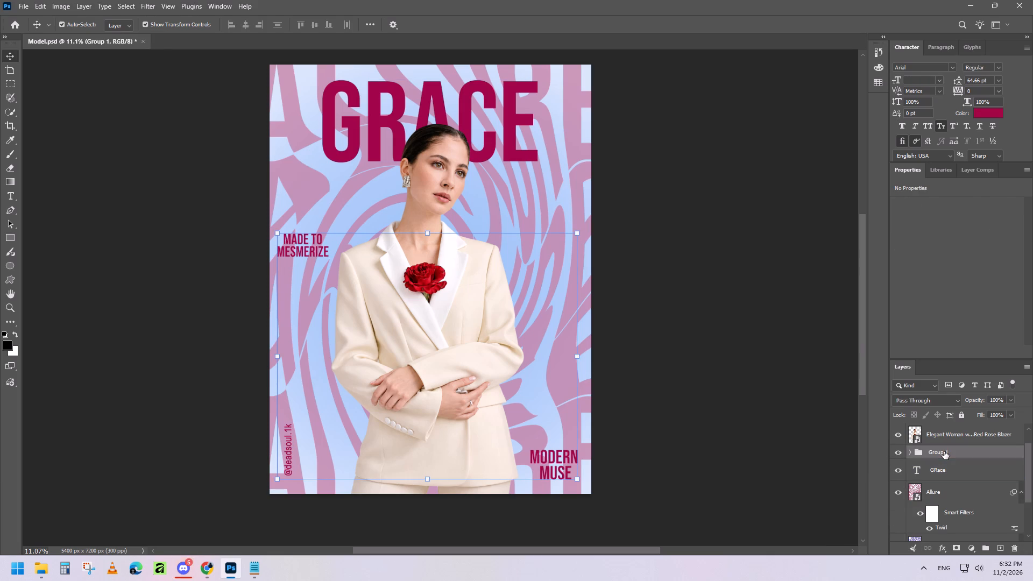
click(944, 451)
key(F2)
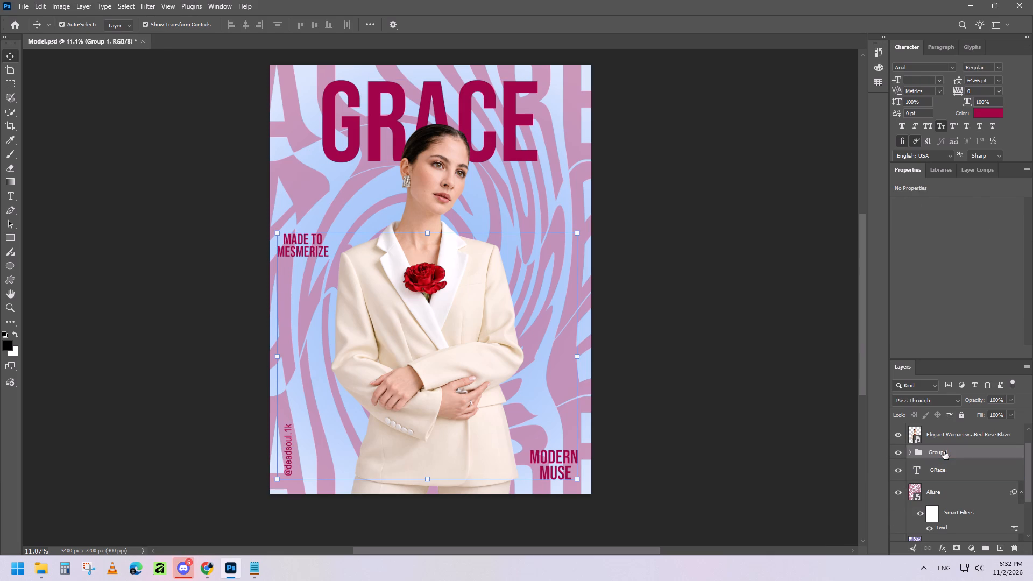
double_click(944, 451)
text(Subs)
key(Return)
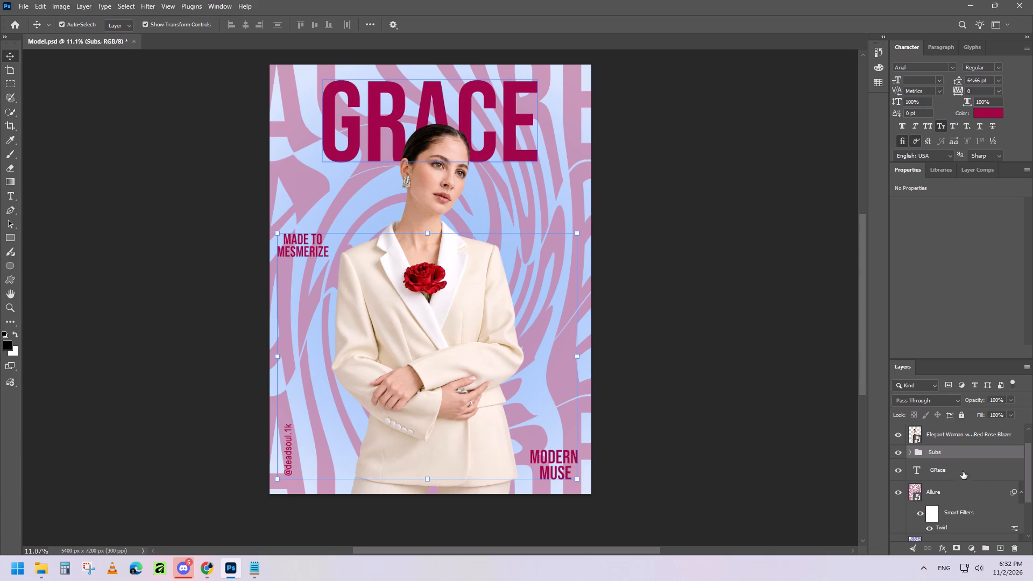
Rename the GRace title text layer as GRace (MH).
click(954, 472)
double_click(954, 472)
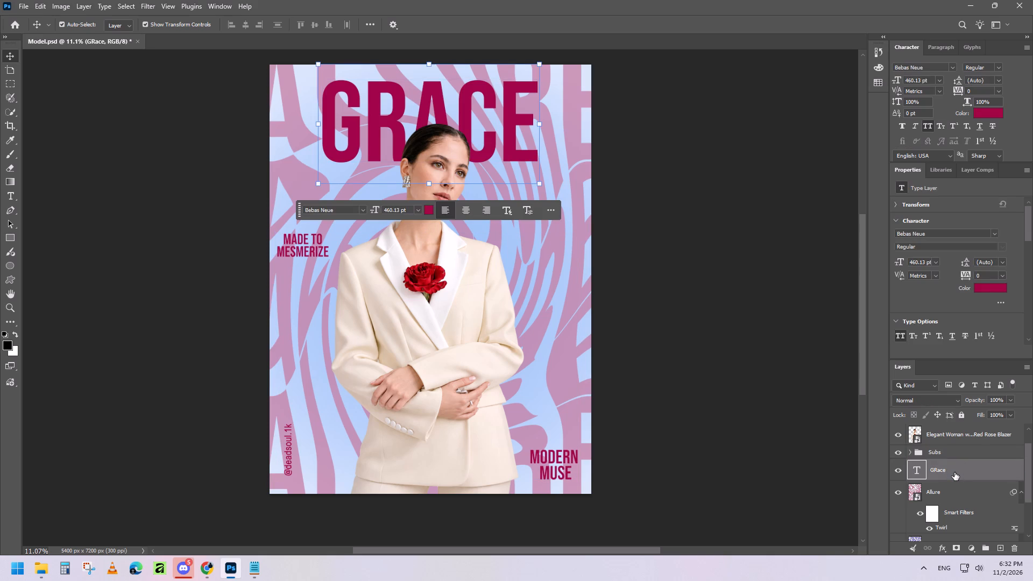
double_click(948, 470)
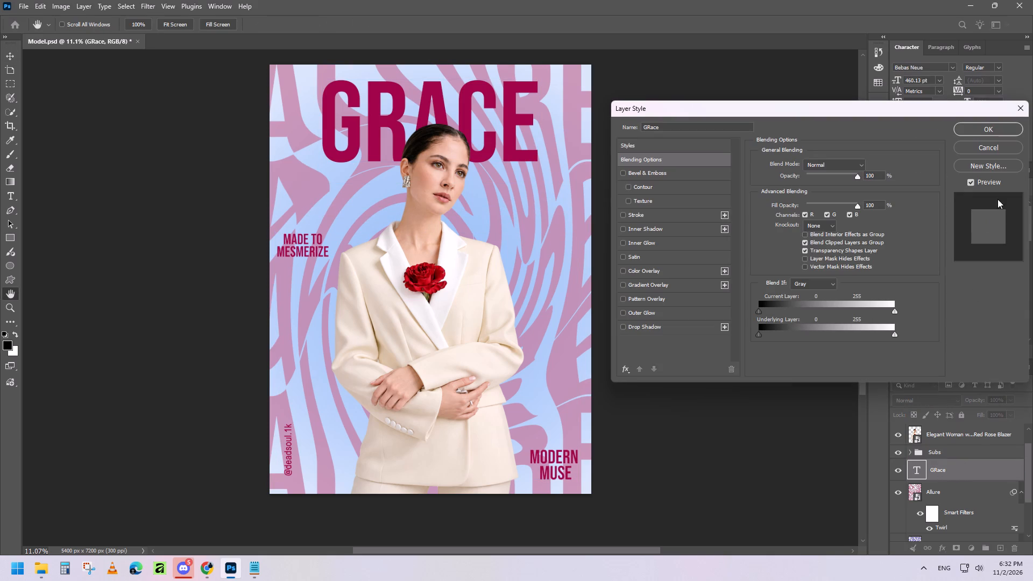
click(997, 145)
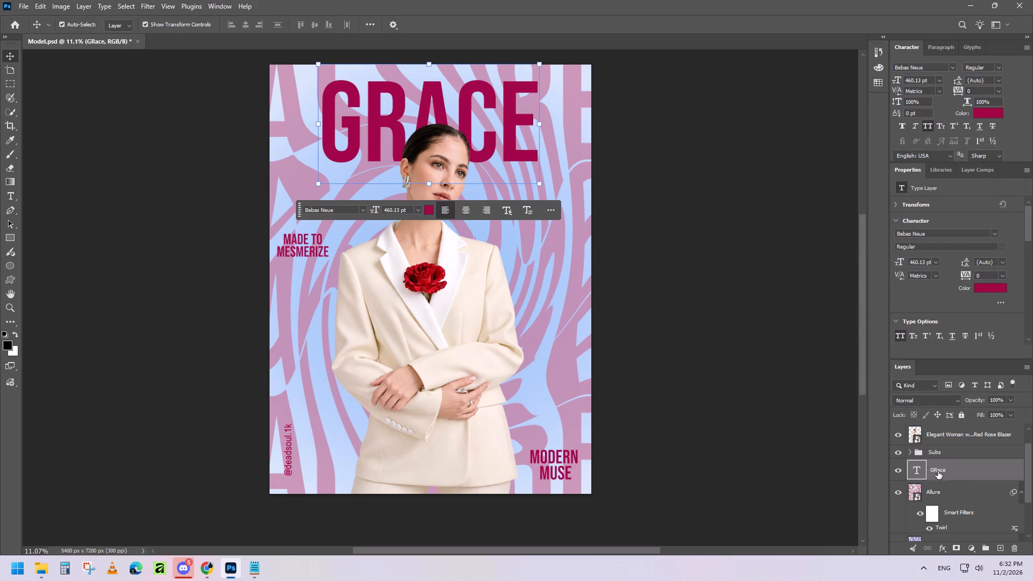
double_click(941, 471)
click(958, 471)
key(space)
text((MH))
key(Return)
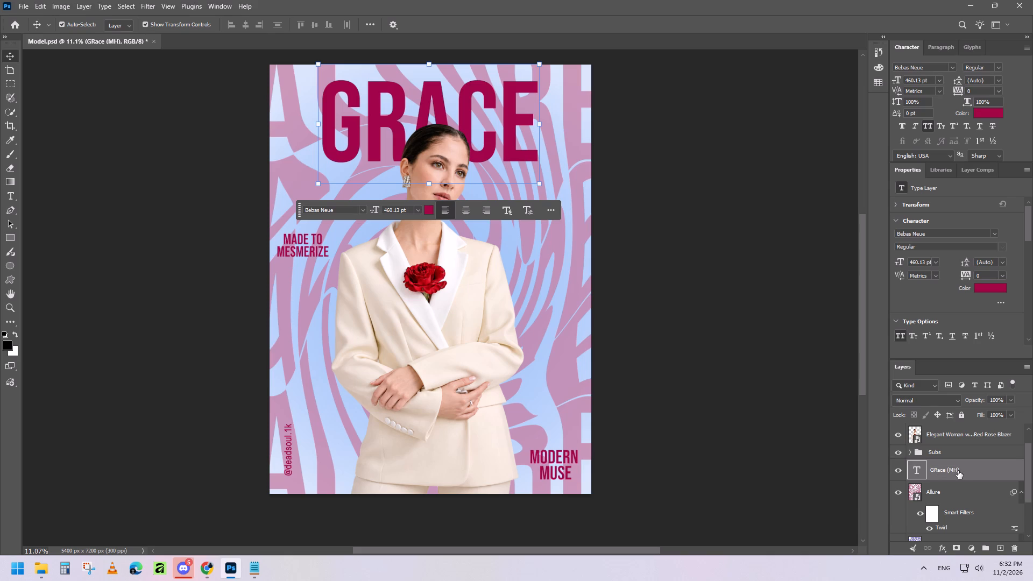
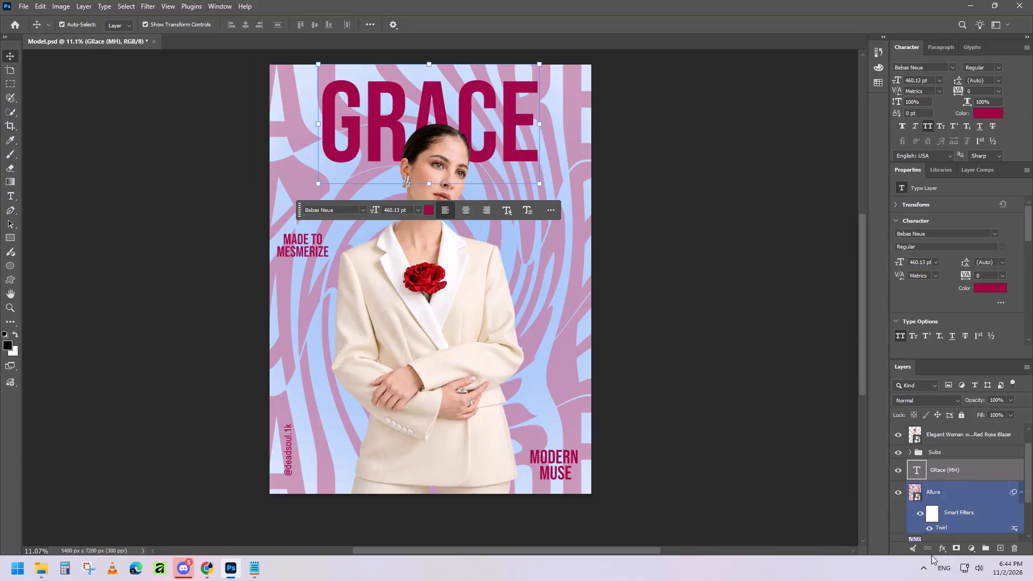
Open Calculator, work out 50 × 24260, and close it to return to the Photoshop poster.
click(64, 576)
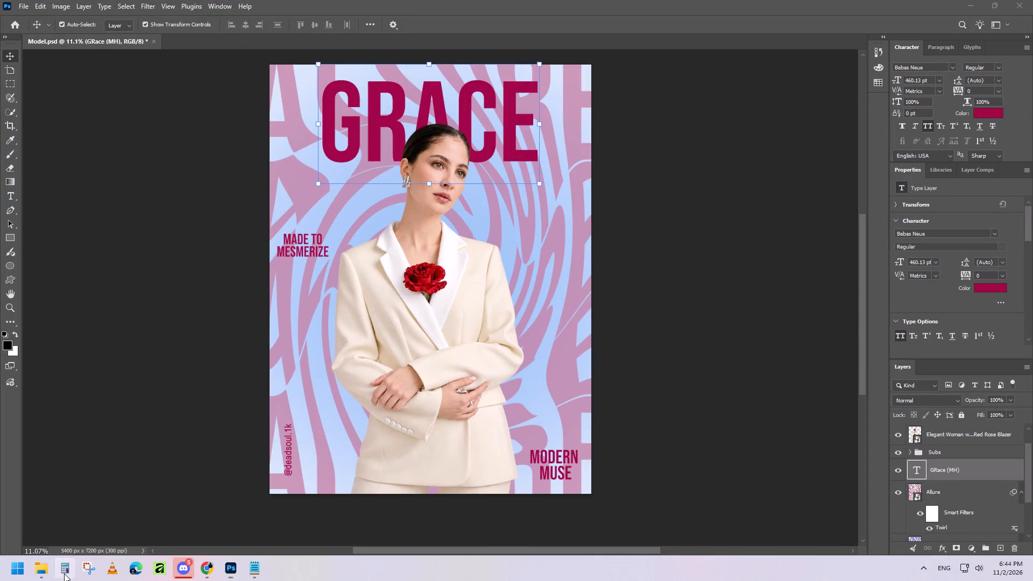
click(823, 365)
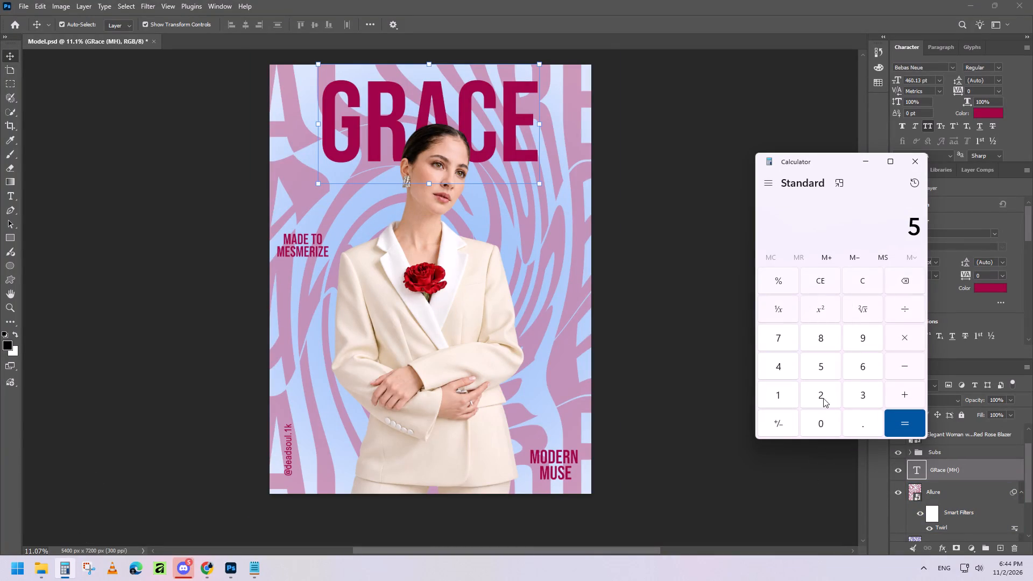
click(825, 423)
click(909, 335)
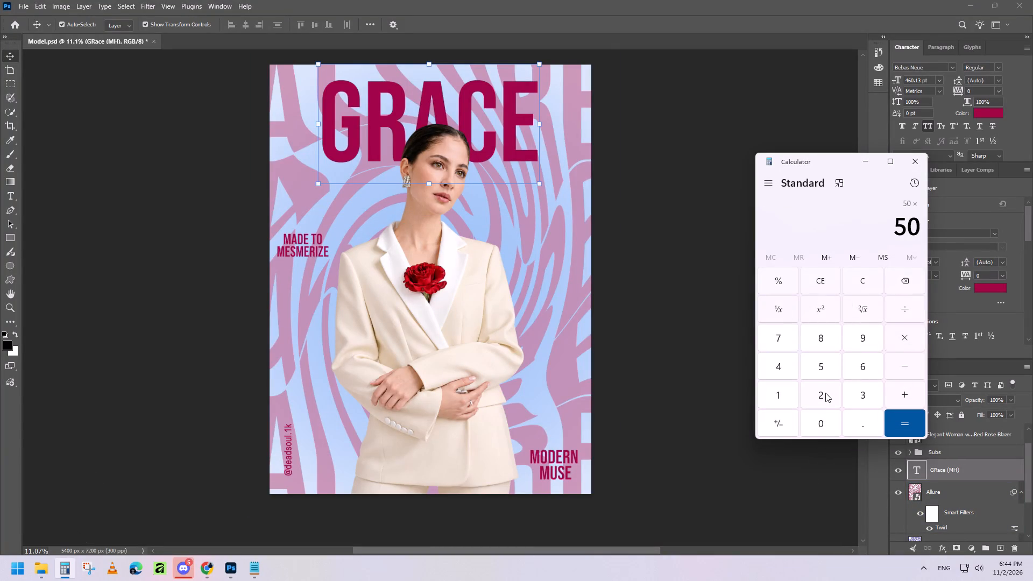
click(825, 393)
click(784, 366)
click(825, 394)
click(862, 364)
click(816, 421)
click(909, 422)
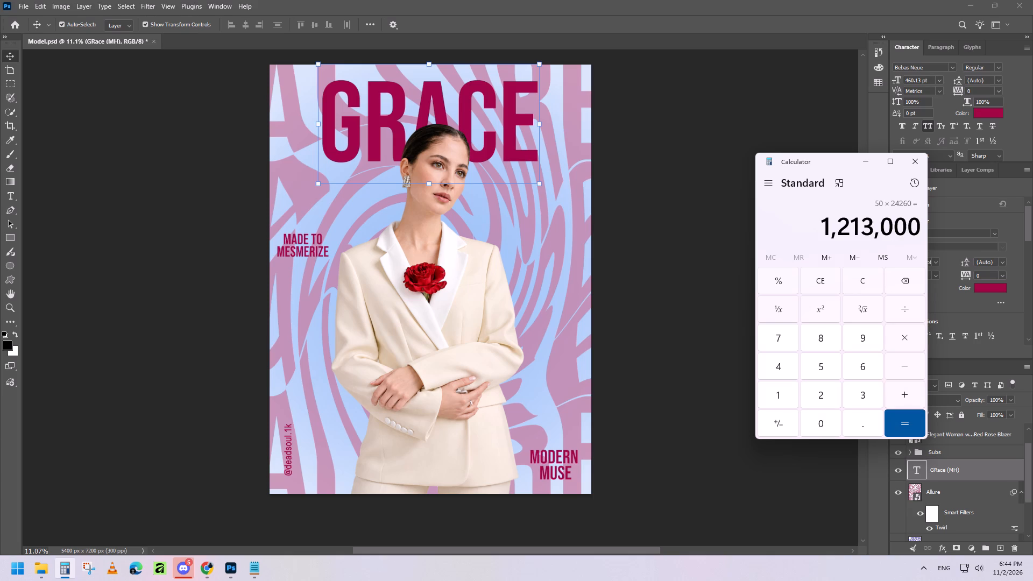
click(911, 168)
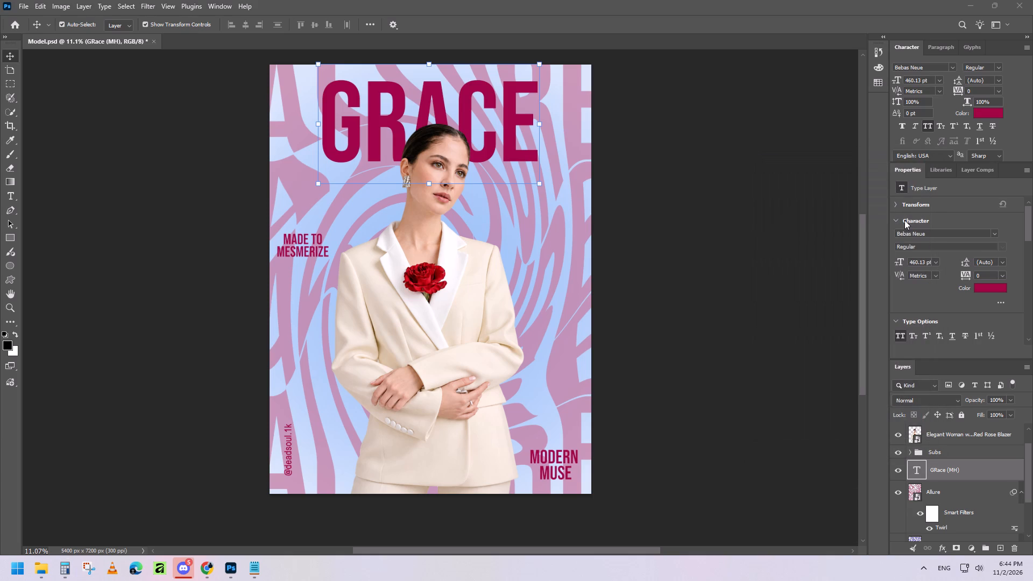
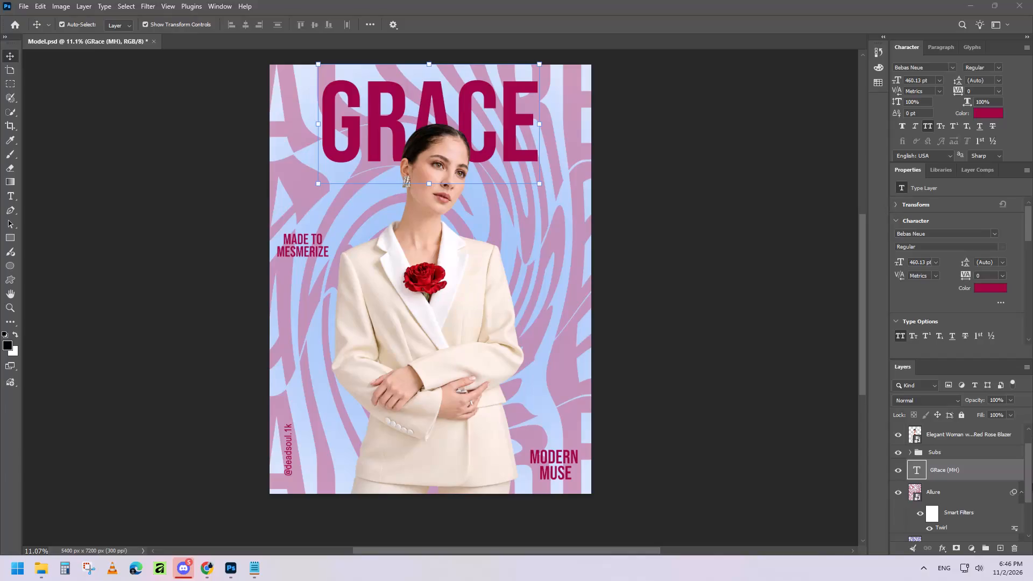
Duplicate the twirled Allure pattern layer together with its Twirl smart filter.
click(971, 494)
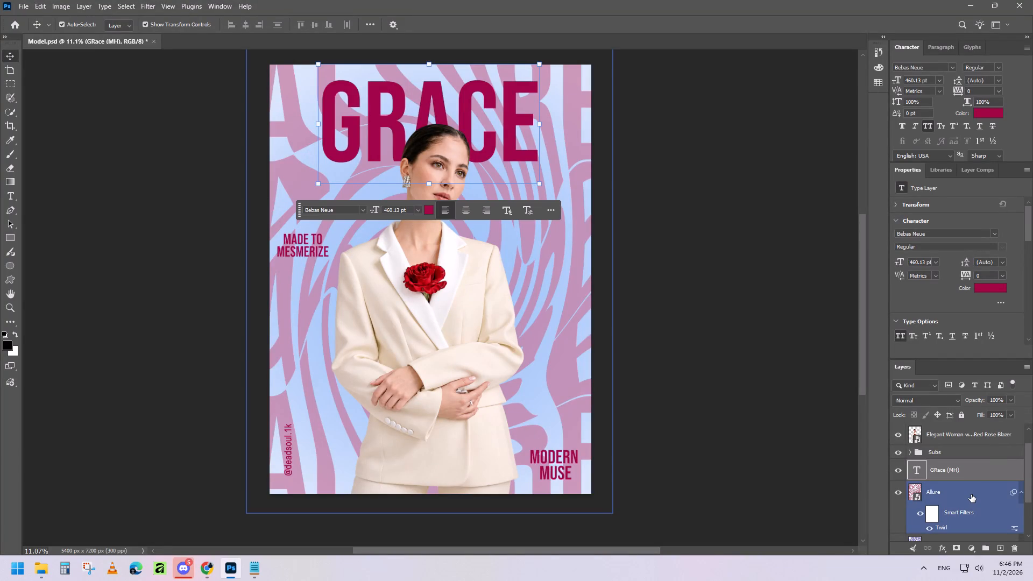
drag(971, 494, 1002, 552)
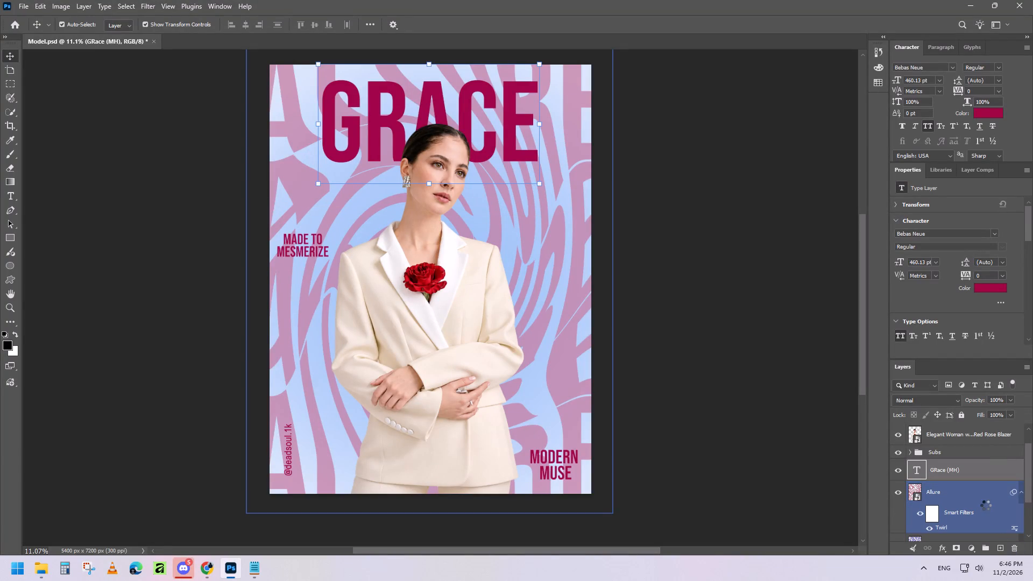
scroll(986, 505, down, 2)
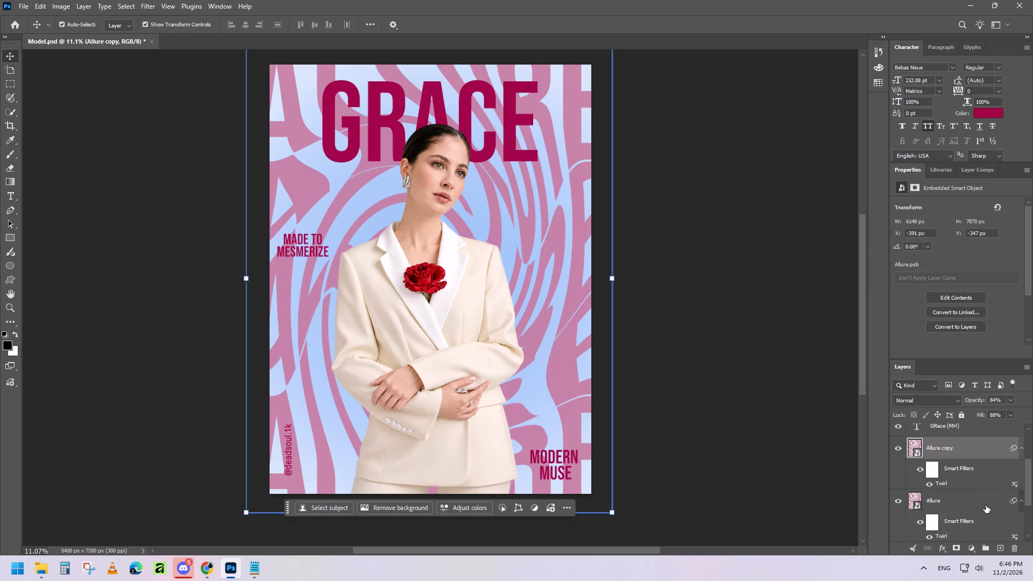
scroll(986, 505, up, 2)
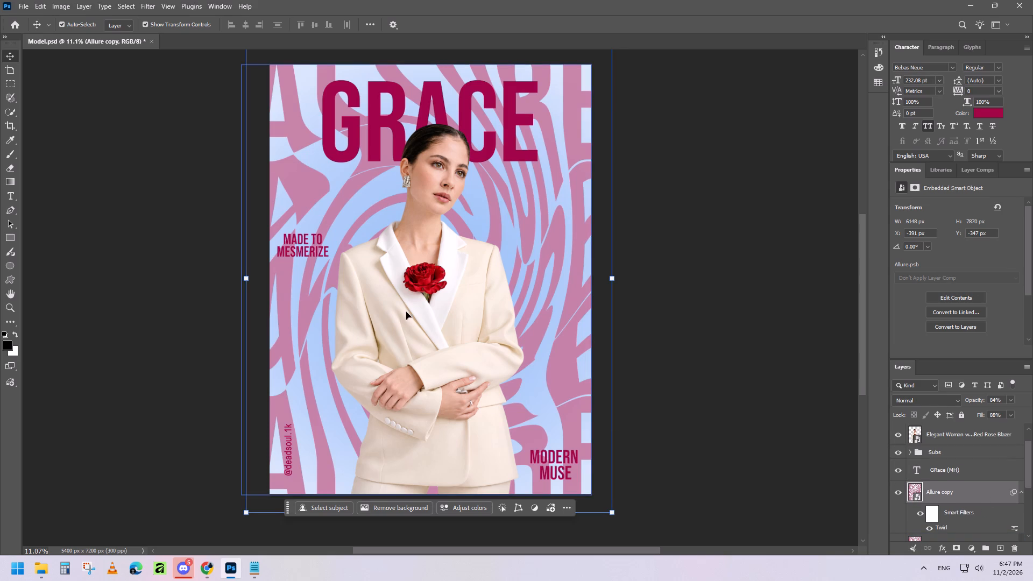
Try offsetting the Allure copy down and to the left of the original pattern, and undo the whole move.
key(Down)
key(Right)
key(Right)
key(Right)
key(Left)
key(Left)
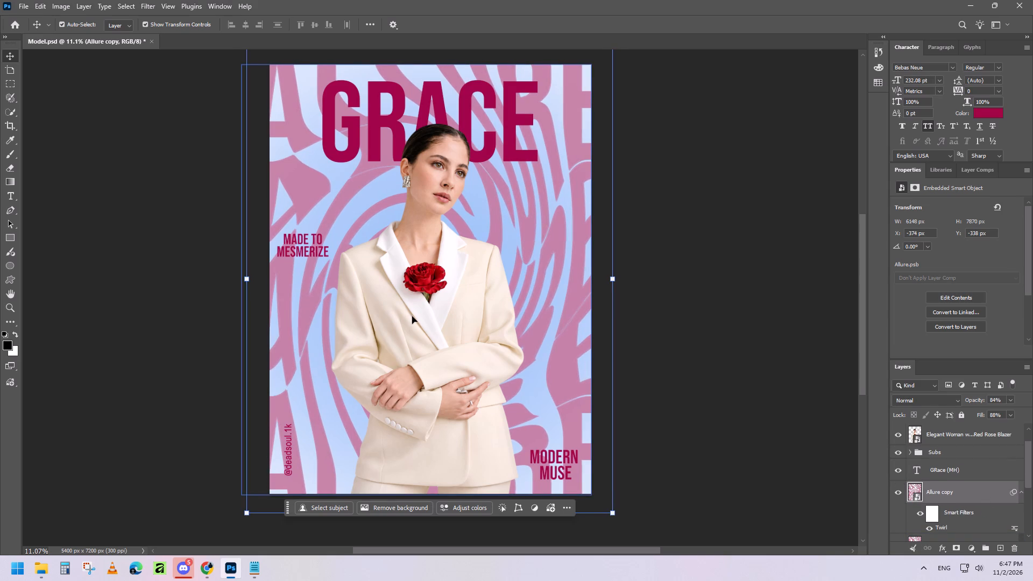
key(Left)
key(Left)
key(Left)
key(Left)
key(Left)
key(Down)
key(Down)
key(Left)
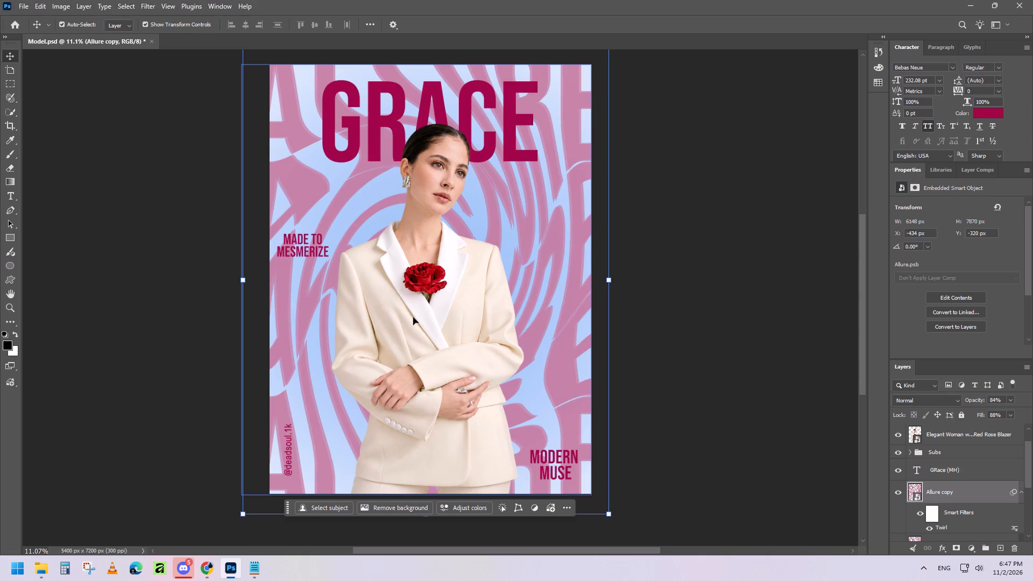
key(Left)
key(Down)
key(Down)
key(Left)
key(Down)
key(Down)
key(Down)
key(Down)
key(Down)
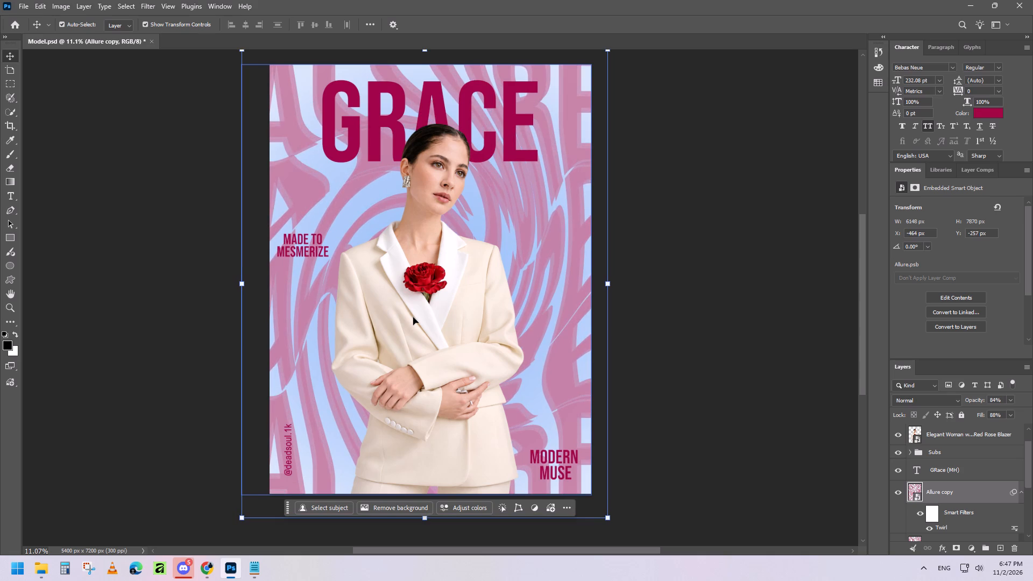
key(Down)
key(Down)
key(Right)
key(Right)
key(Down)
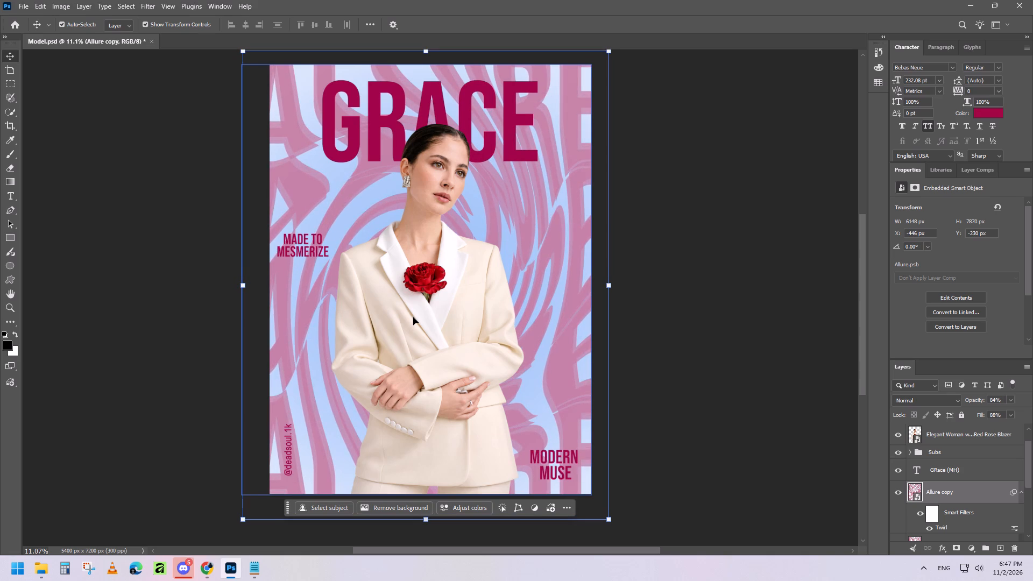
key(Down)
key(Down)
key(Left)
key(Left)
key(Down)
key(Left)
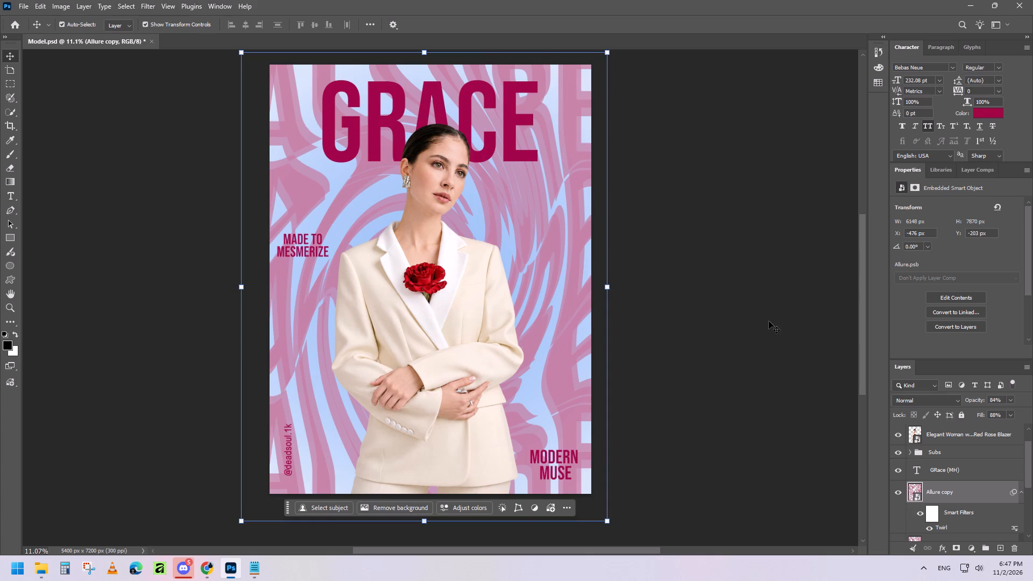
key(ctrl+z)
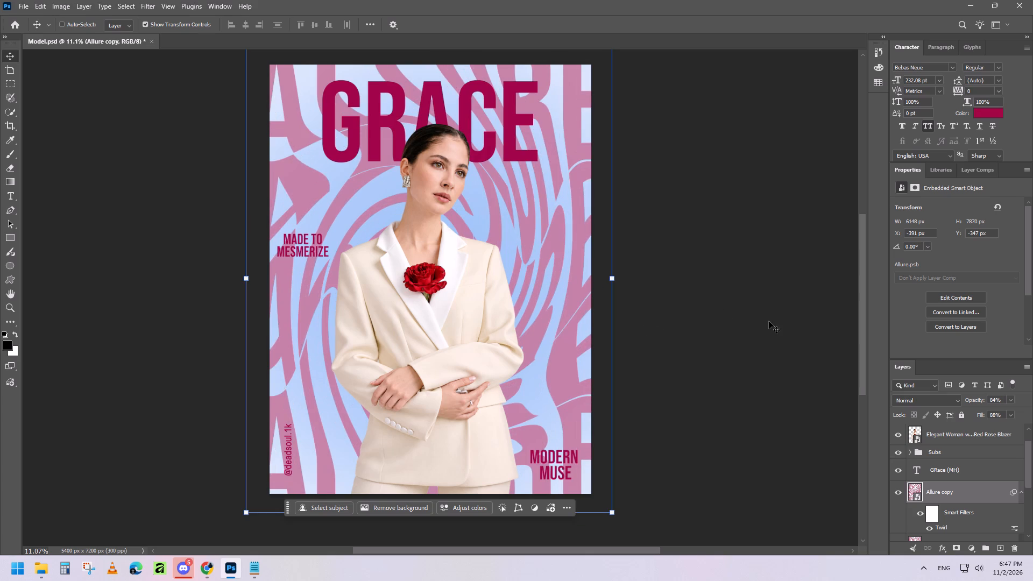
Scale the Allure copy down from its opposite corners to about 5899 × 7551 px.
click(707, 519)
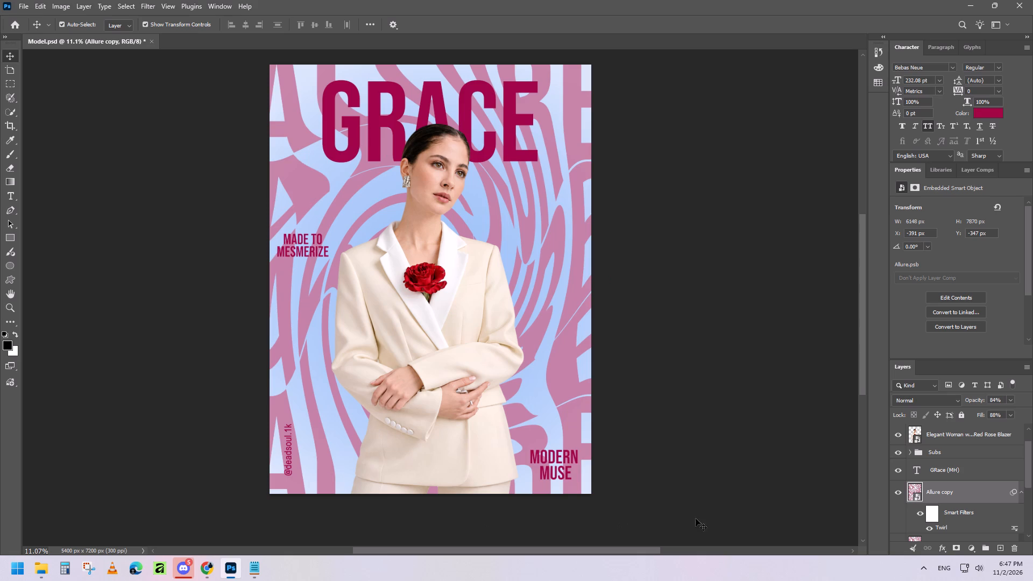
click(956, 491)
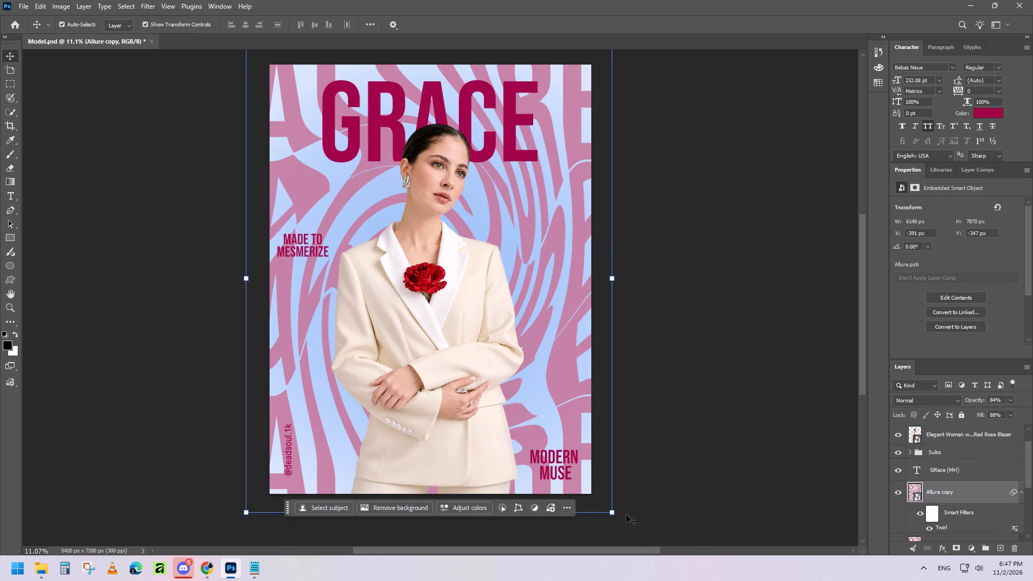
drag(613, 514, 608, 508)
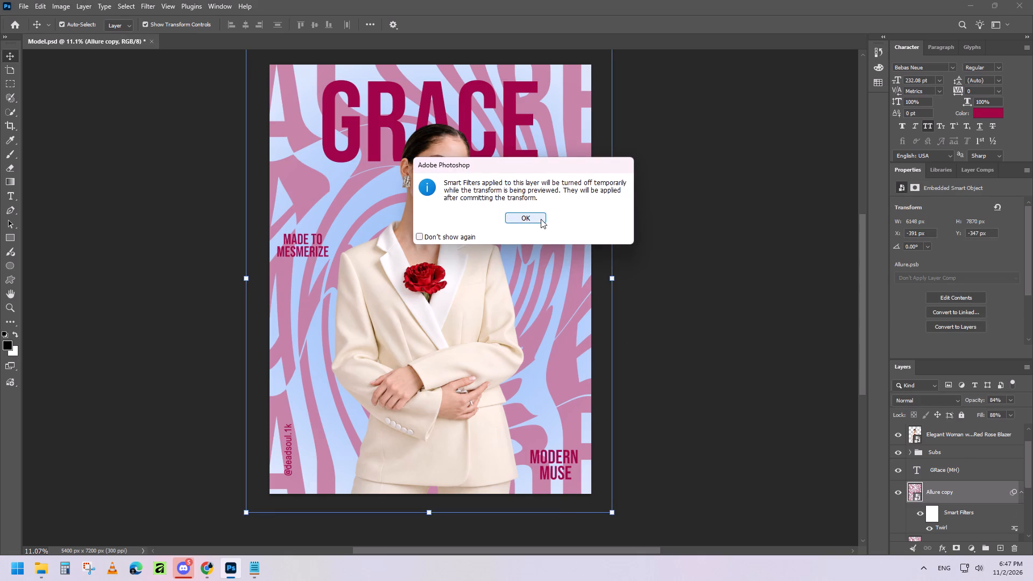
click(541, 219)
drag(614, 513, 611, 510)
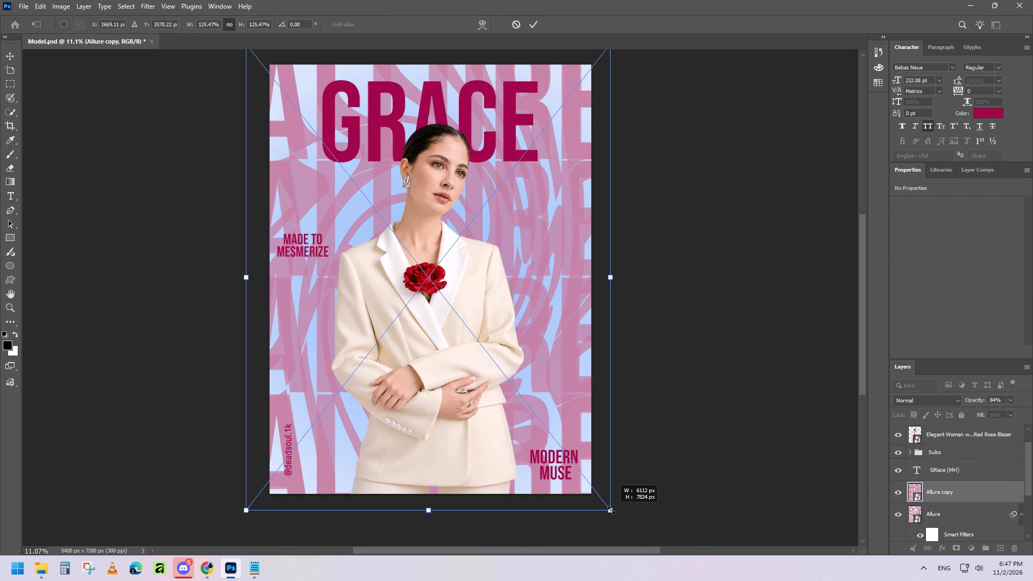
drag(611, 510, 606, 505)
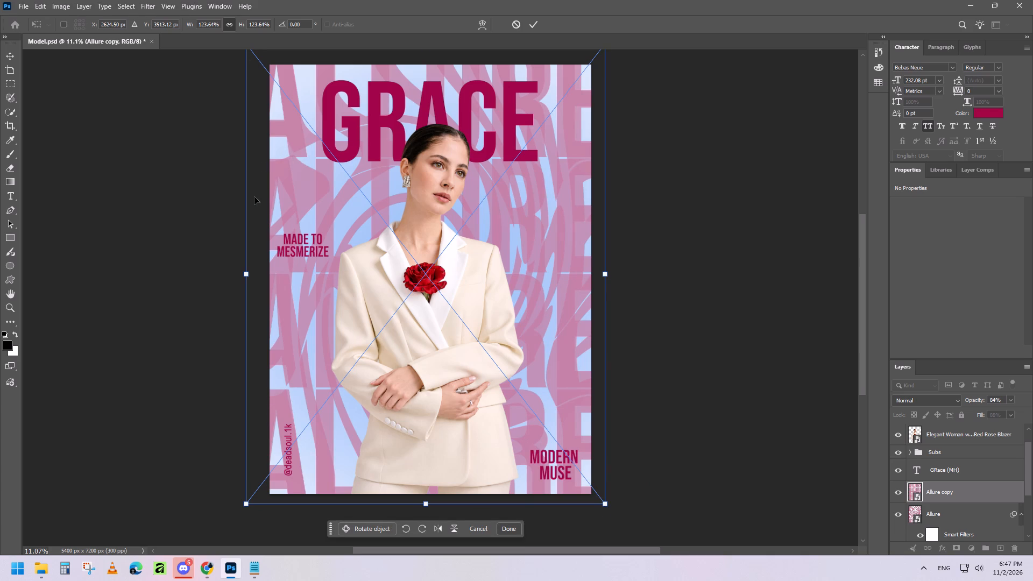
scroll(251, 201, up, 2)
drag(245, 62, 255, 70)
click(533, 25)
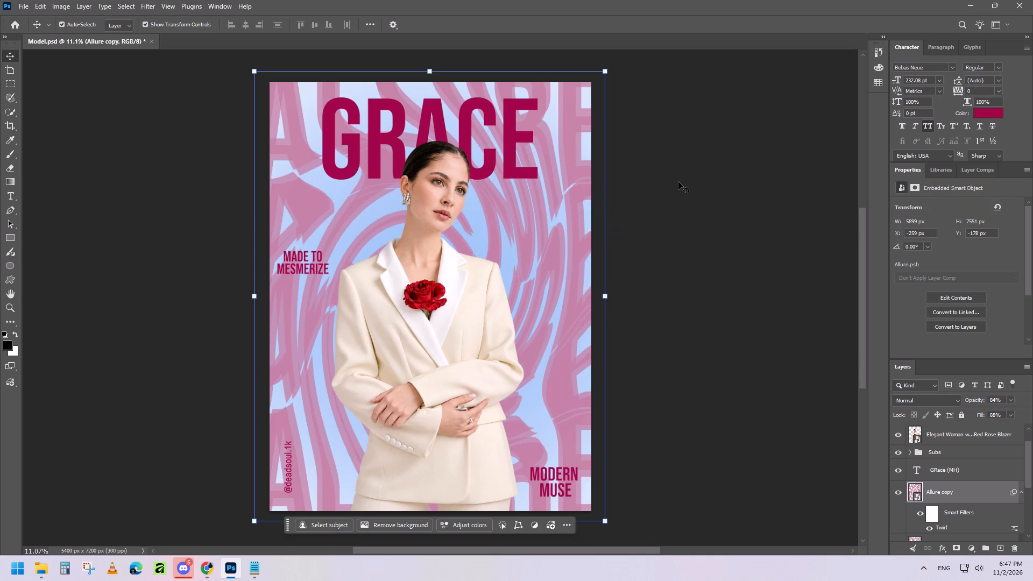
Shrink the Allure copy further to about 5699 × 7296 px so it sits just outside the poster edges.
click(256, 72)
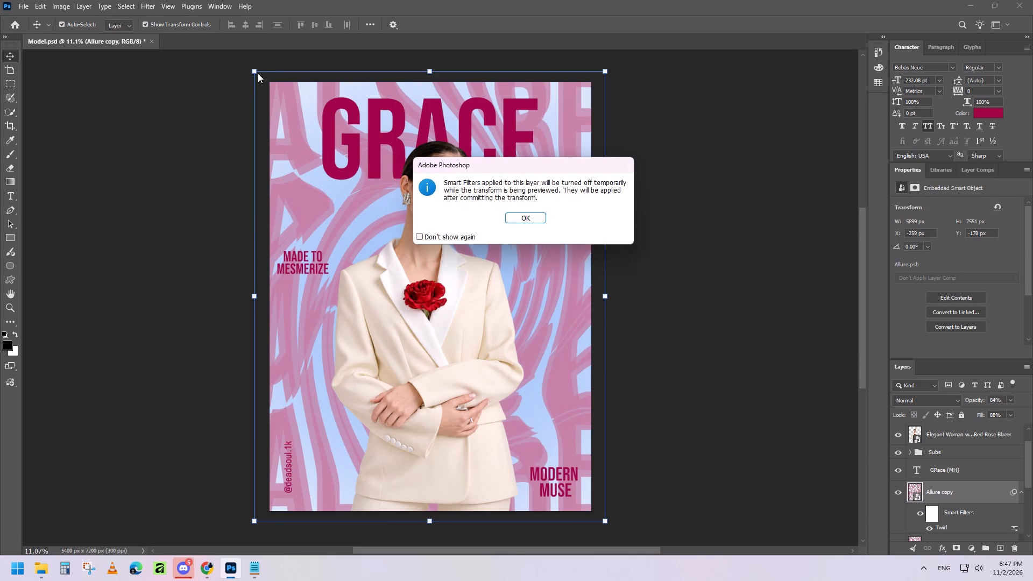
click(528, 223)
drag(255, 72, 256, 72)
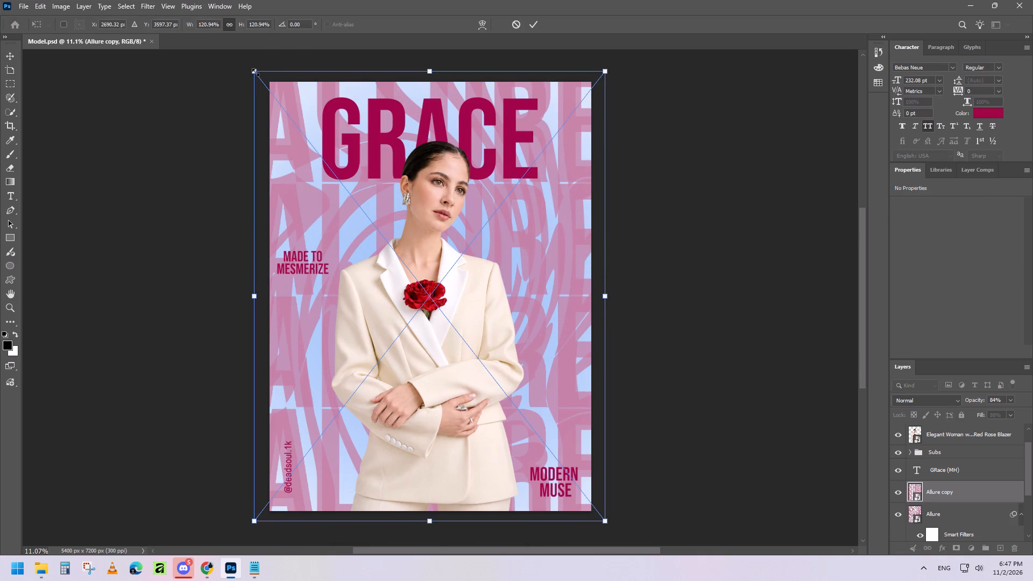
drag(256, 72, 262, 79)
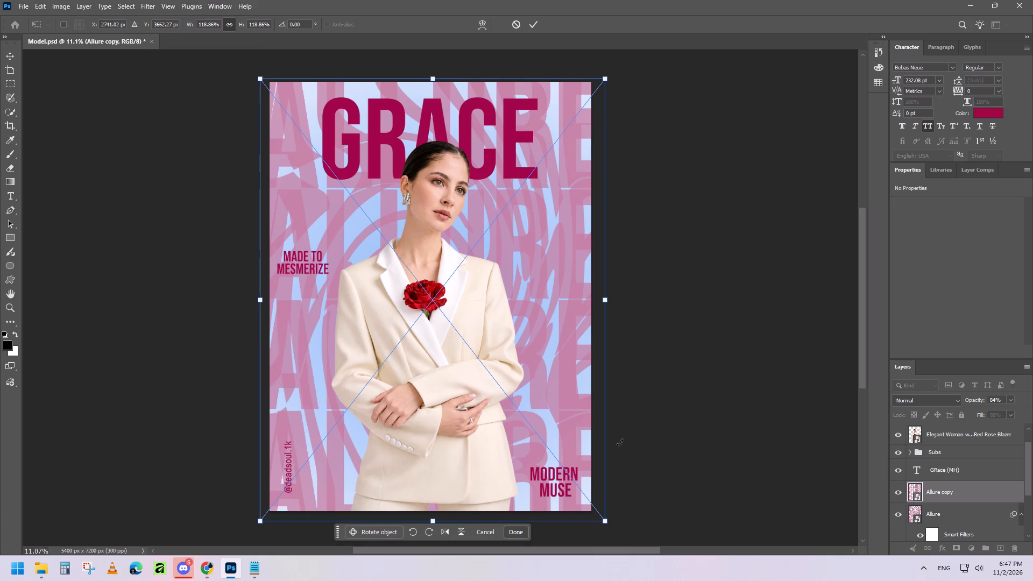
drag(607, 523, 602, 515)
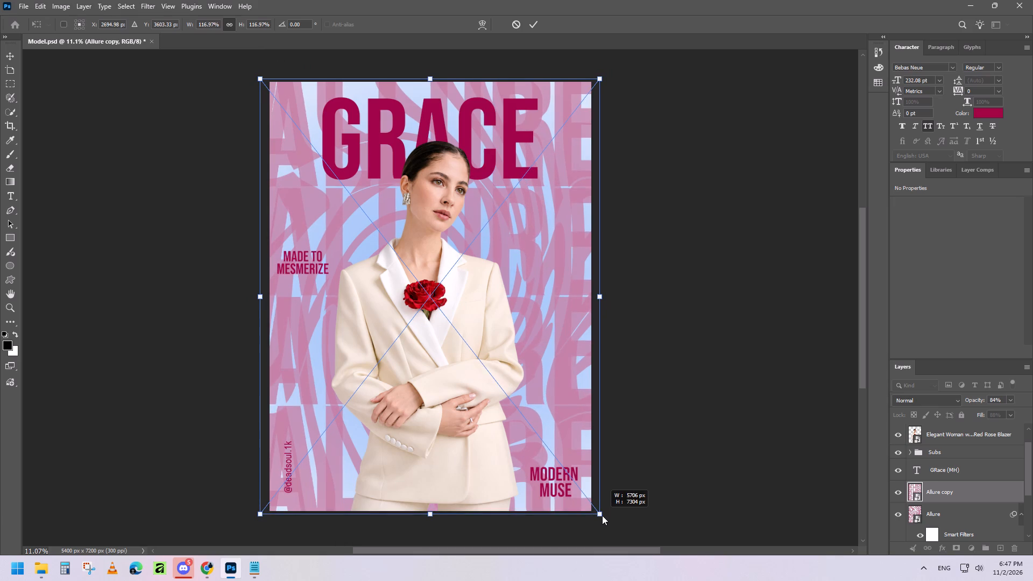
drag(602, 515, 598, 518)
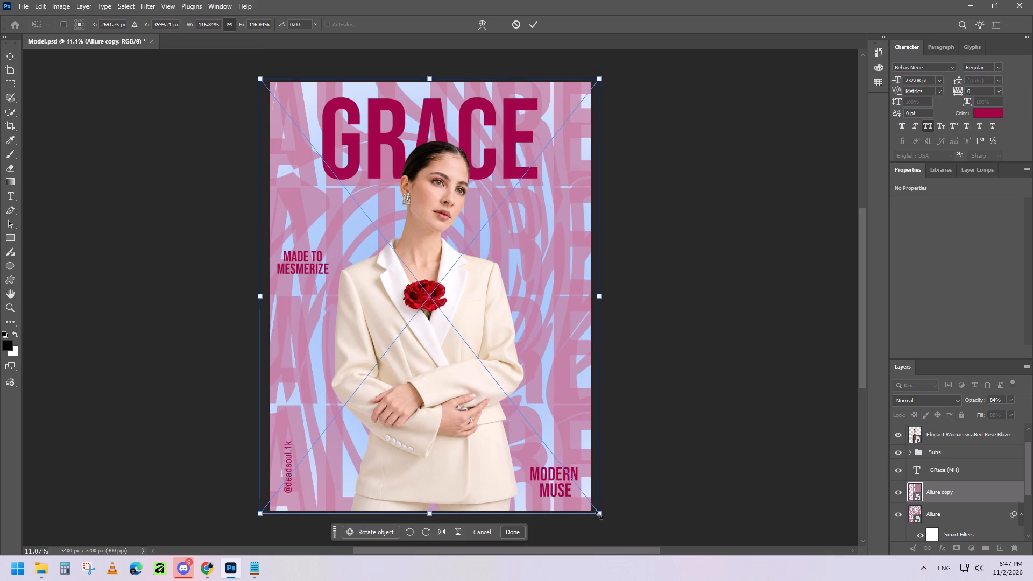
click(530, 24)
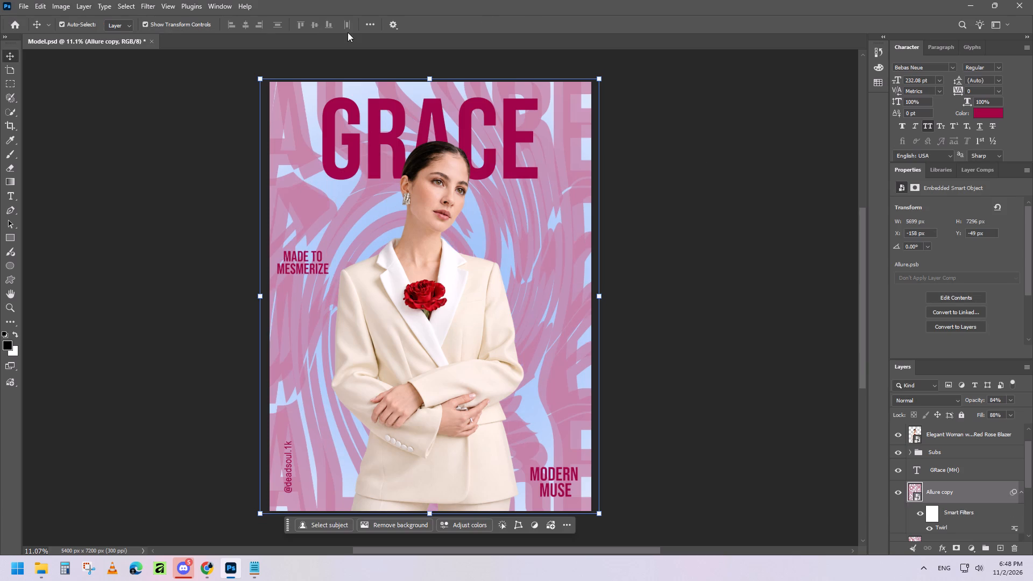
Apply a Gaussian Blur to the Allure copy, comparing low and high radii before settling on a moderate one.
click(142, 5)
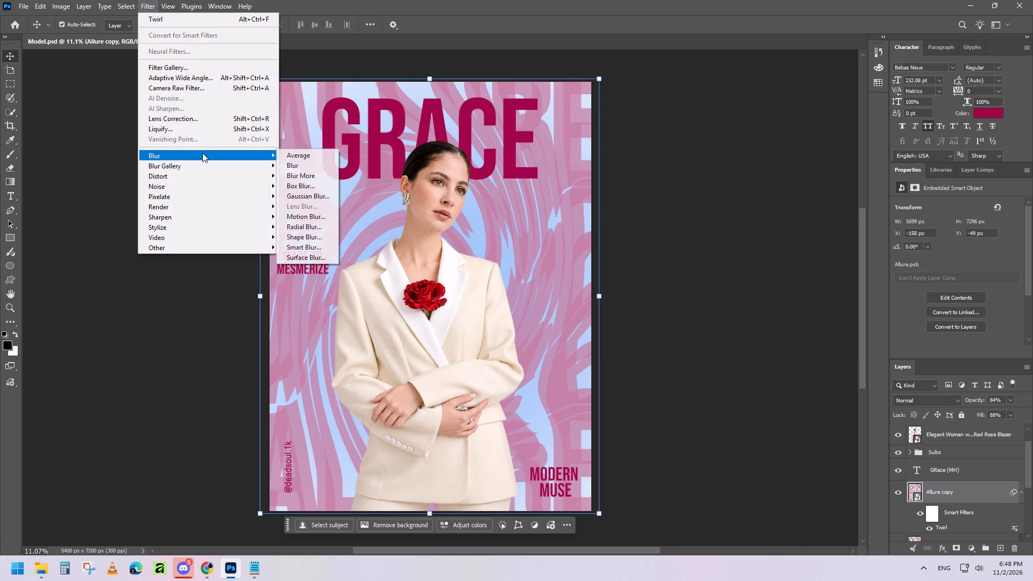
click(328, 194)
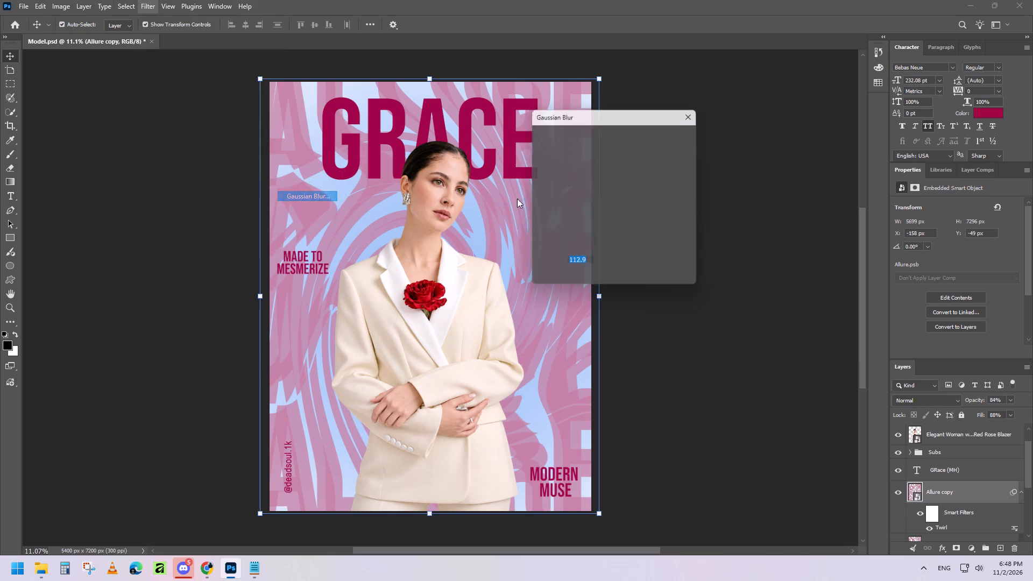
drag(644, 116, 768, 73)
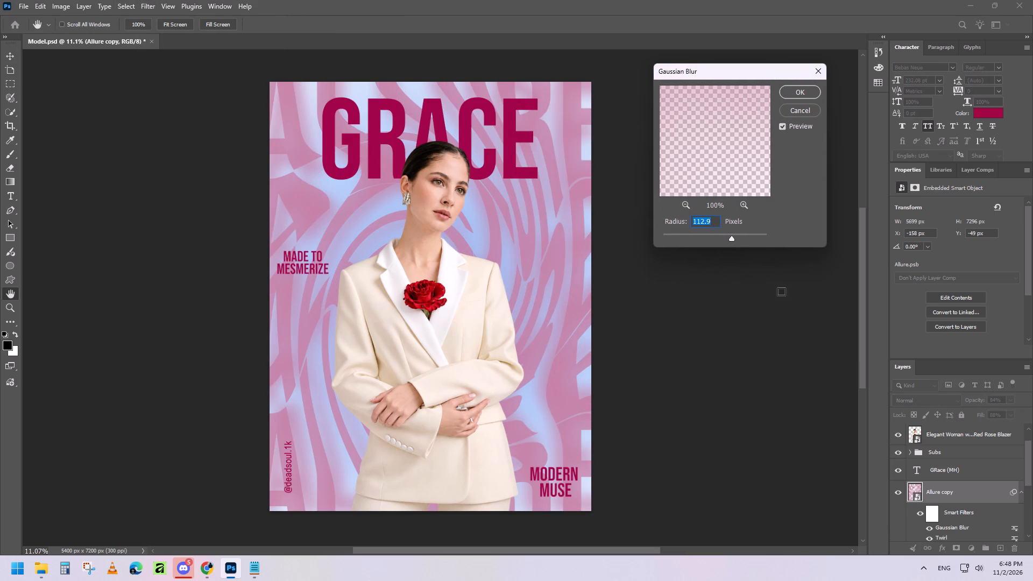
drag(731, 238, 721, 238)
drag(720, 238, 703, 238)
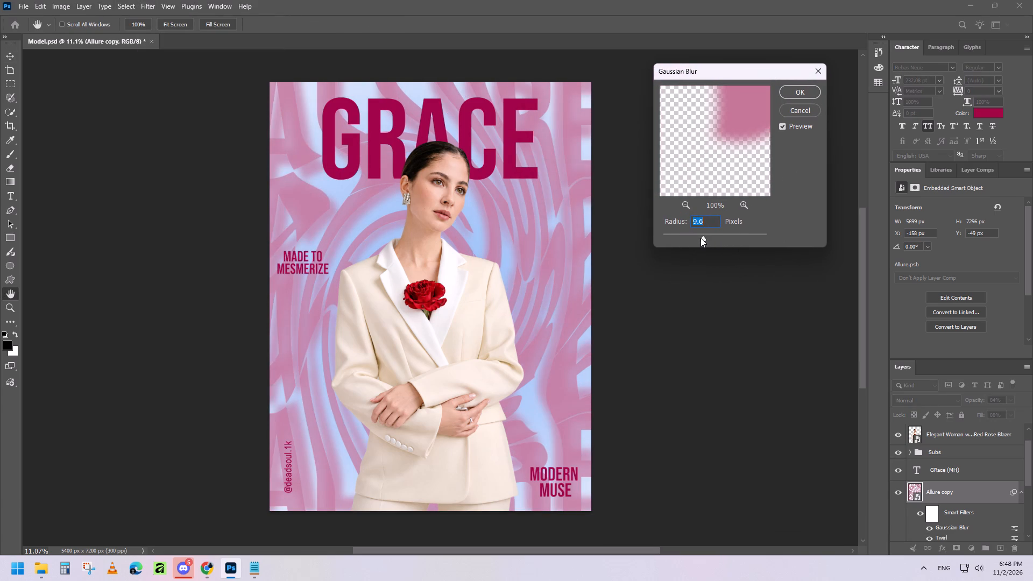
drag(701, 238, 683, 237)
drag(681, 237, 670, 237)
drag(670, 237, 695, 237)
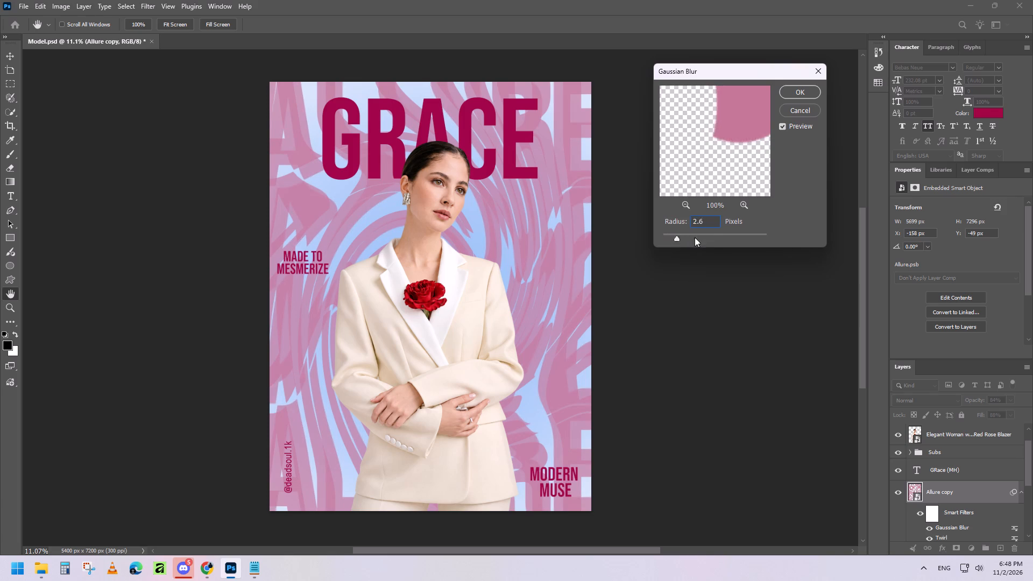
drag(695, 237, 712, 237)
drag(711, 237, 726, 237)
drag(726, 237, 734, 237)
drag(735, 237, 745, 237)
drag(744, 237, 732, 237)
drag(732, 237, 726, 237)
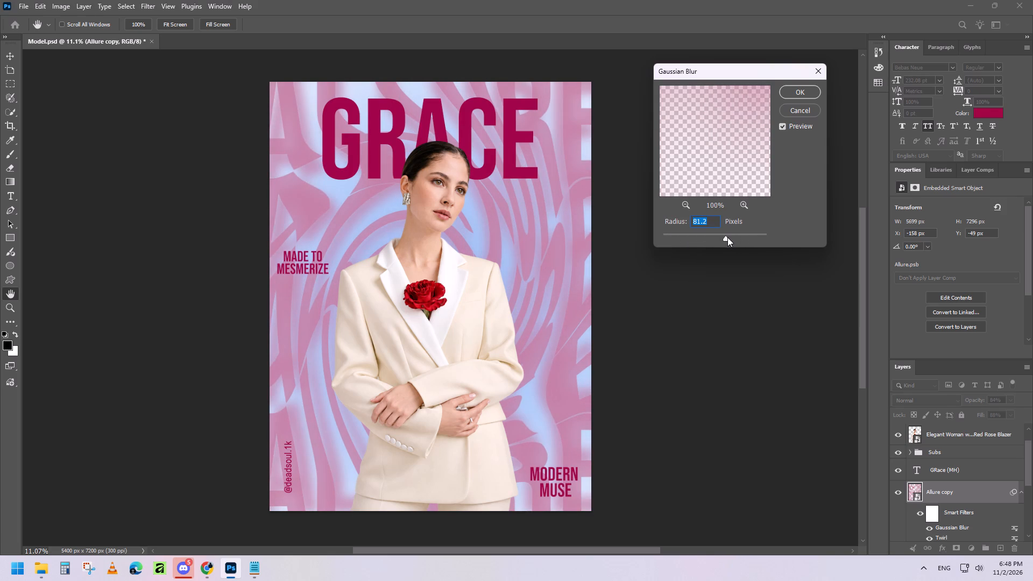
click(727, 237)
drag(726, 237, 719, 237)
click(719, 237)
click(794, 90)
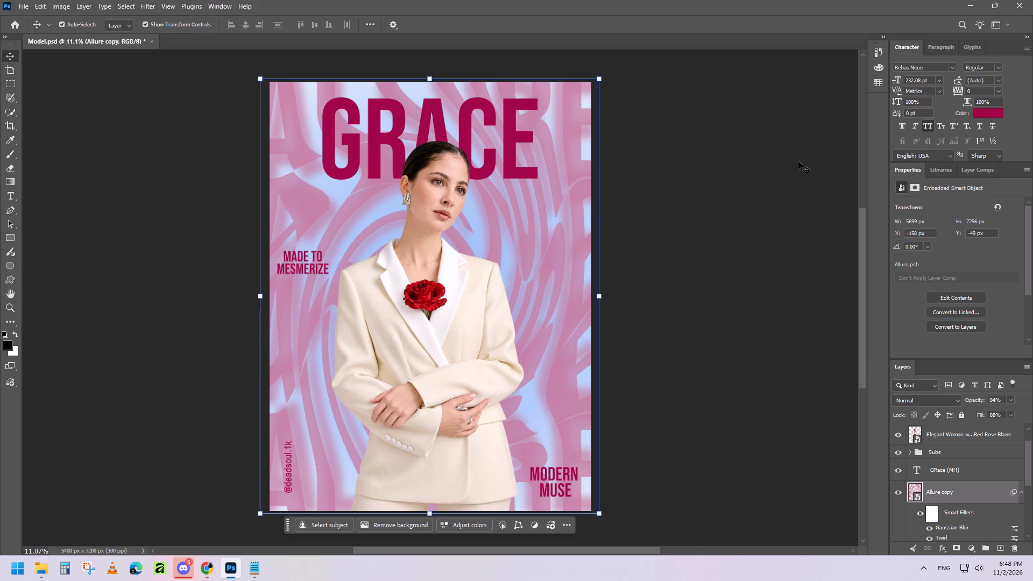
Enlarge the blurred Allure copy slightly to about 5771 × 7387 px.
click(259, 78)
click(534, 216)
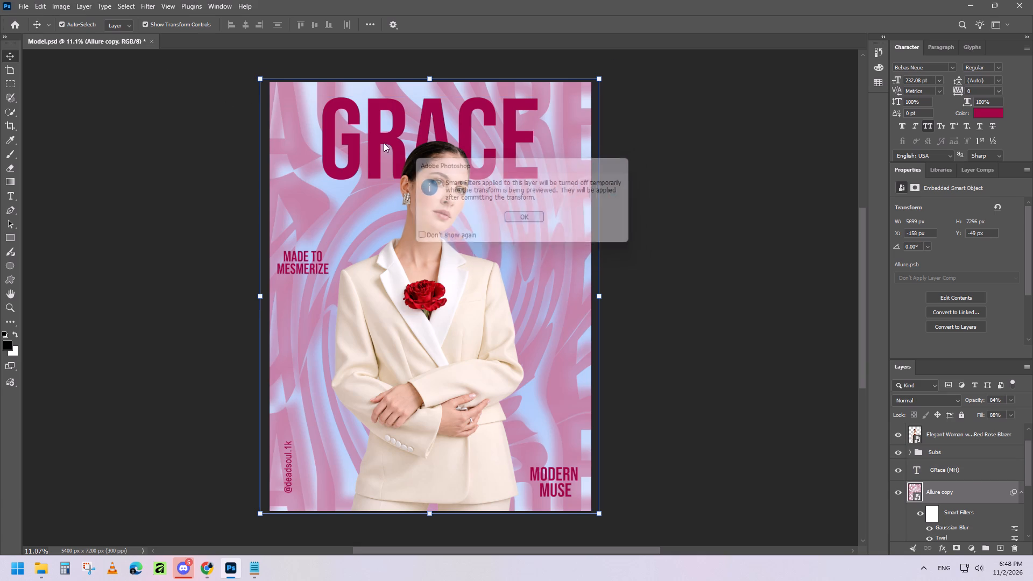
click(257, 77)
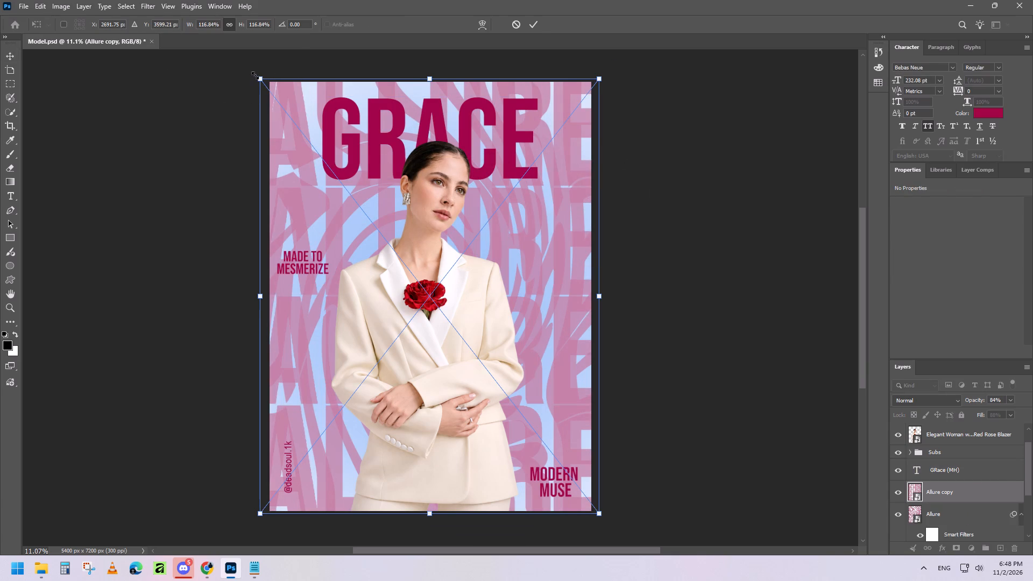
click(599, 514)
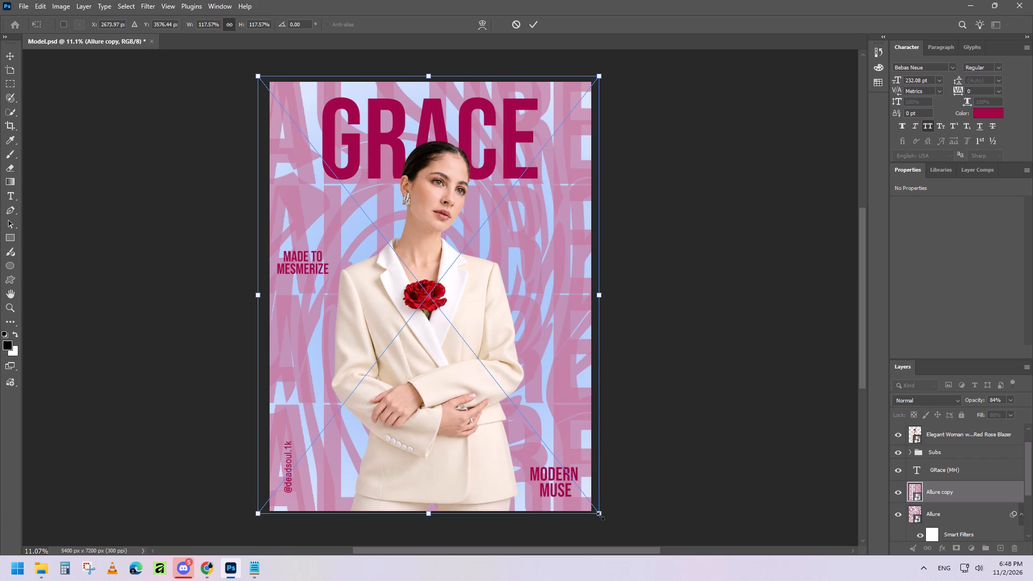
click(537, 25)
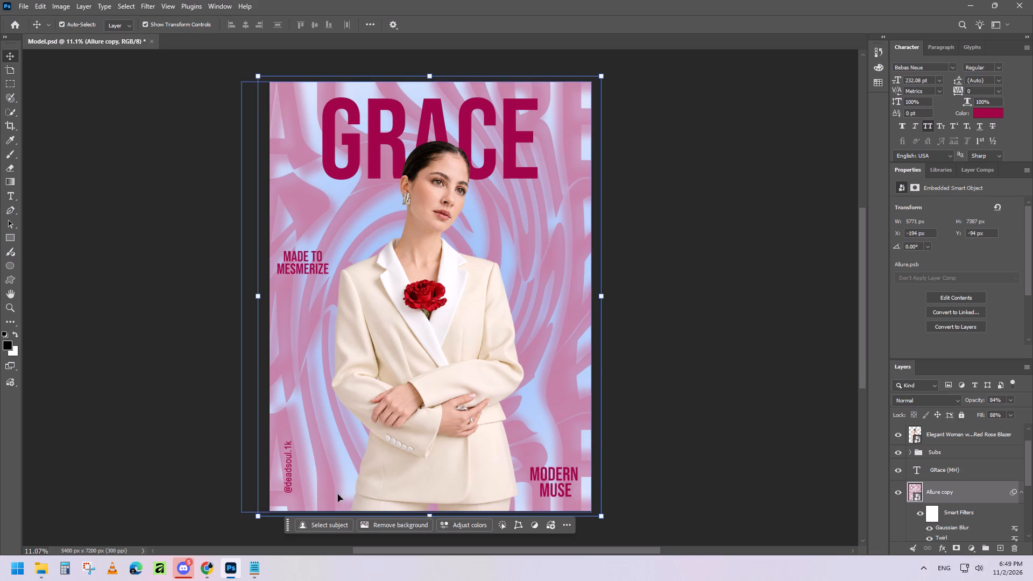
click(289, 471)
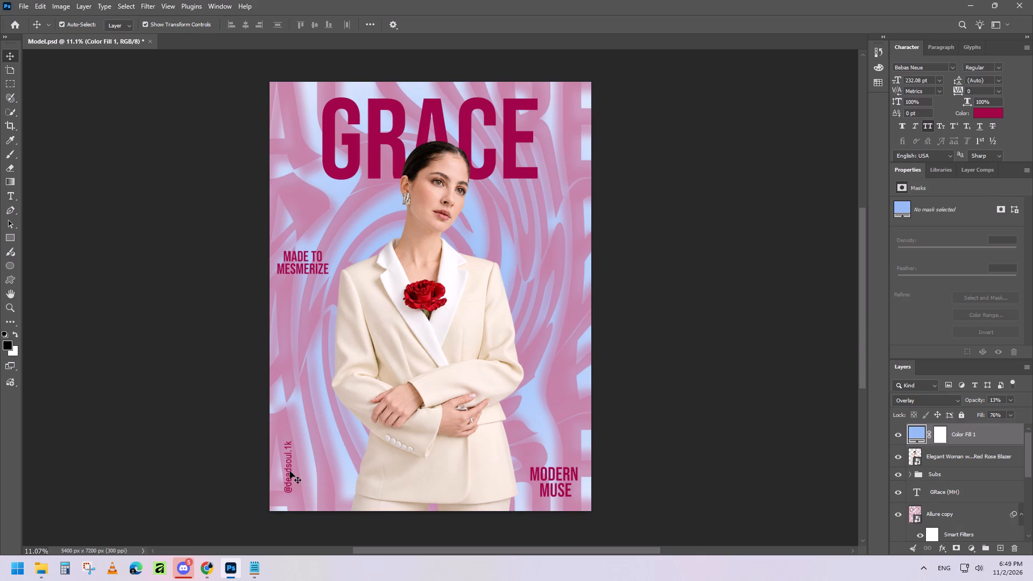
click(290, 471)
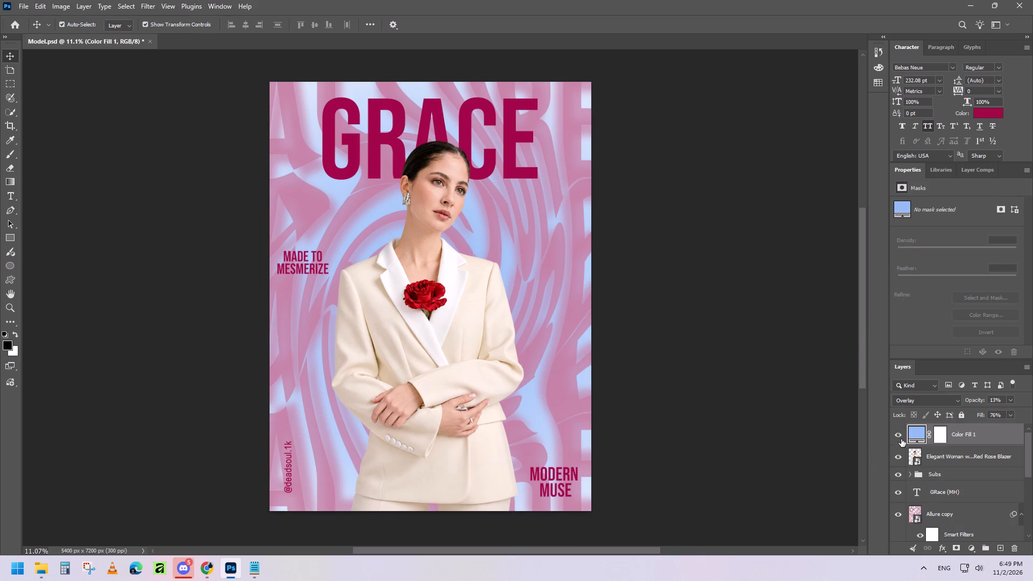
click(898, 435)
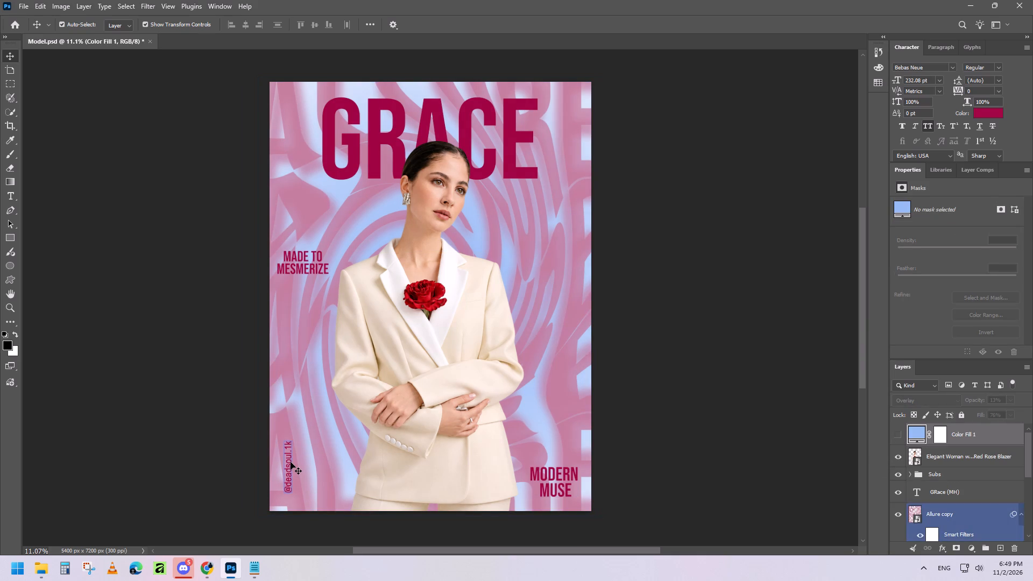
click(291, 462)
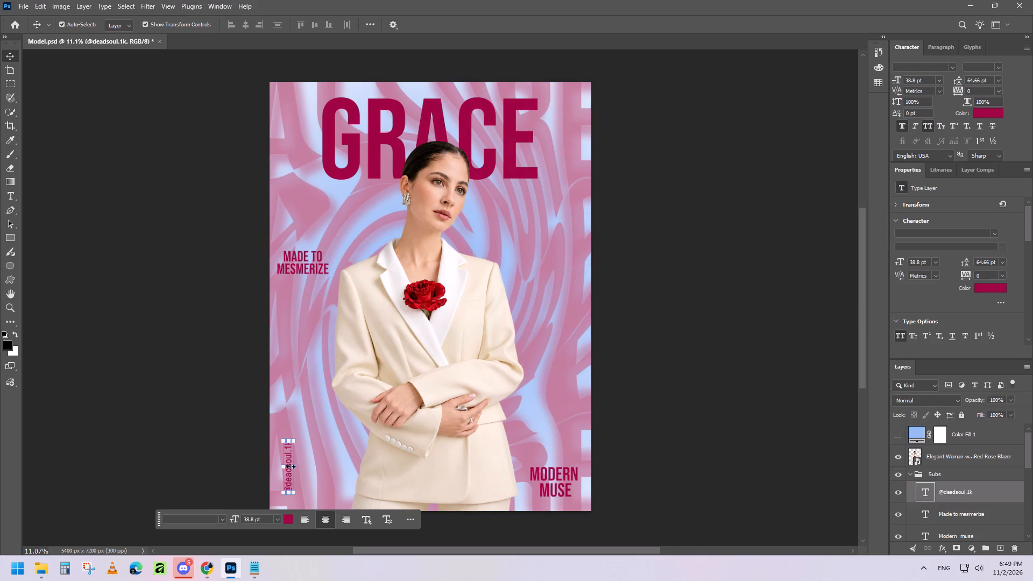
click(289, 458)
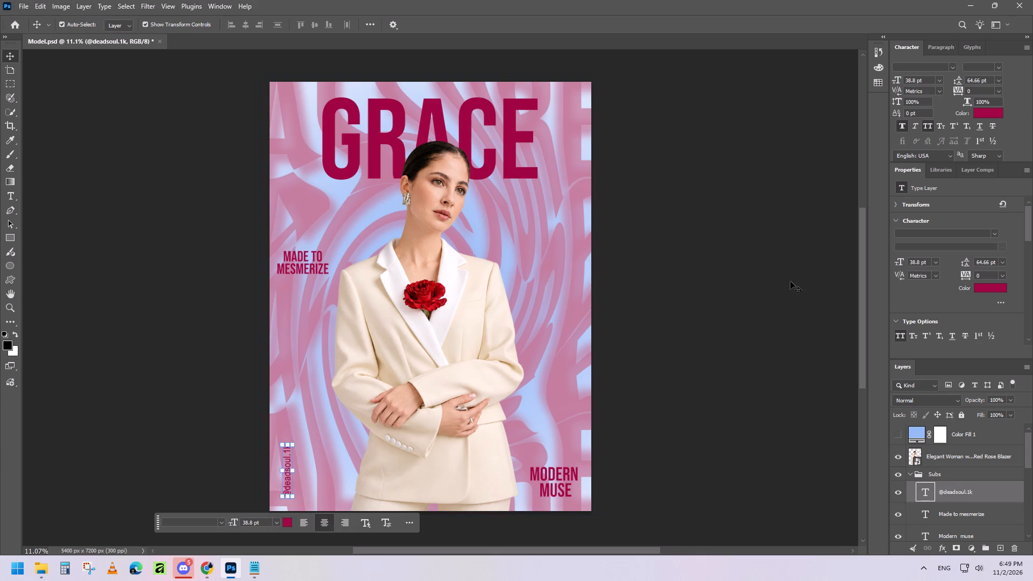
click(691, 192)
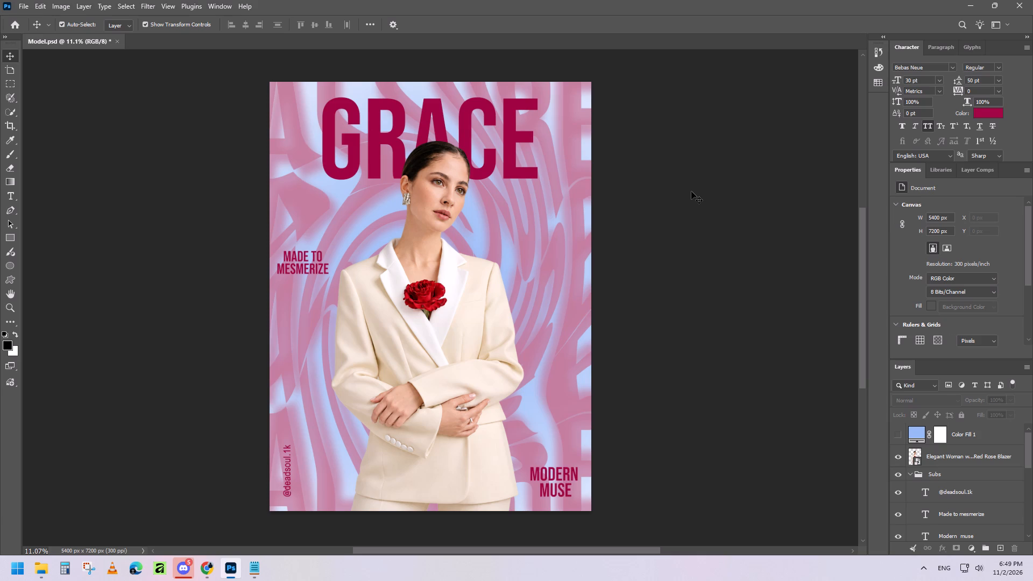
Add a narrow placeholder paragraph text box below MADE TO MESMERIZE, set in Arial Narrow at 14 pt.
click(13, 195)
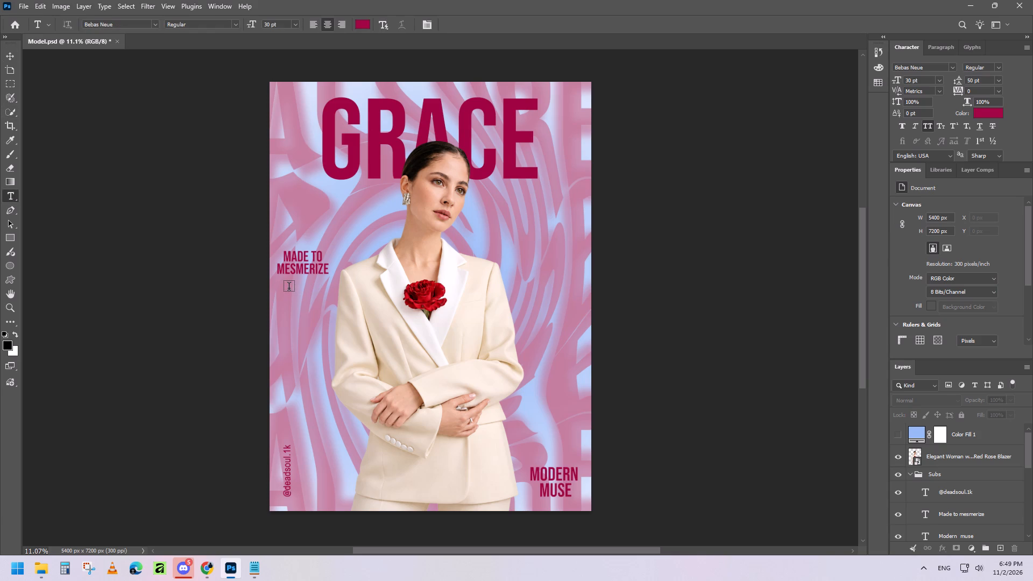
drag(288, 288, 323, 369)
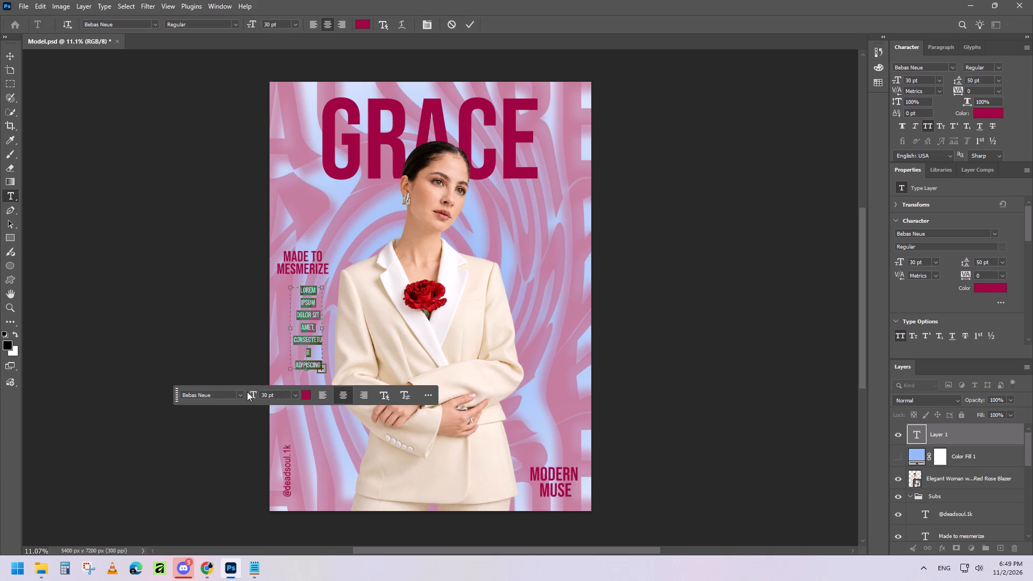
click(240, 395)
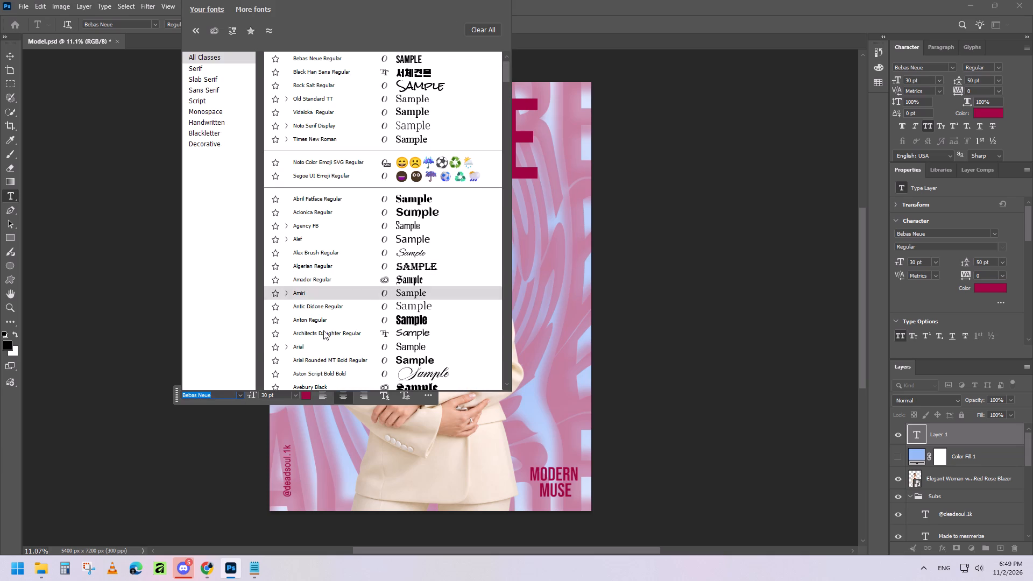
click(319, 350)
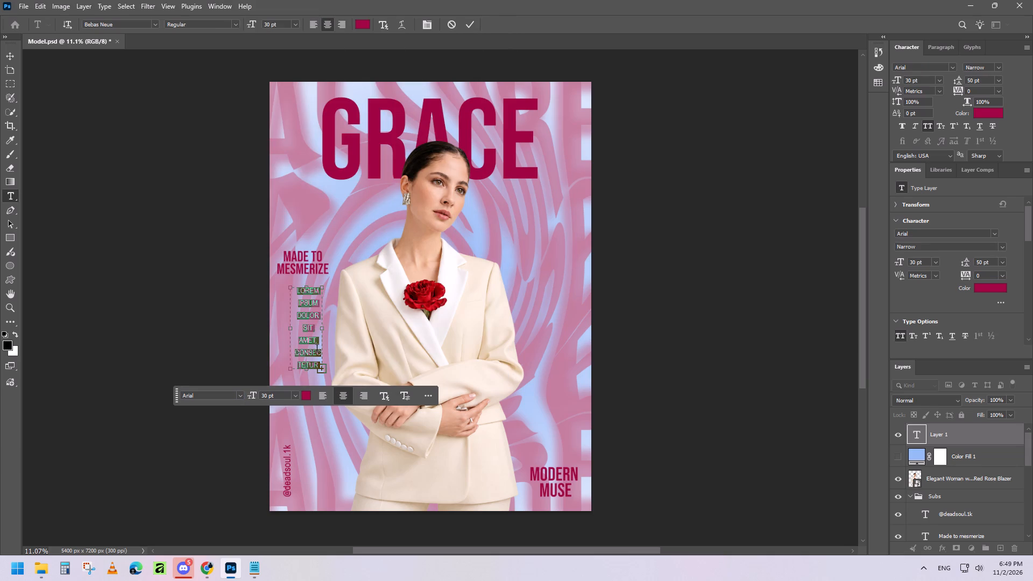
click(293, 396)
click(282, 295)
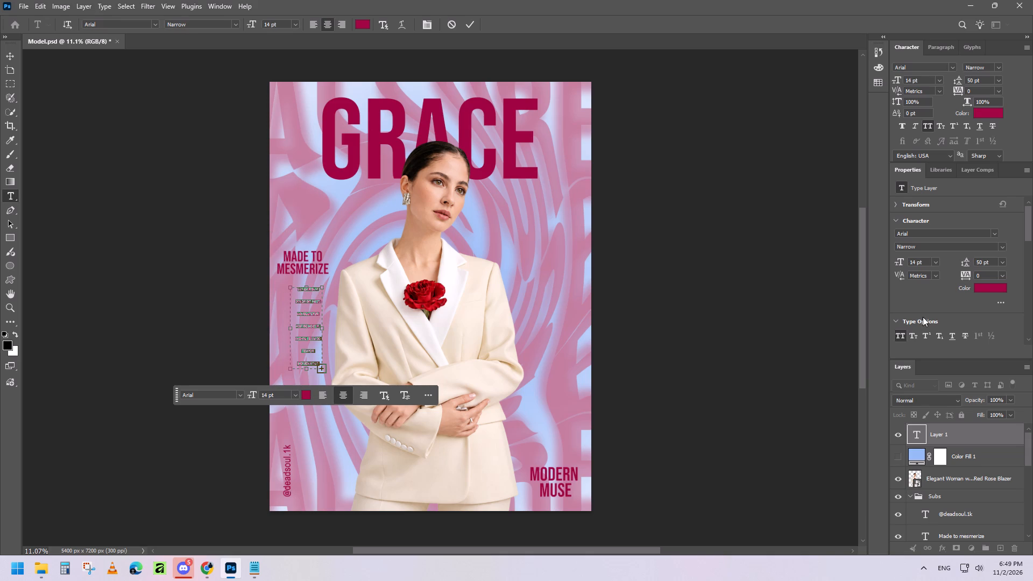
Tighten the placeholder paragraph's leading, trying 14 pt before settling on 18 pt, and commit the text.
click(1004, 263)
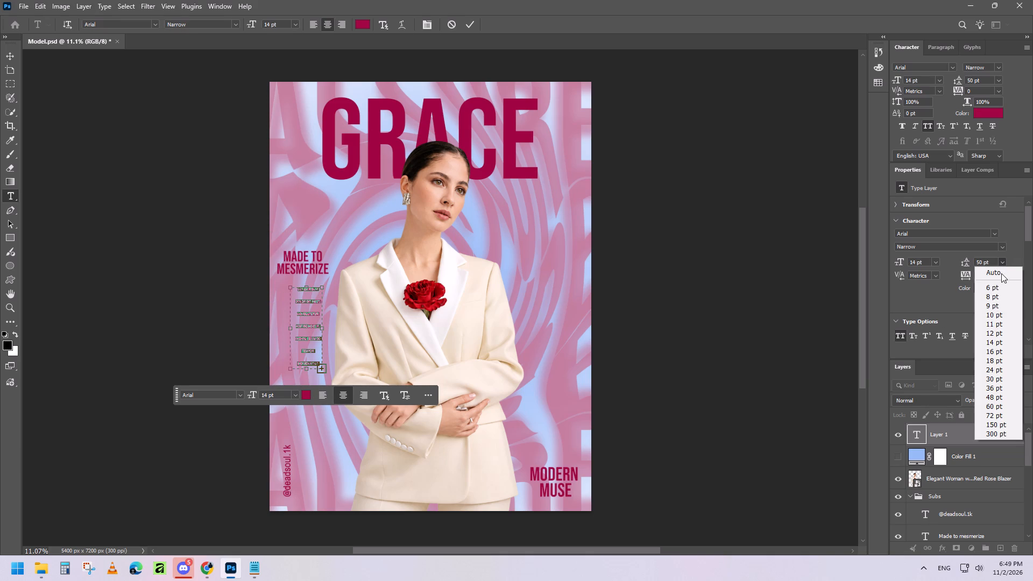
click(1004, 338)
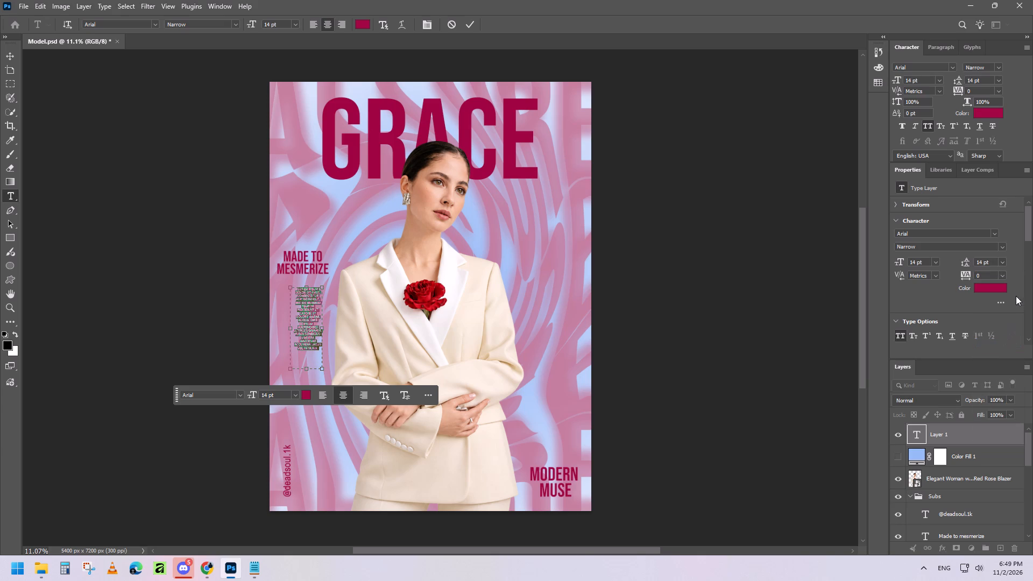
click(1004, 263)
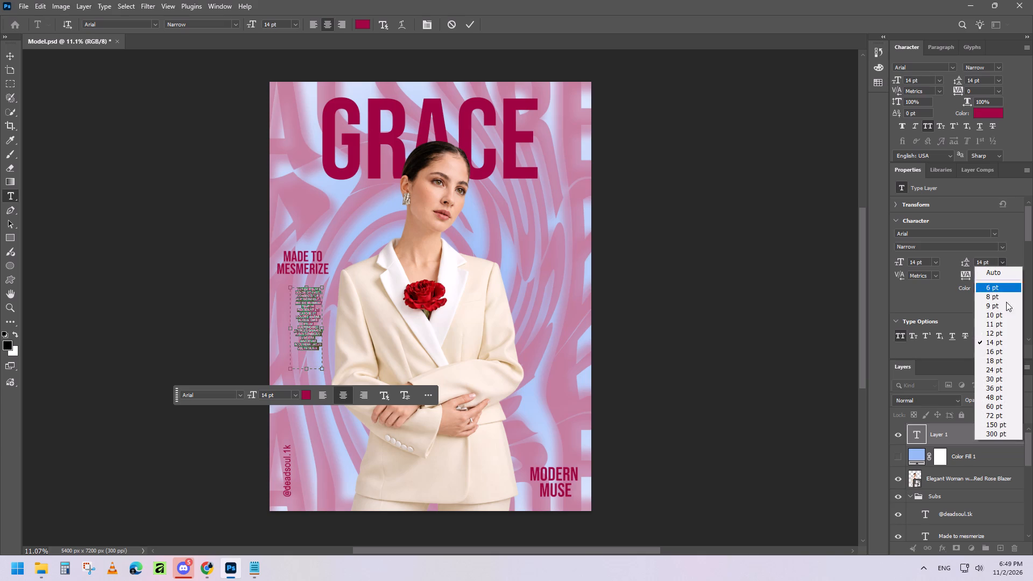
click(1006, 359)
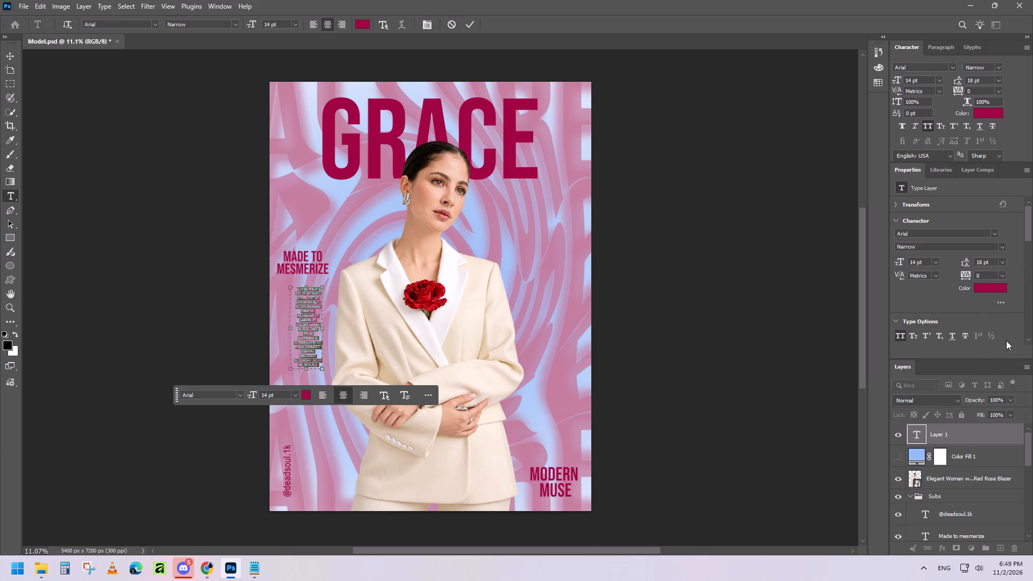
click(473, 23)
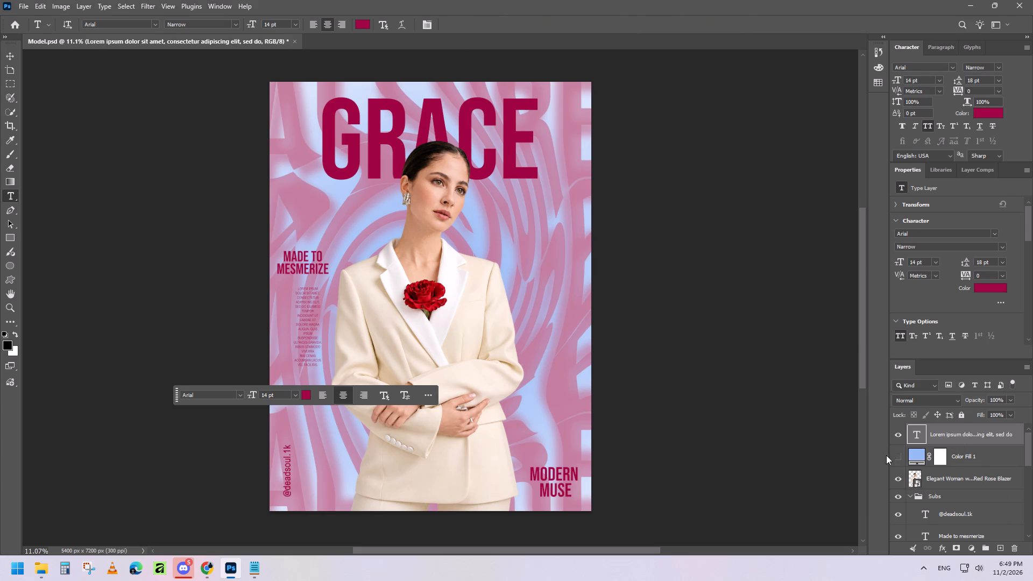
Move the placeholder paragraph up closer to the MADE TO MESMERIZE tagline and roughly centre it beneath.
click(12, 59)
drag(307, 318, 302, 310)
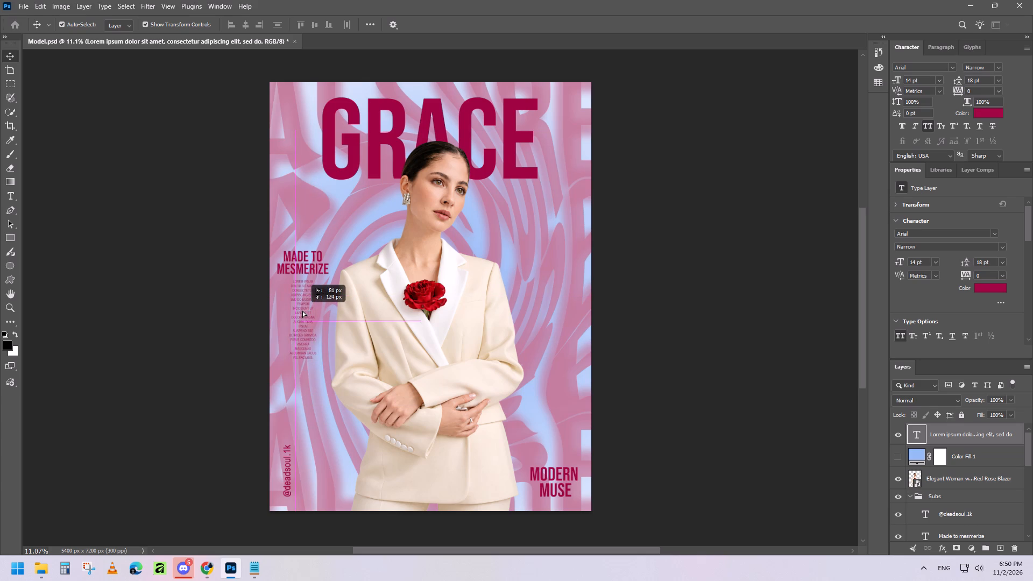
drag(302, 310, 302, 312)
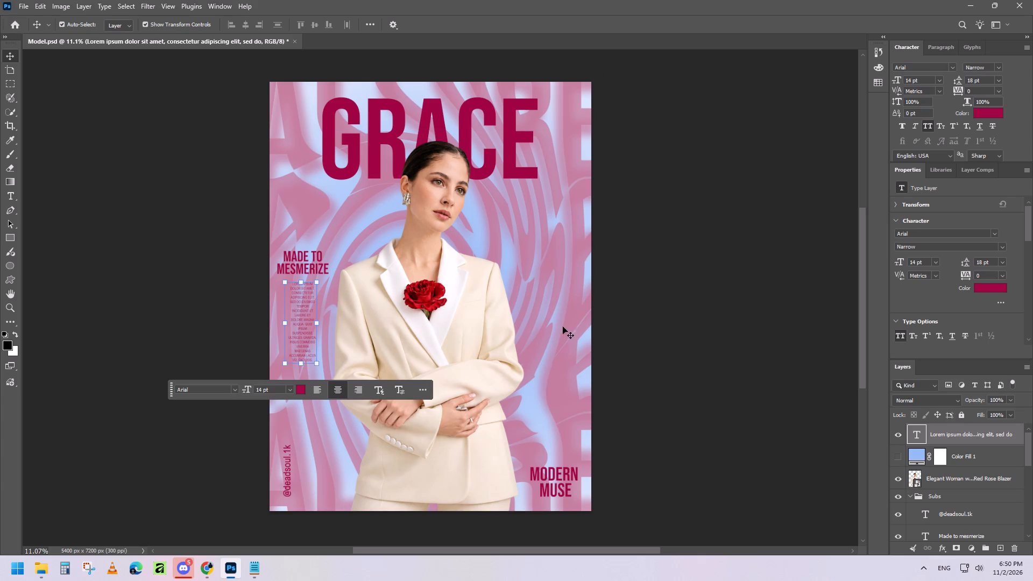
Change the placeholder paragraph's font style to Arial Bold.
double_click(300, 313)
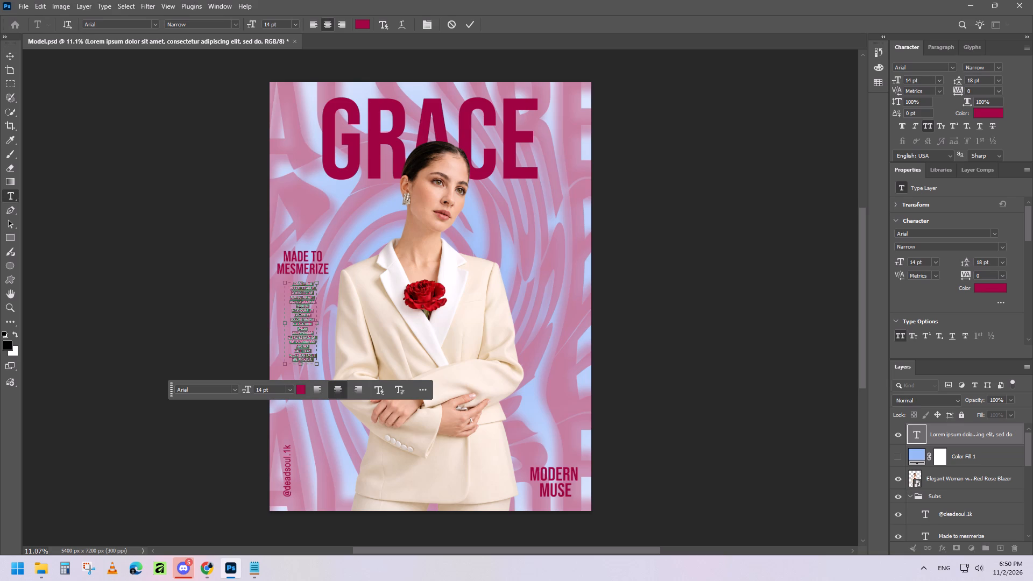
click(157, 23)
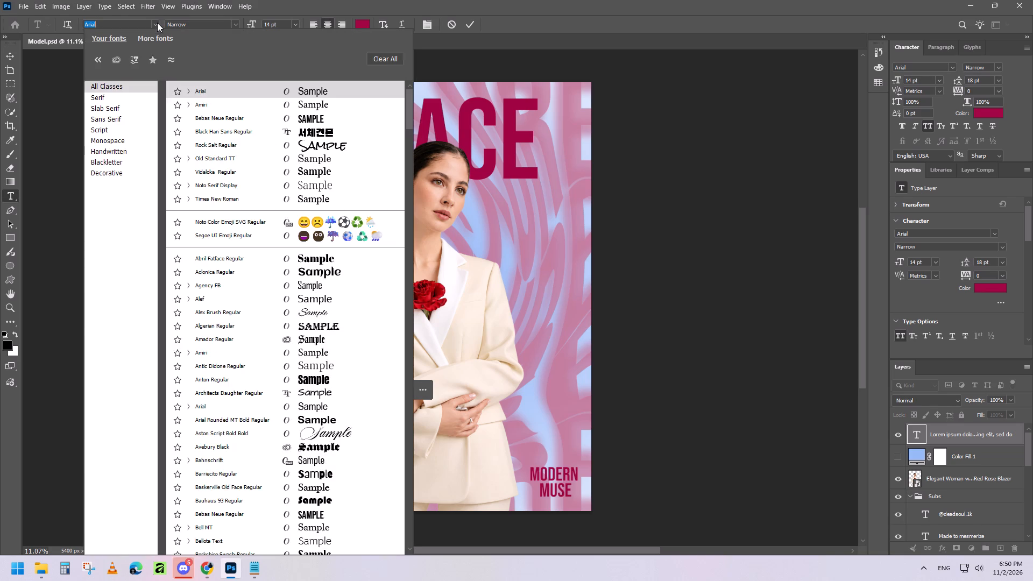
click(157, 23)
click(234, 22)
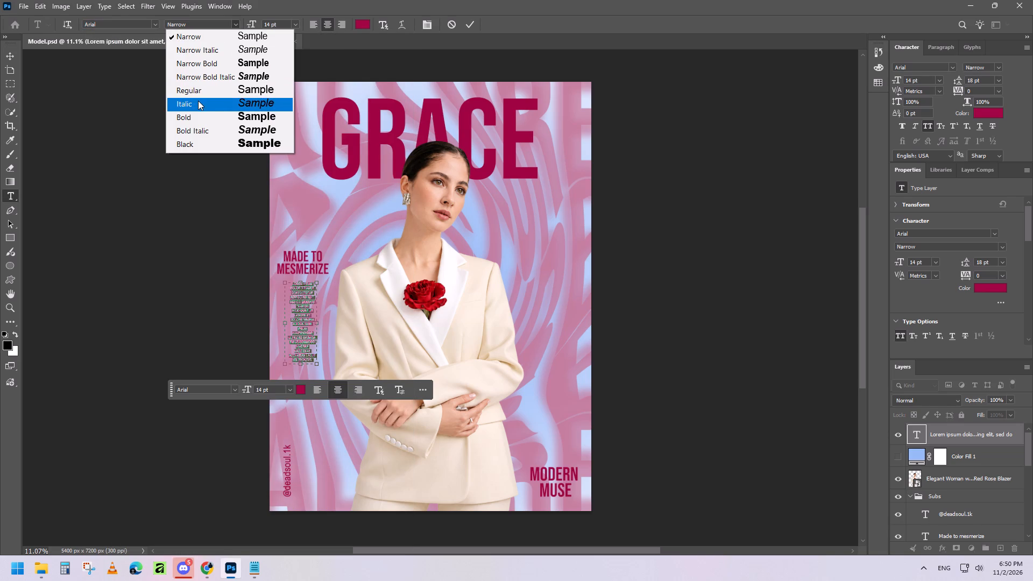
click(197, 116)
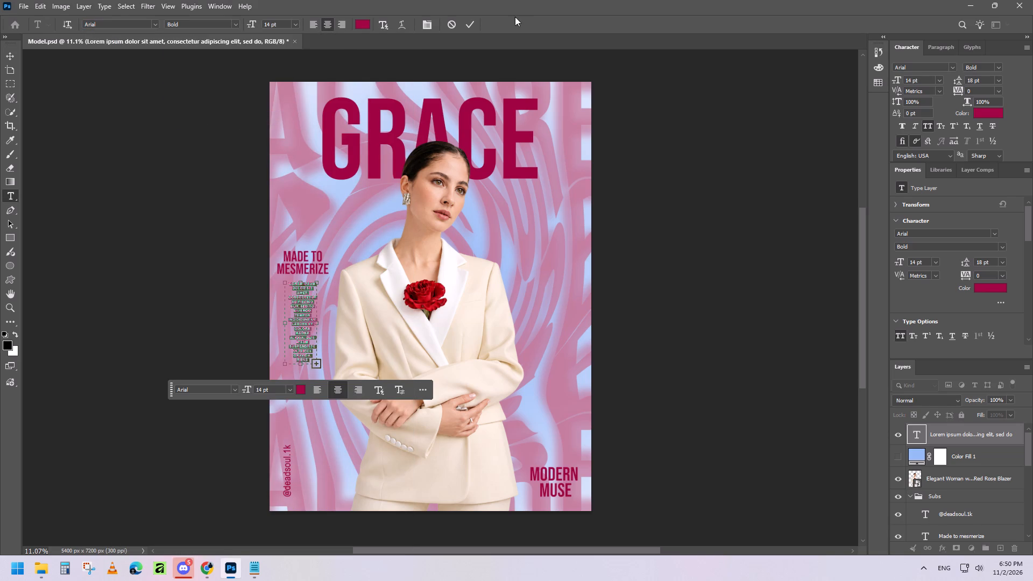
click(471, 20)
click(682, 277)
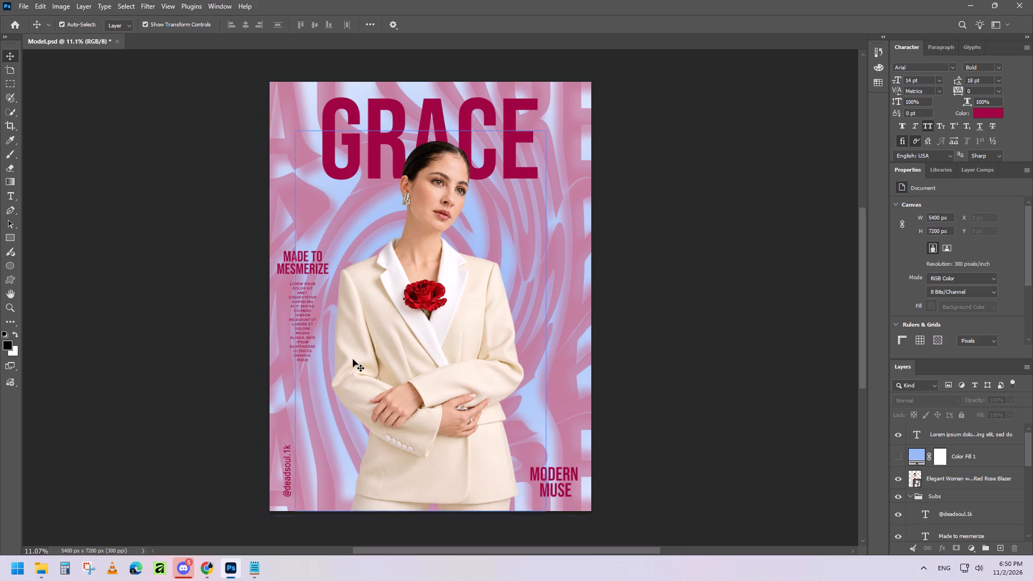
Left-align the placeholder paragraph after comparing right and centre alignment, and fine-tune its position below the tagline.
click(303, 327)
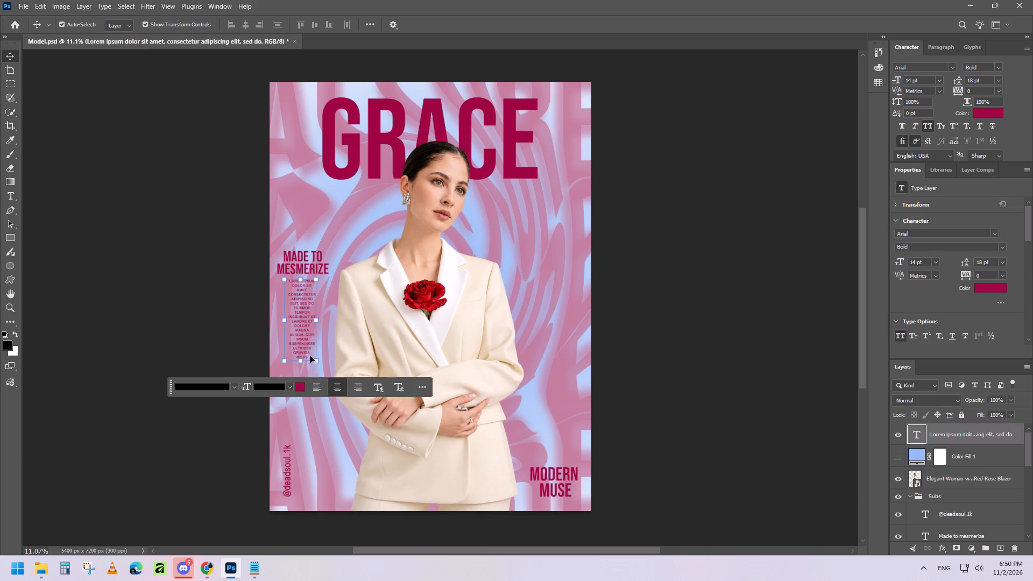
click(316, 388)
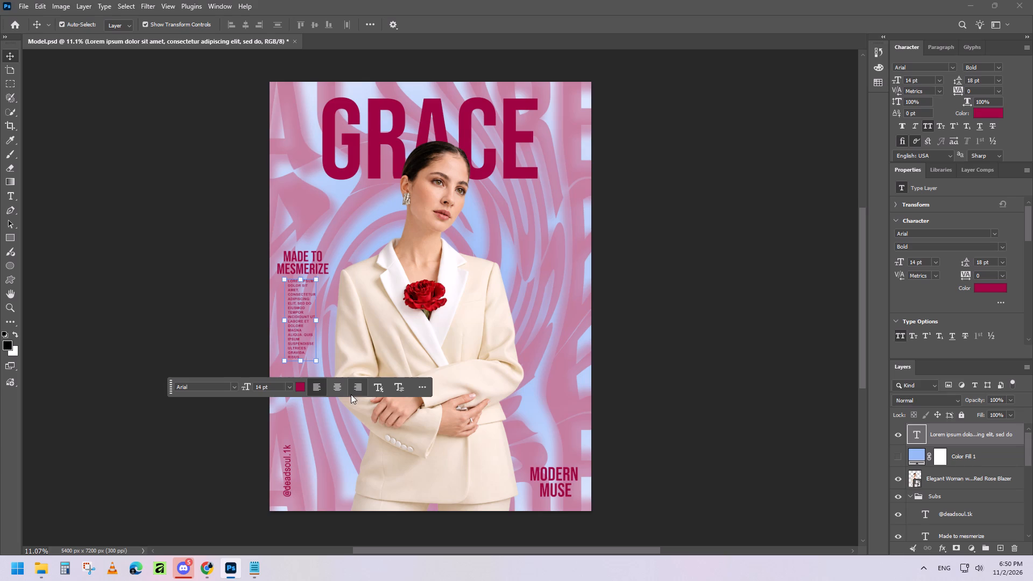
click(360, 387)
click(343, 387)
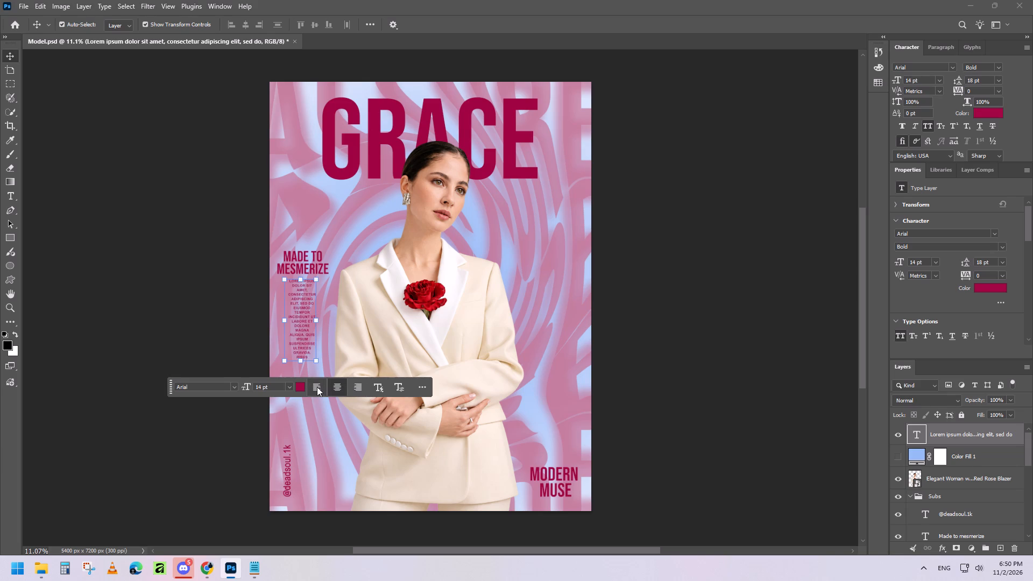
click(317, 387)
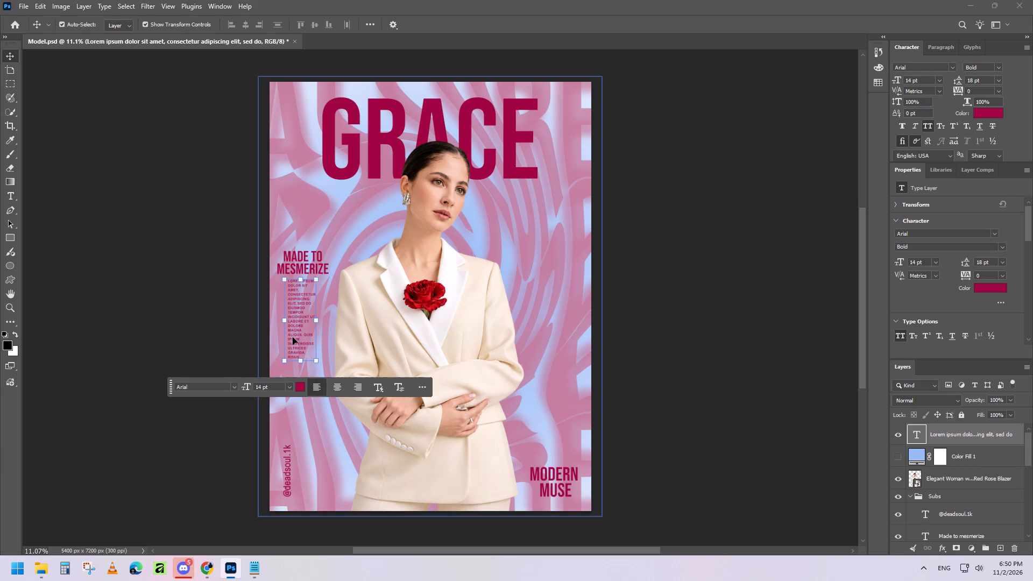
click(298, 334)
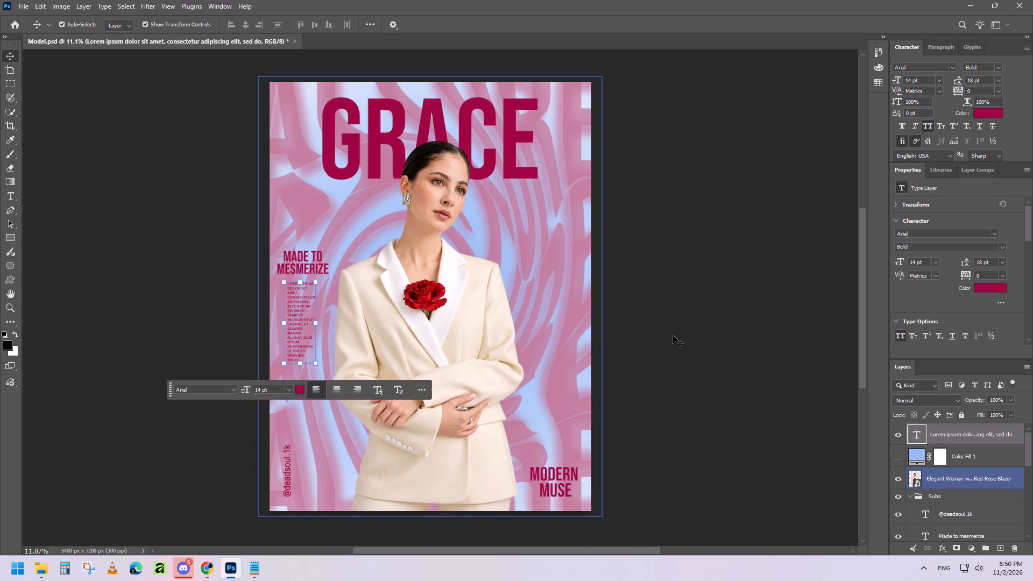
click(705, 336)
Turn the Color Fill 1 layer's visibility back on.
click(901, 456)
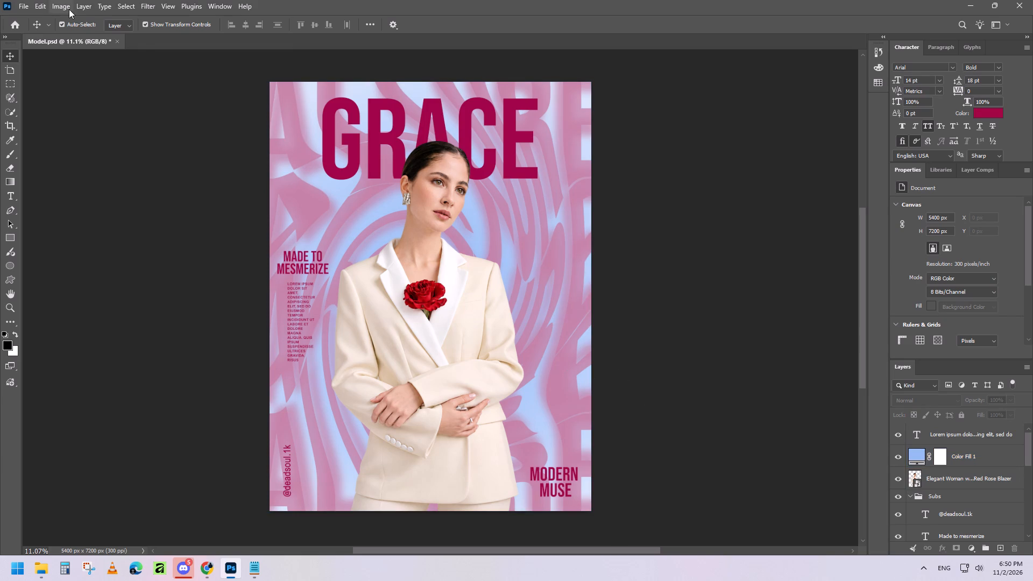
drag(995, 433, 985, 504)
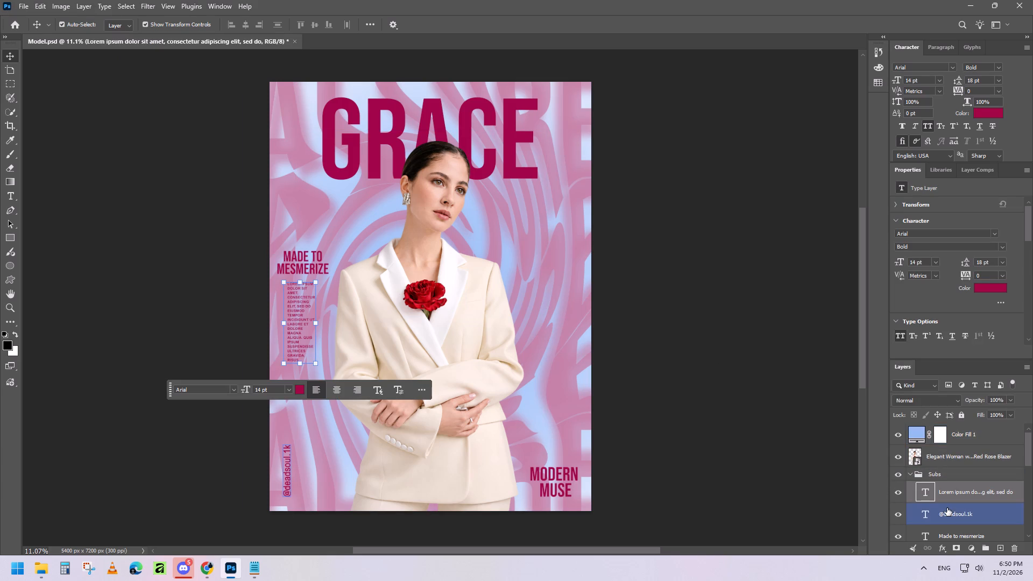
click(689, 300)
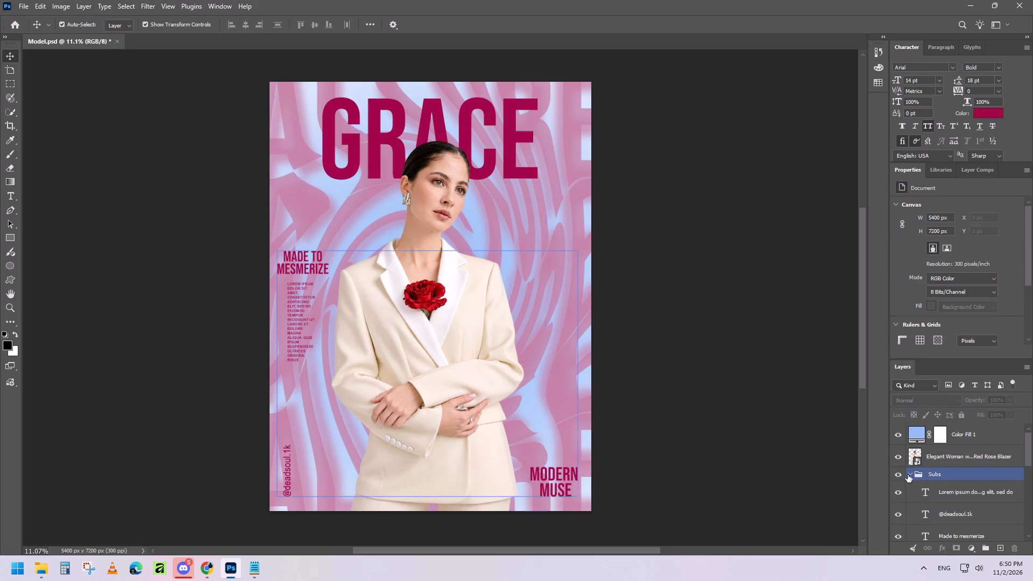
click(911, 477)
Rename the Allure copy layer to Allure (blur).
scroll(1013, 533, down, 1)
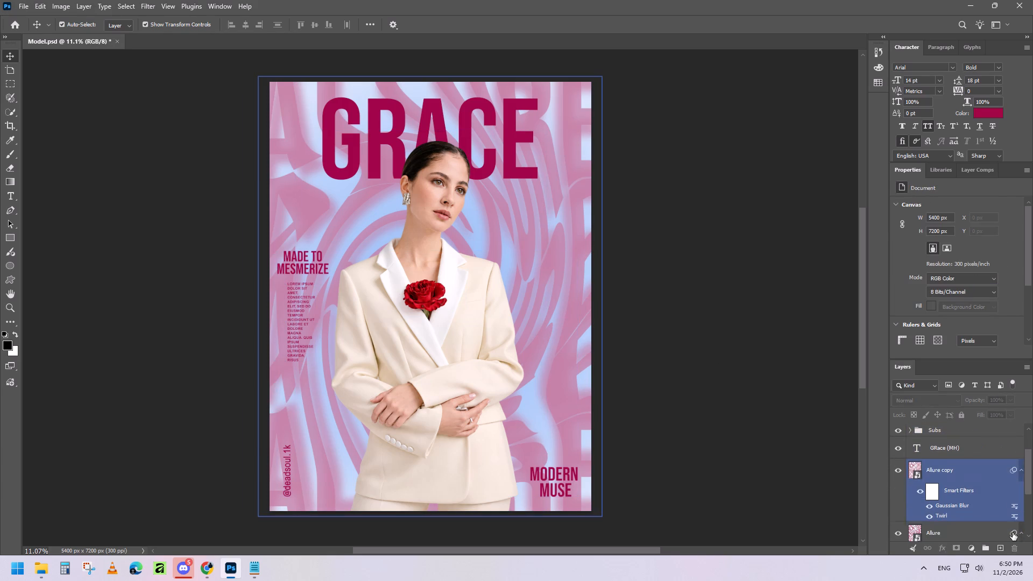
scroll(1013, 533, down, 1)
double_click(956, 471)
click(956, 471)
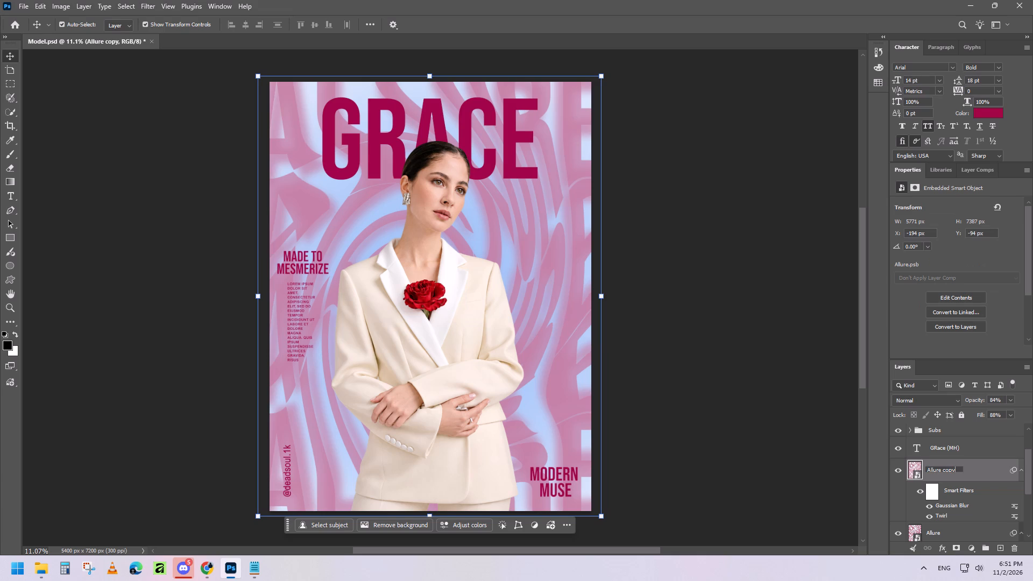
key(BackSpace)
key(BackSpace)
key(BackSpace)
key(BackSpace)
text((blur))
key(Return)
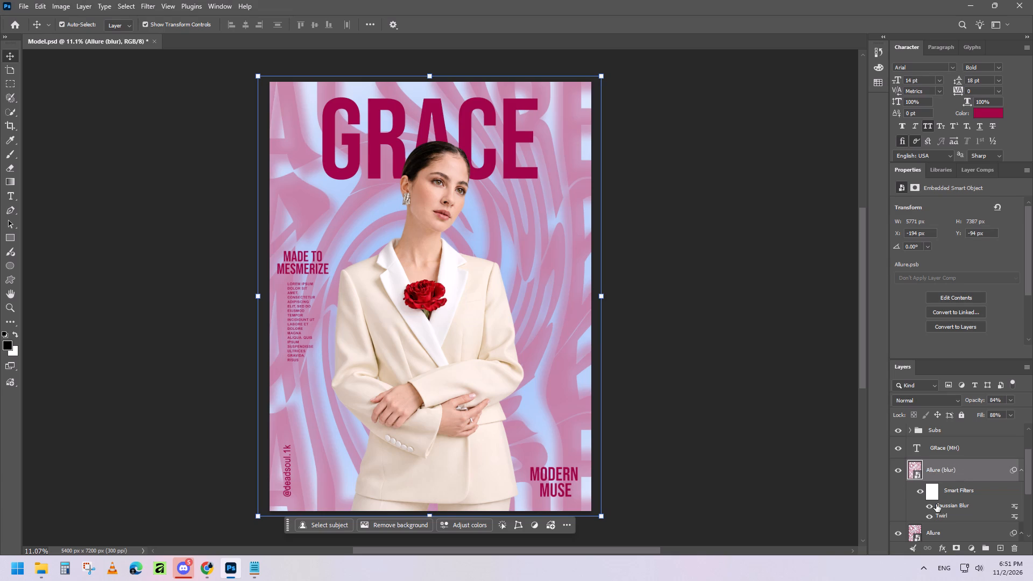
Group the Allure (blur) and Allure layers together and name the group Aluure BG.
scroll(950, 505, down, 1)
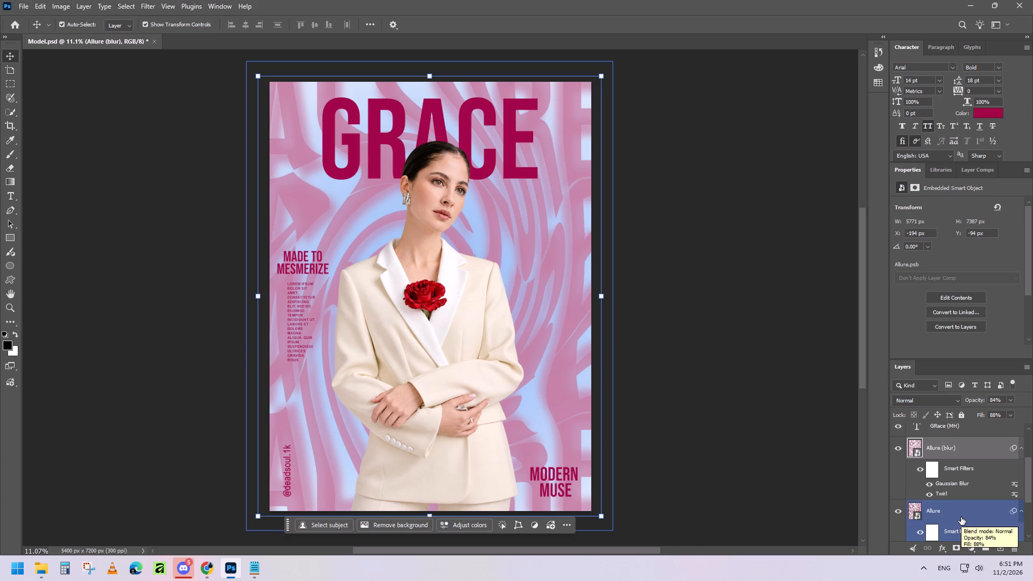
ctrl+click(961, 516)
key(ctrl+g)
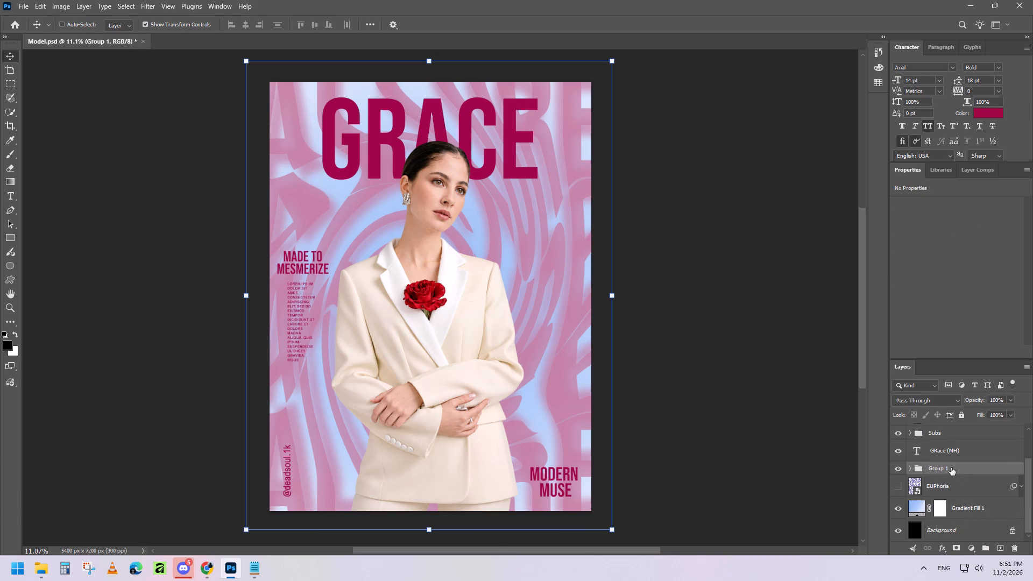
double_click(944, 469)
text(Aluure)
key(space)
text(BG)
key(Return)
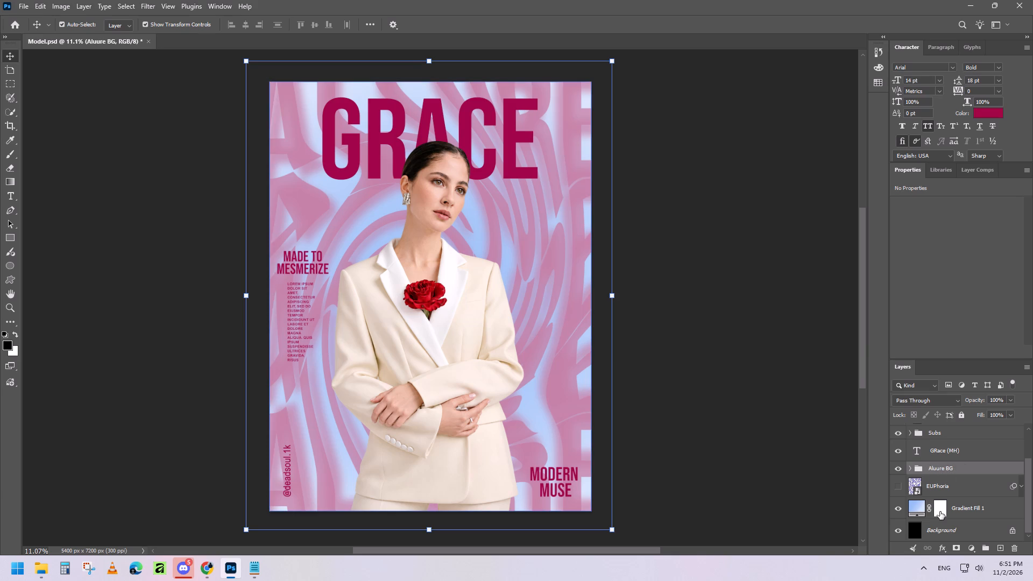
Move the hidden EUPhoria layer below Gradient Fill 1, briefly toggle its visibility to check it, and leave it hidden.
scroll(967, 507, down, 2)
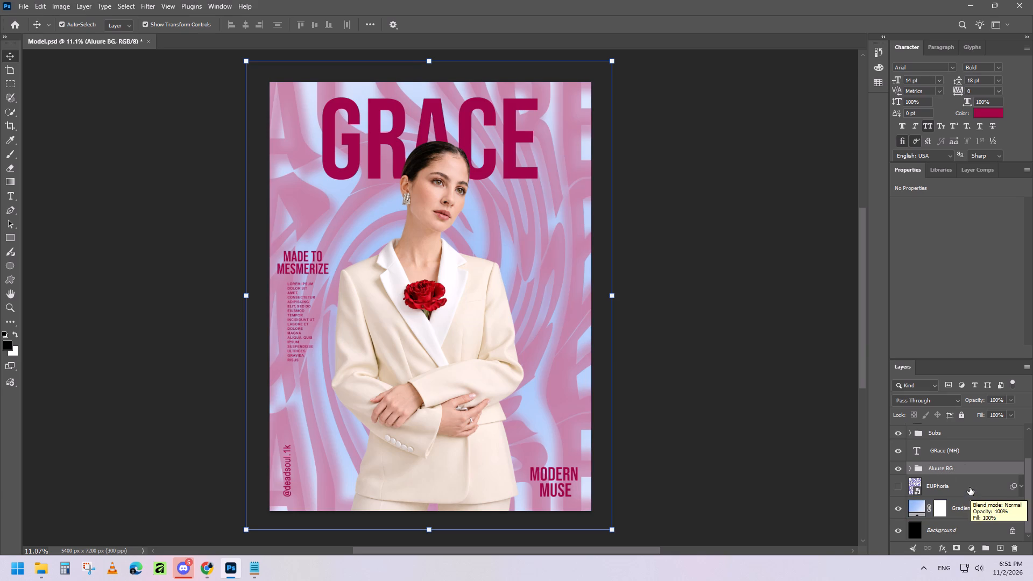
drag(970, 487, 971, 523)
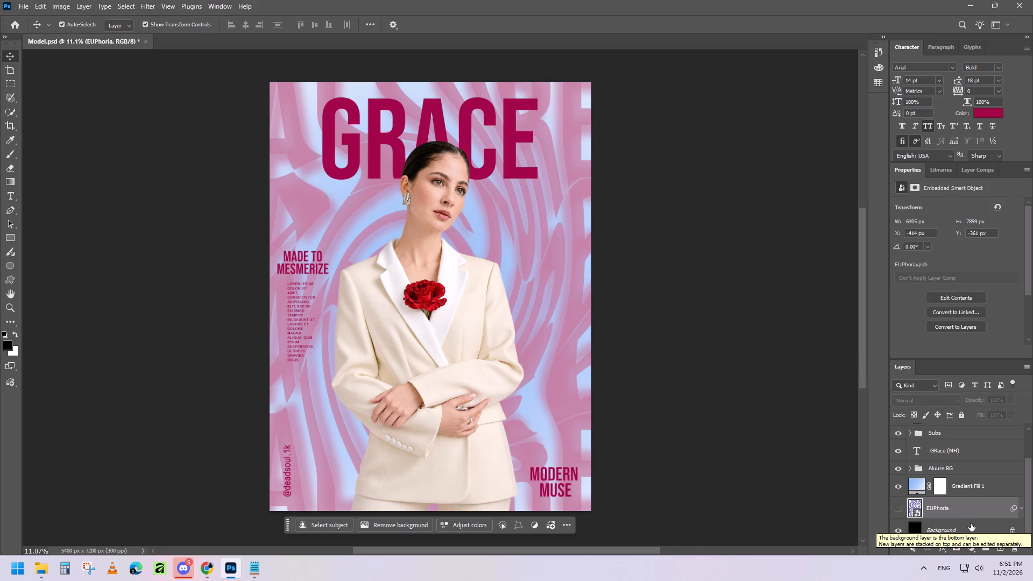
click(897, 508)
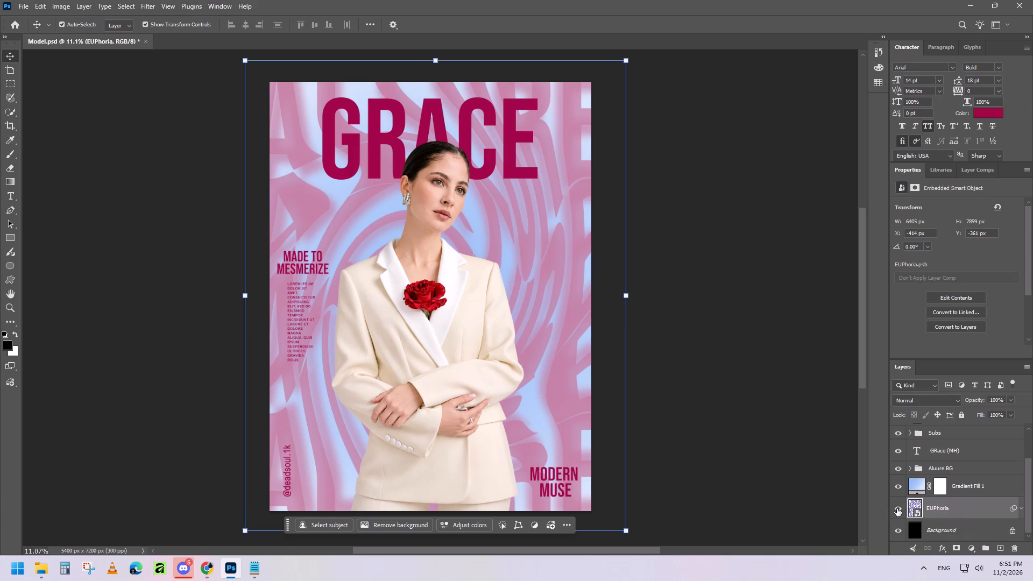
click(897, 508)
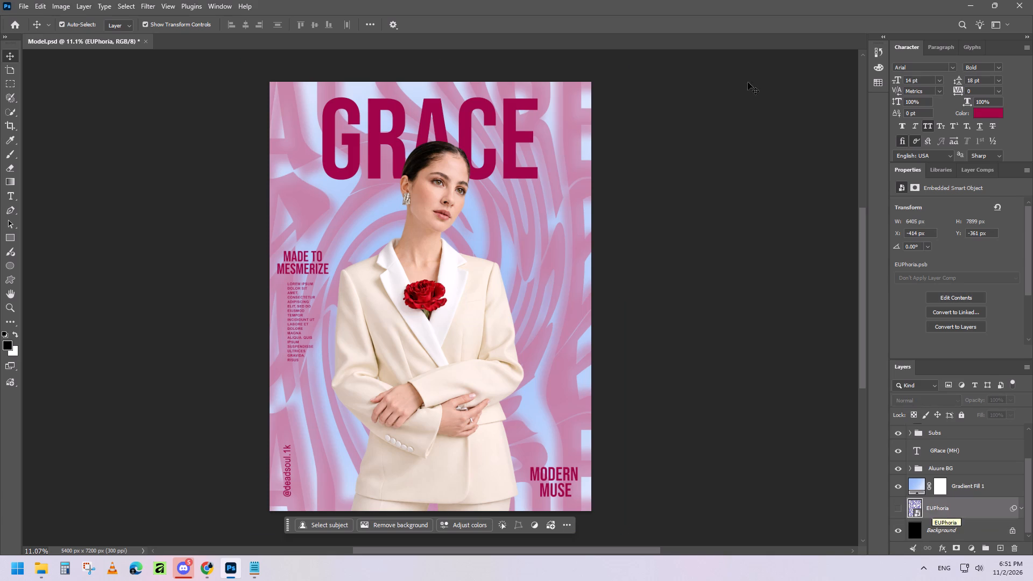
Save the changes to Model.psd.
click(21, 3)
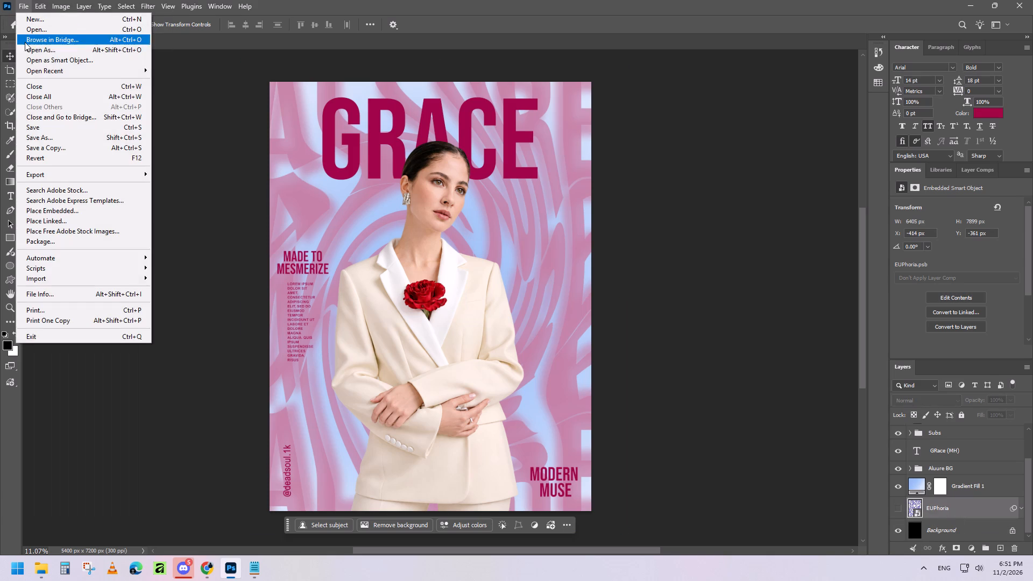
click(51, 129)
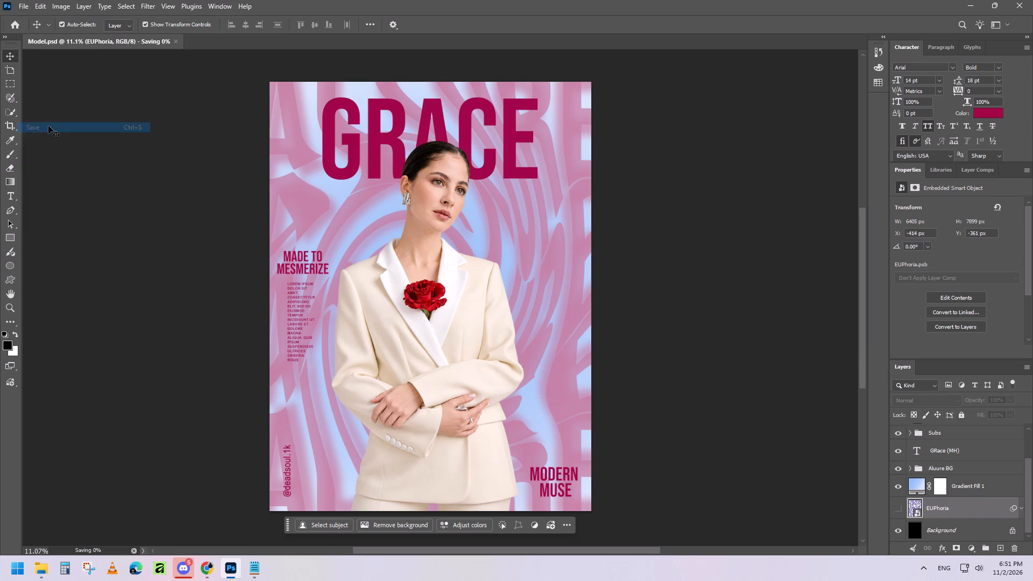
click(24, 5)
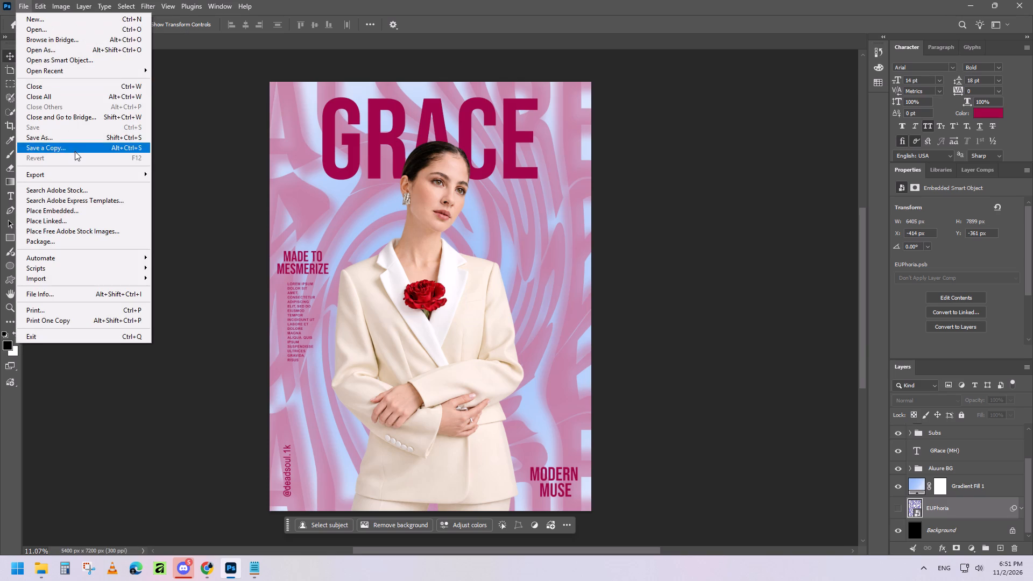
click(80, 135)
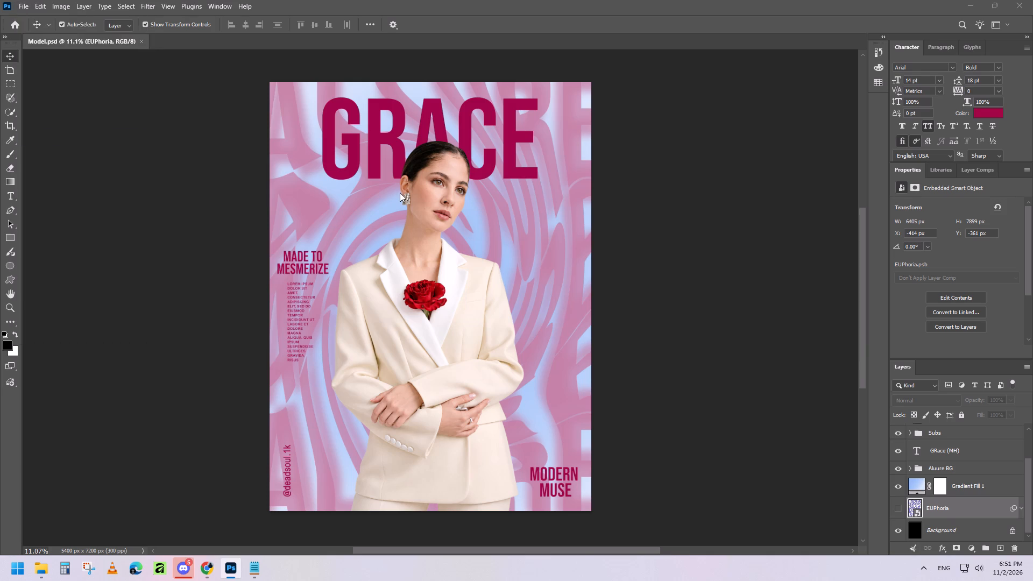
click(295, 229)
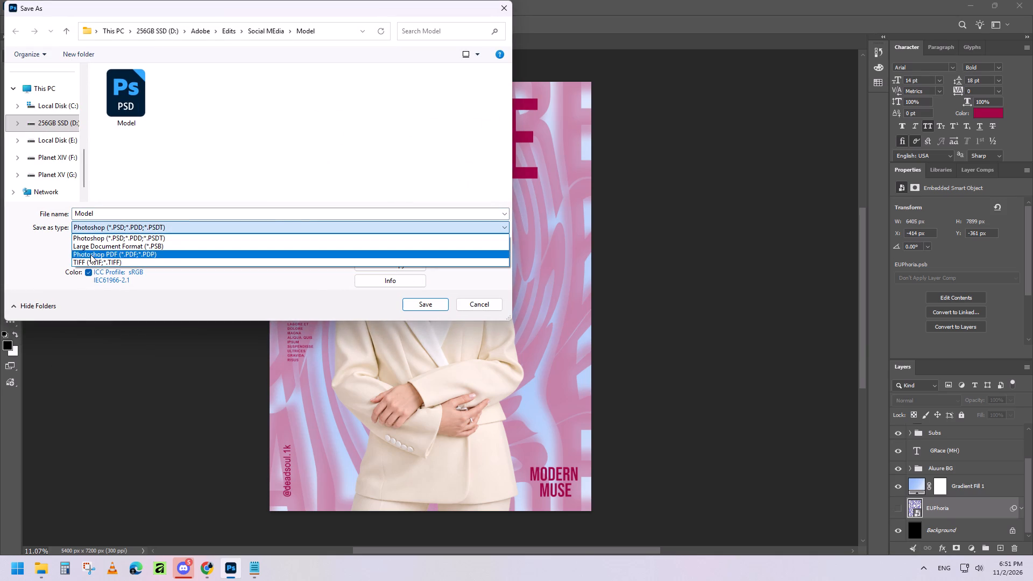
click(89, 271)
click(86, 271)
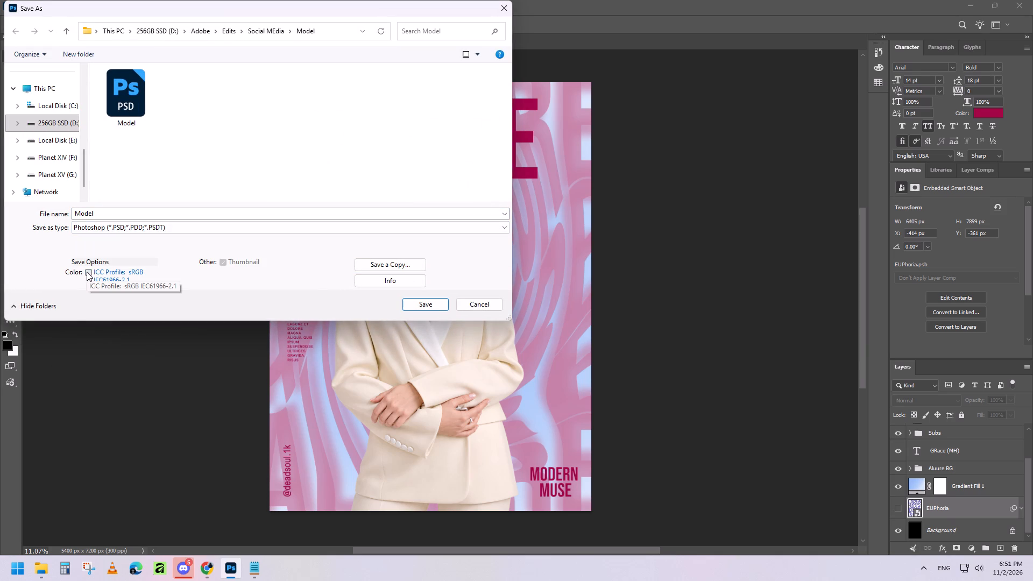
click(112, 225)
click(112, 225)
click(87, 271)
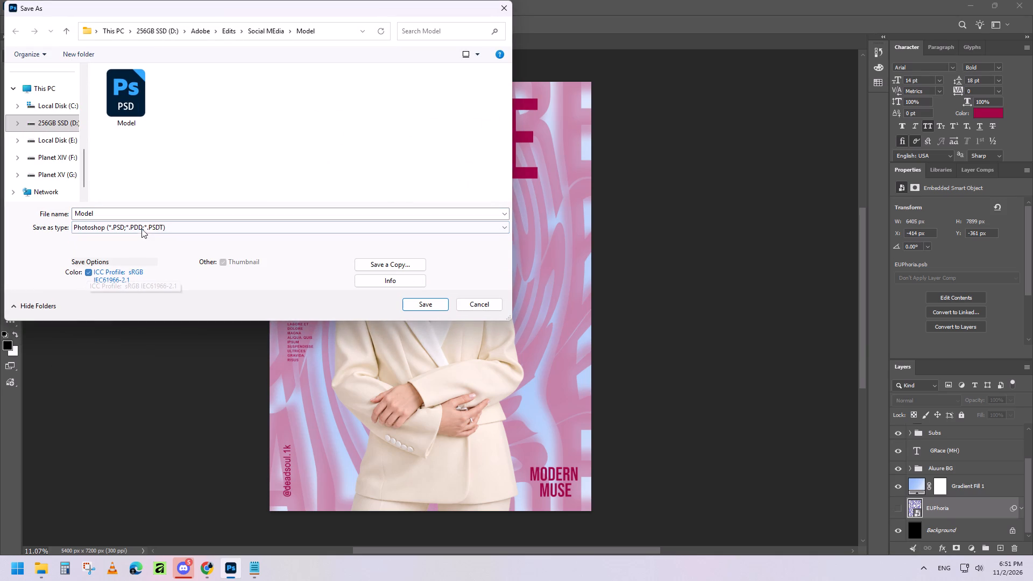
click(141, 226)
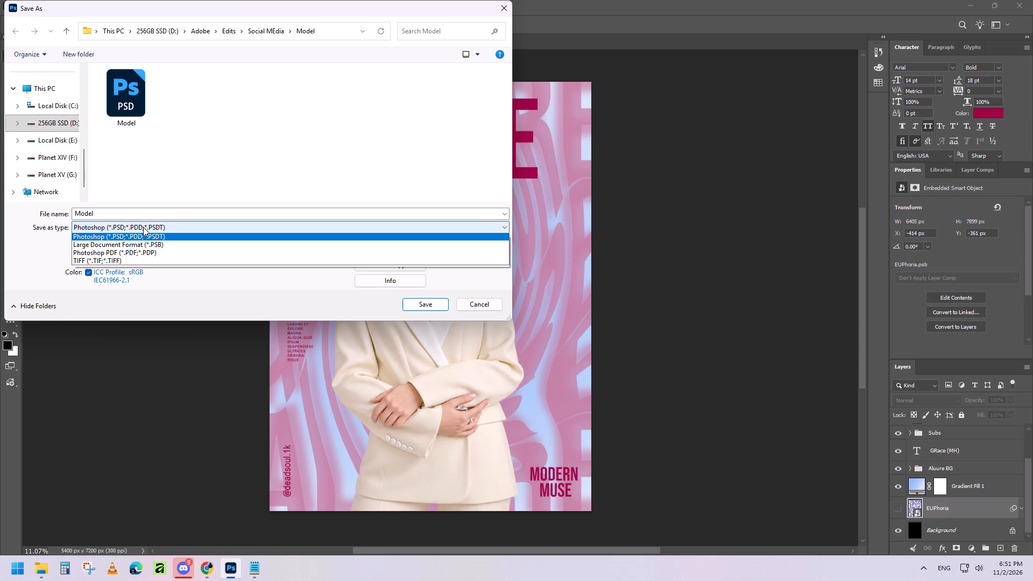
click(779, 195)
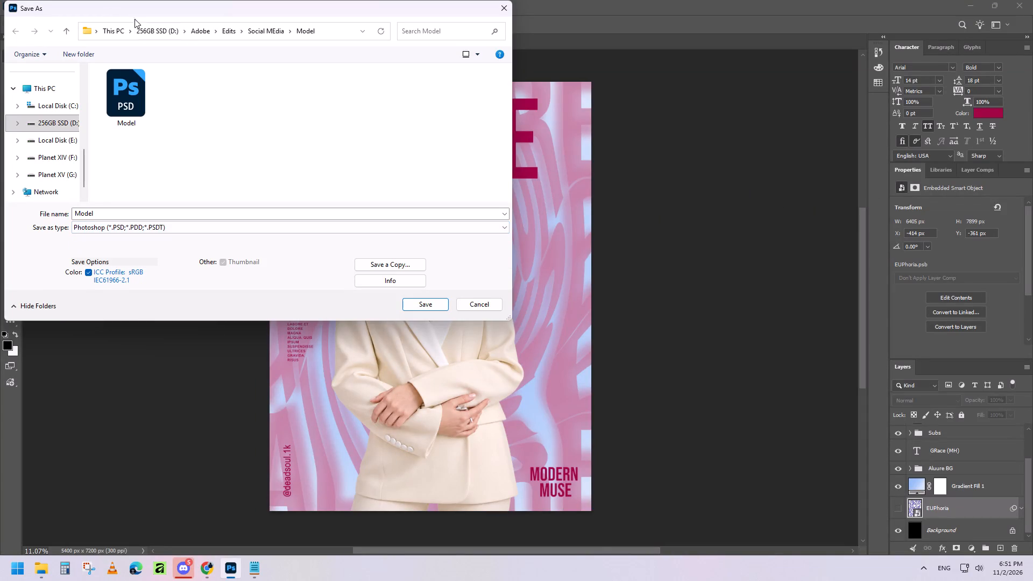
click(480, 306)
Quick-export the poster as a PNG named 1 into D: > Adobe > Edits > Social MEdia > Model.
click(24, 6)
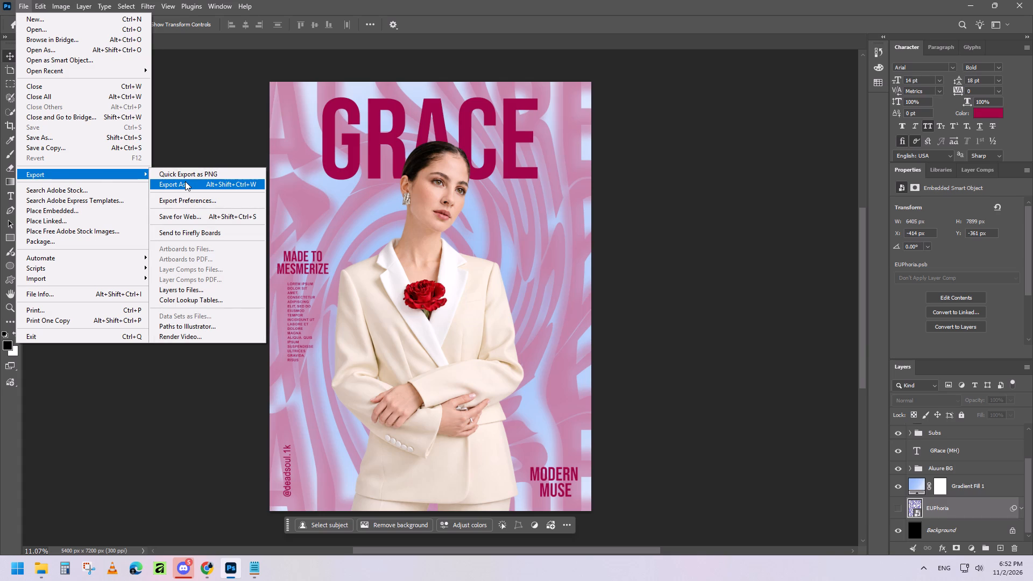
click(216, 172)
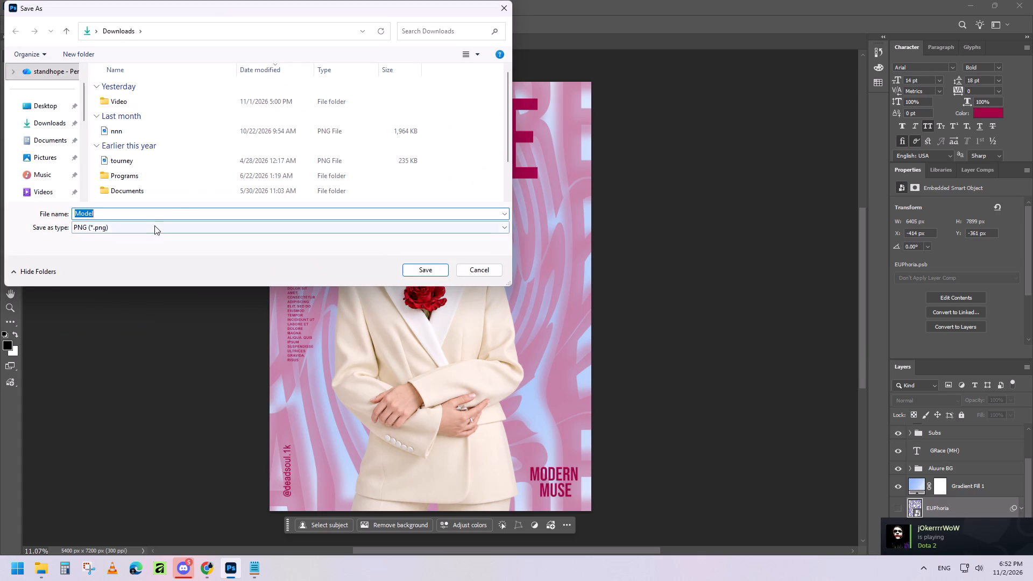
click(151, 231)
click(151, 232)
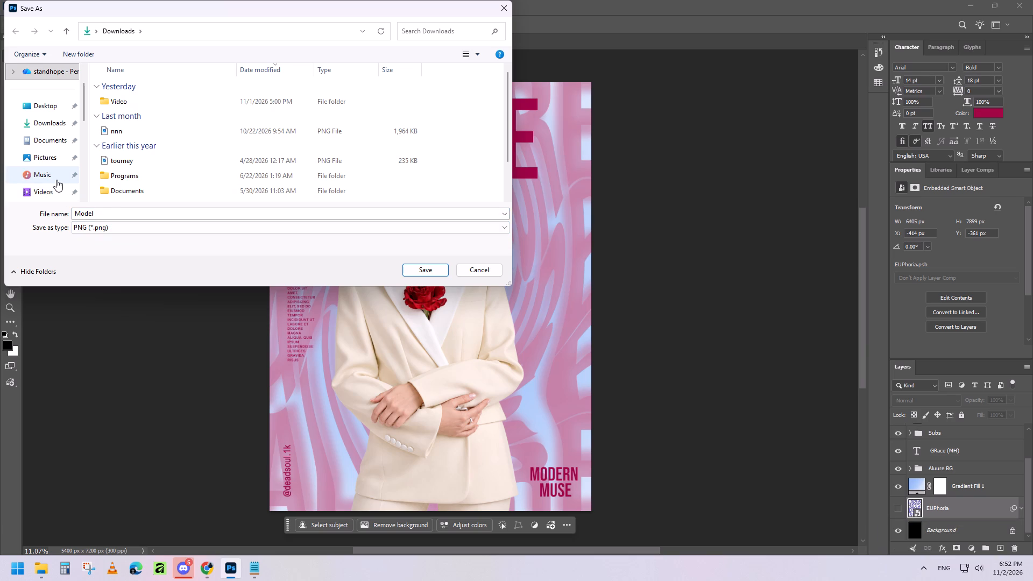
scroll(56, 180, down, 3)
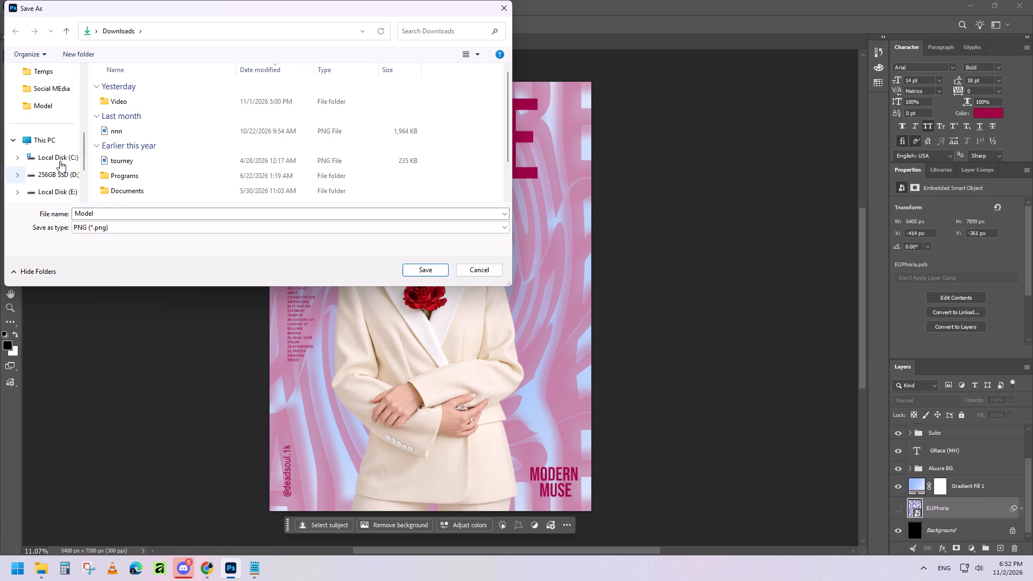
double_click(56, 171)
double_click(199, 87)
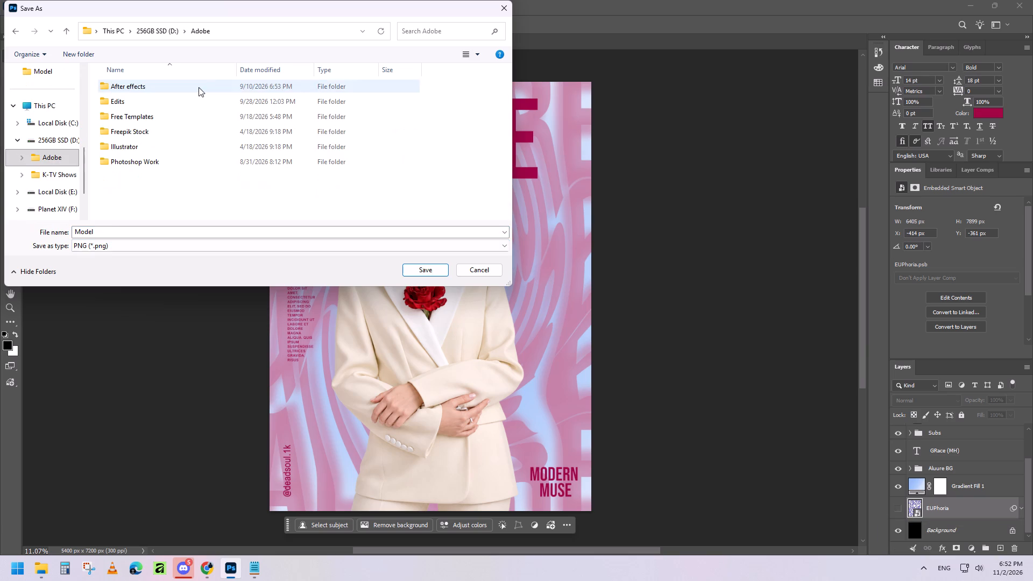
double_click(182, 96)
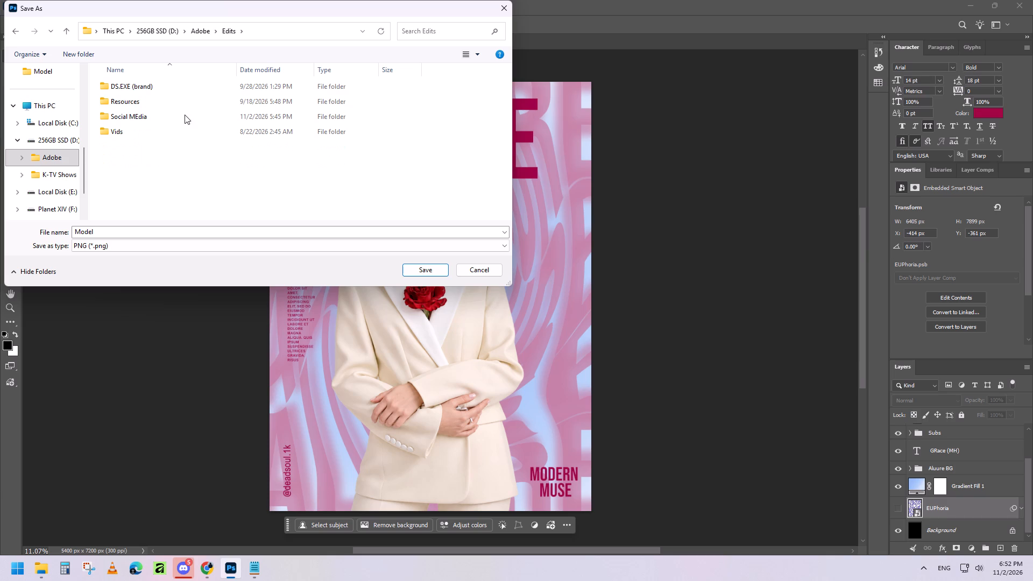
double_click(185, 117)
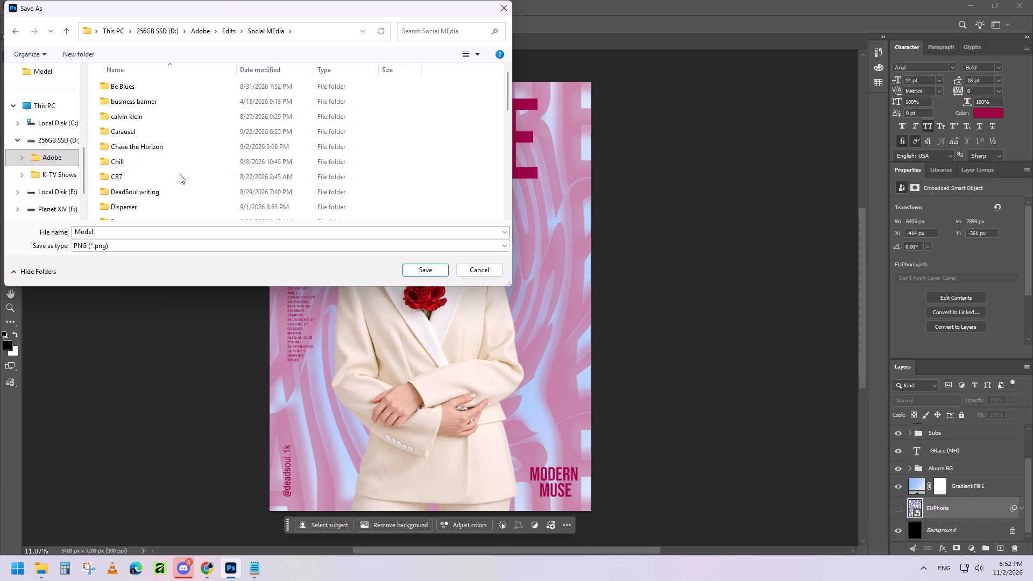
scroll(178, 178, down, 7)
scroll(178, 178, up, 1)
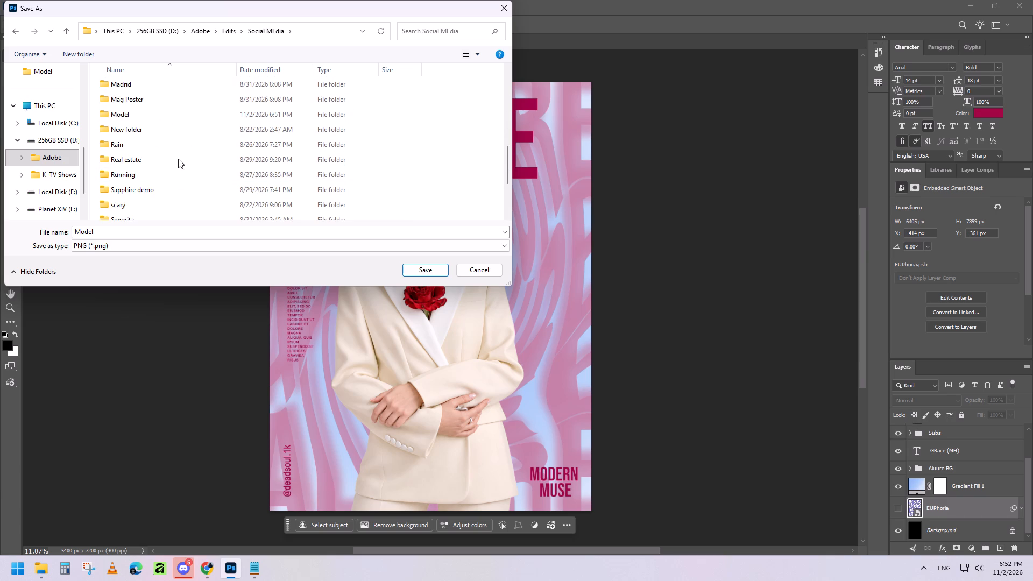
double_click(160, 115)
click(129, 207)
click(128, 210)
key(space)
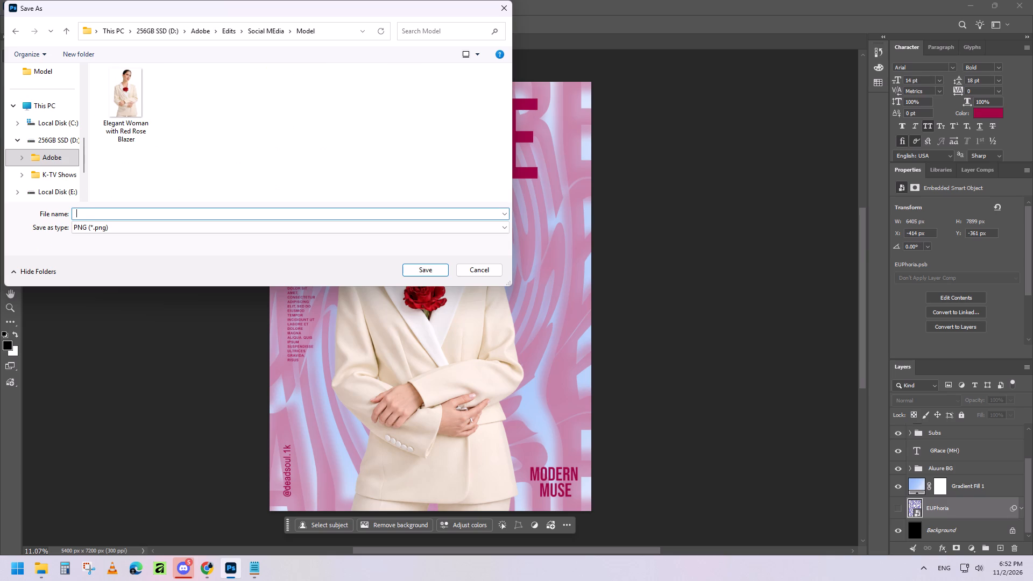
key(1)
click(416, 270)
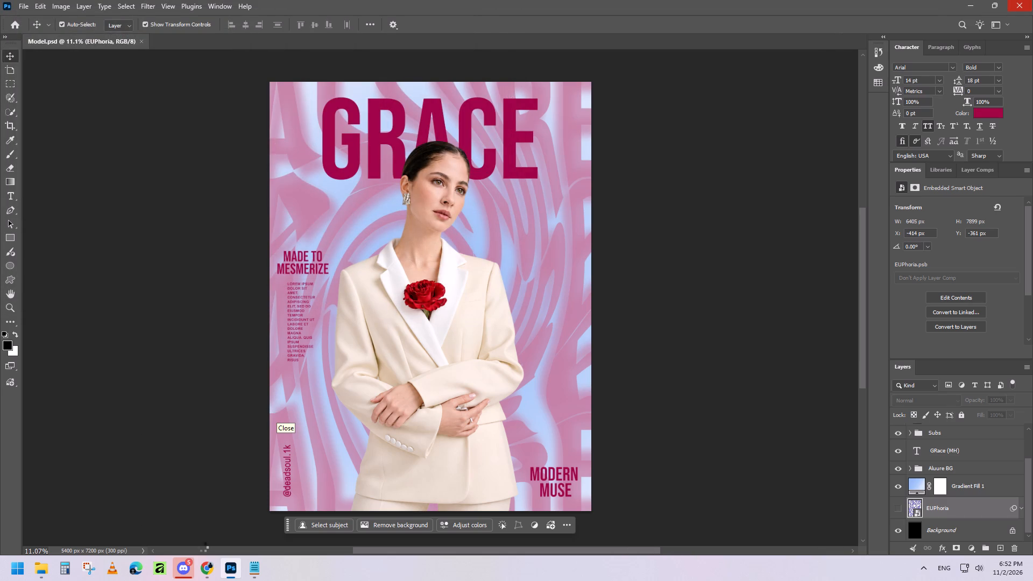
Open 1.png and Model.jpg from the Model folder in Photos and arrange their windows side by side to compare the two poster versions.
click(43, 568)
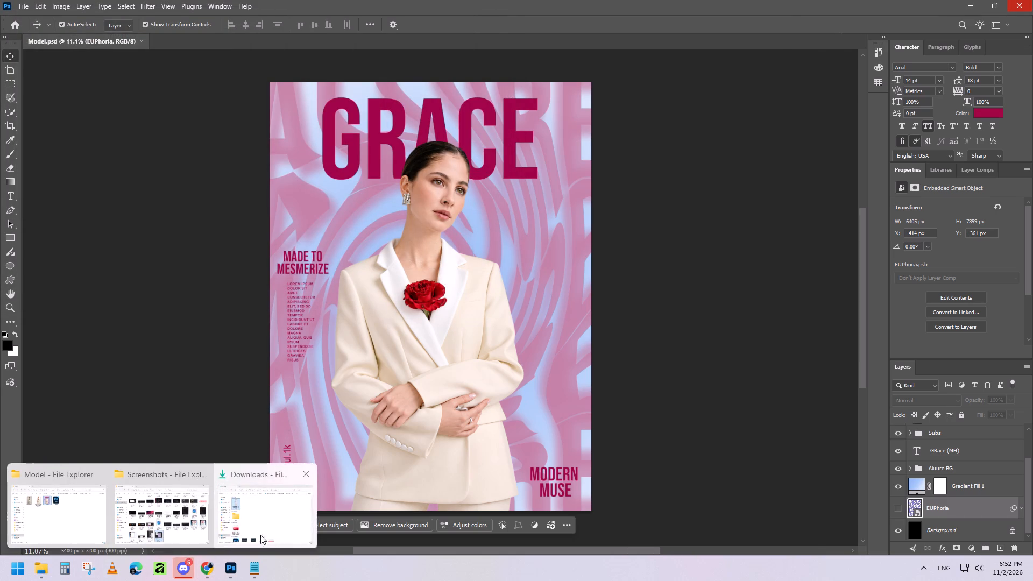
click(67, 513)
click(459, 254)
double_click(227, 131)
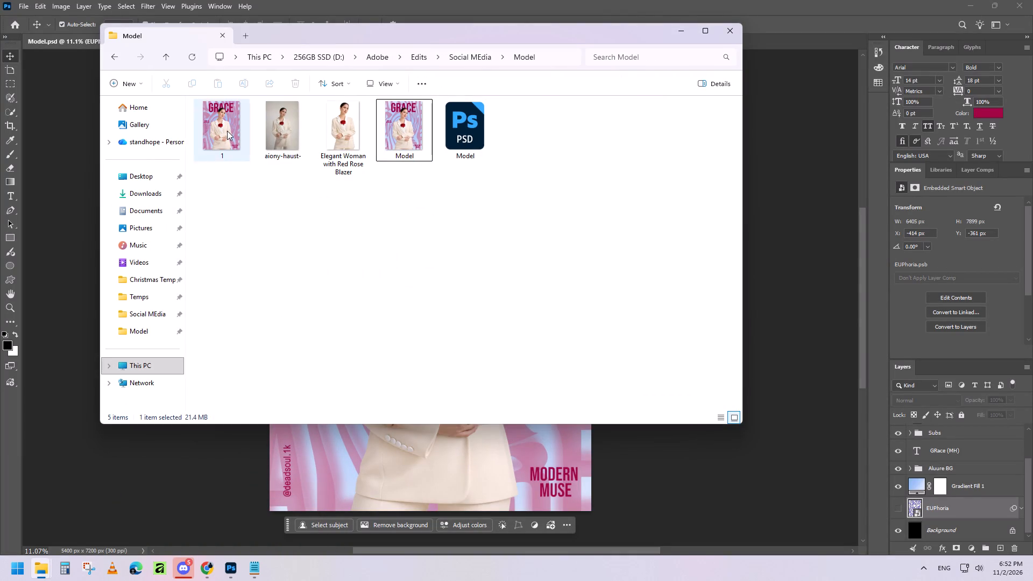
click(971, 0)
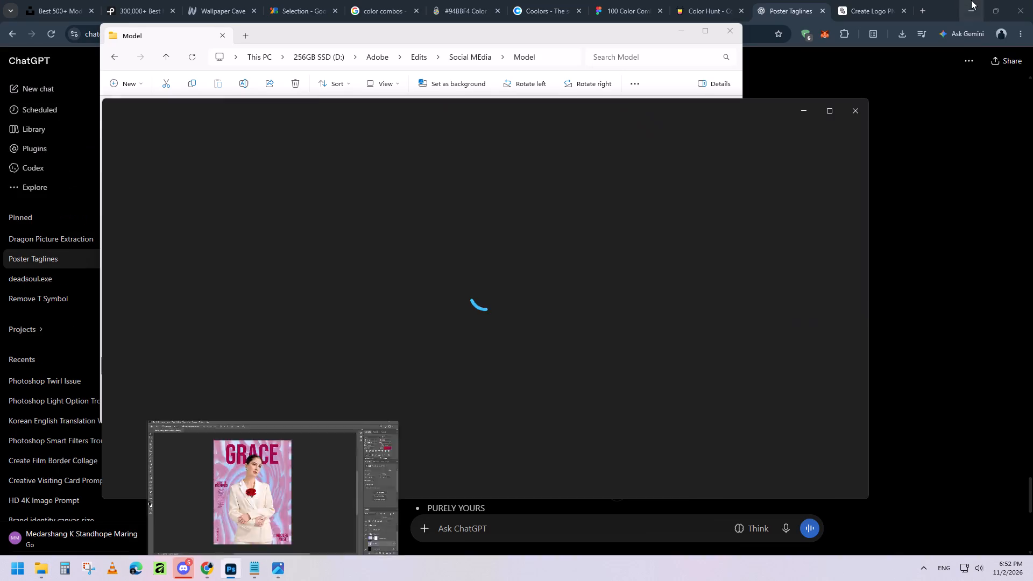
click(966, 5)
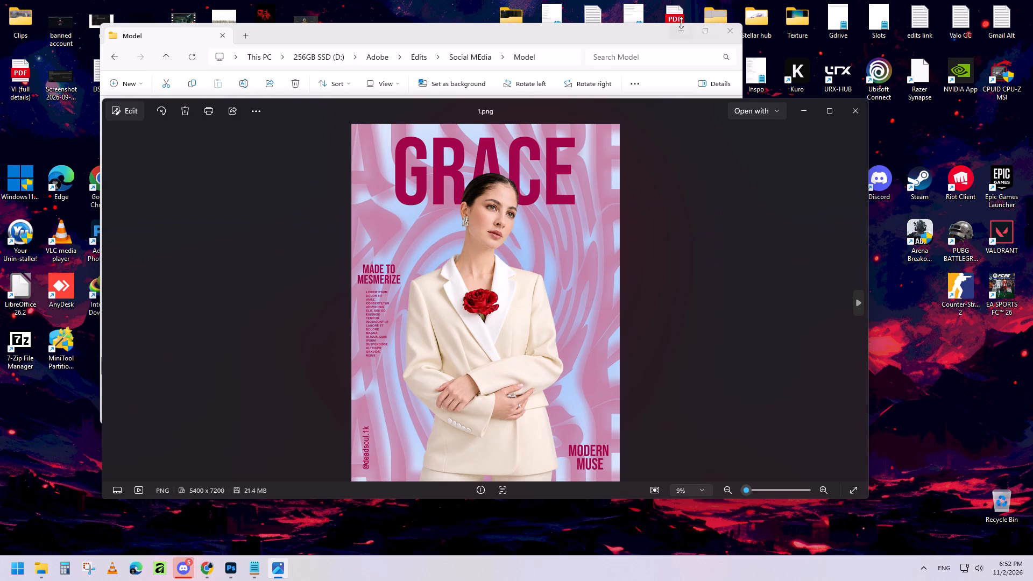
click(506, 31)
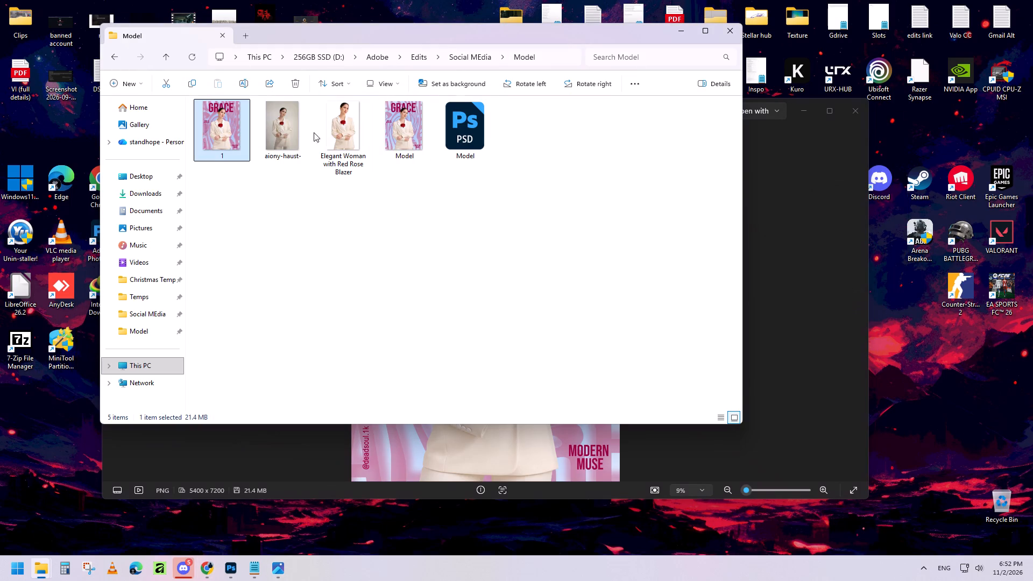
double_click(407, 124)
click(684, 33)
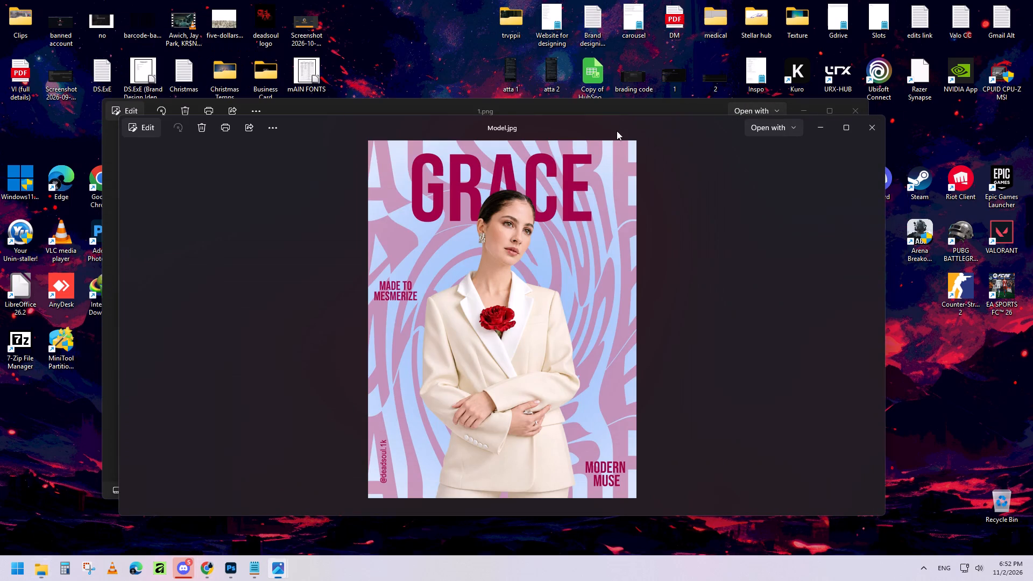
drag(620, 124, 727, 130)
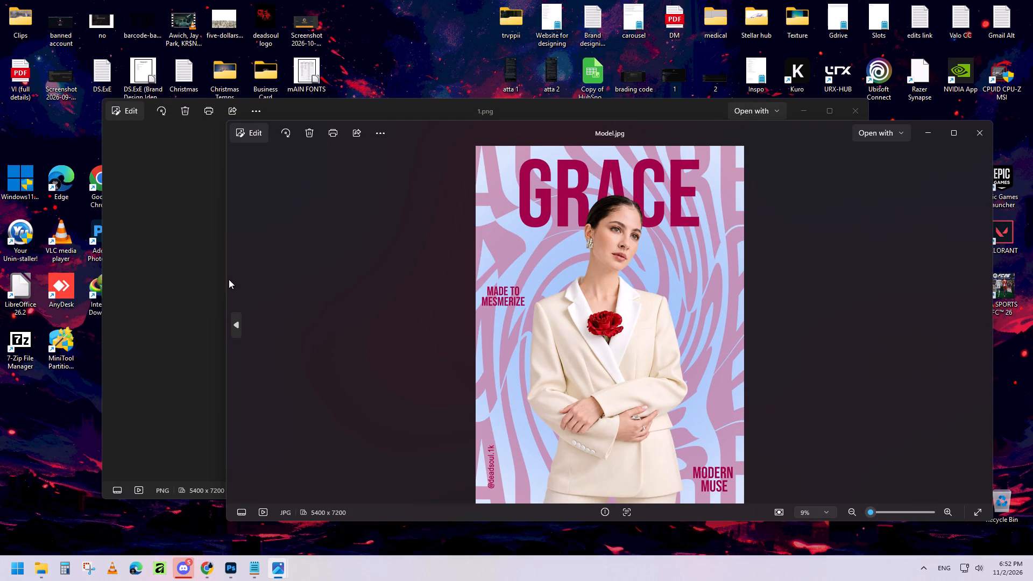
drag(225, 279, 637, 278)
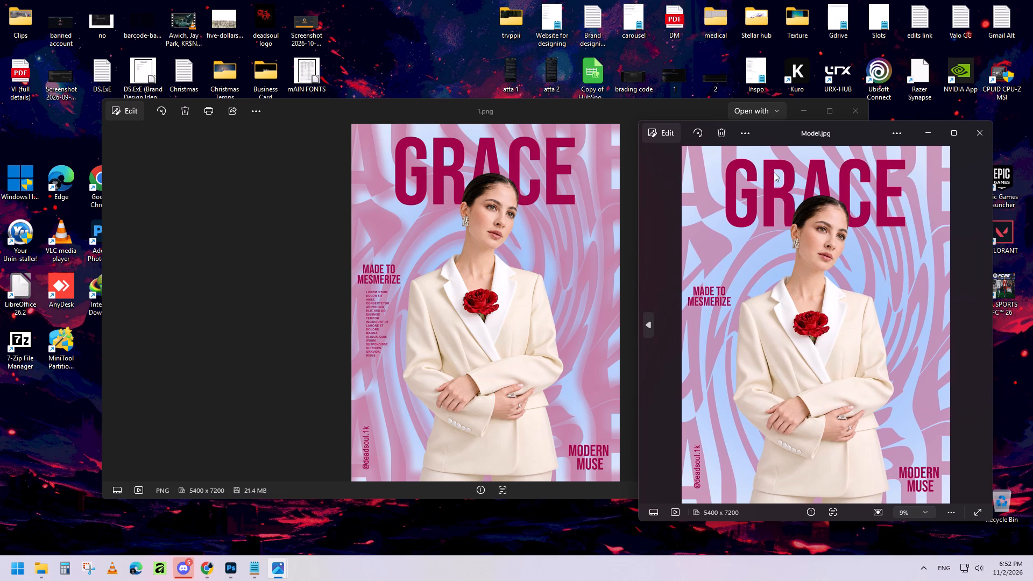
Align Model.jpg level beside 1.png to compare the two posters, and close both image windows.
drag(852, 131, 839, 109)
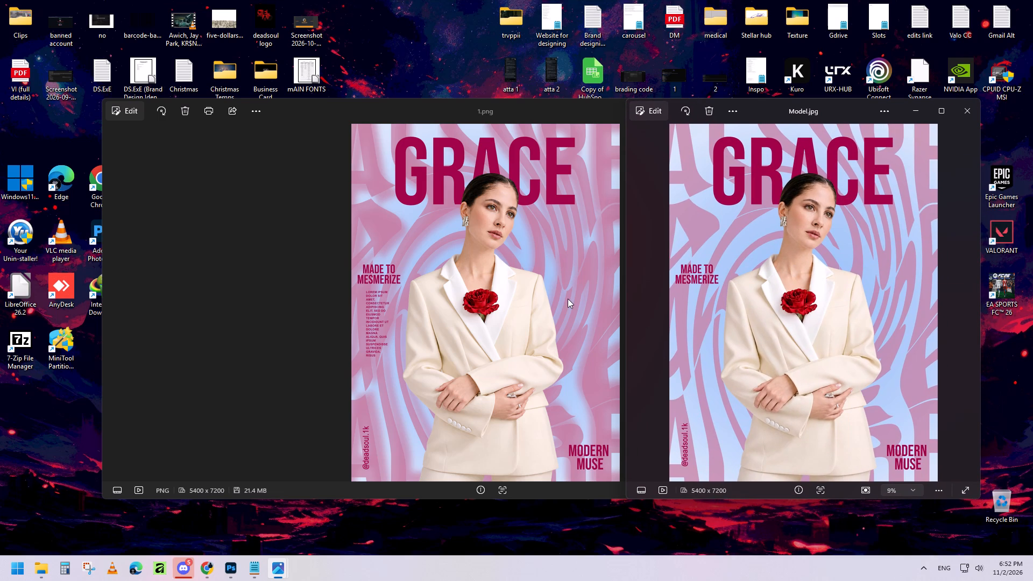
click(968, 111)
click(855, 112)
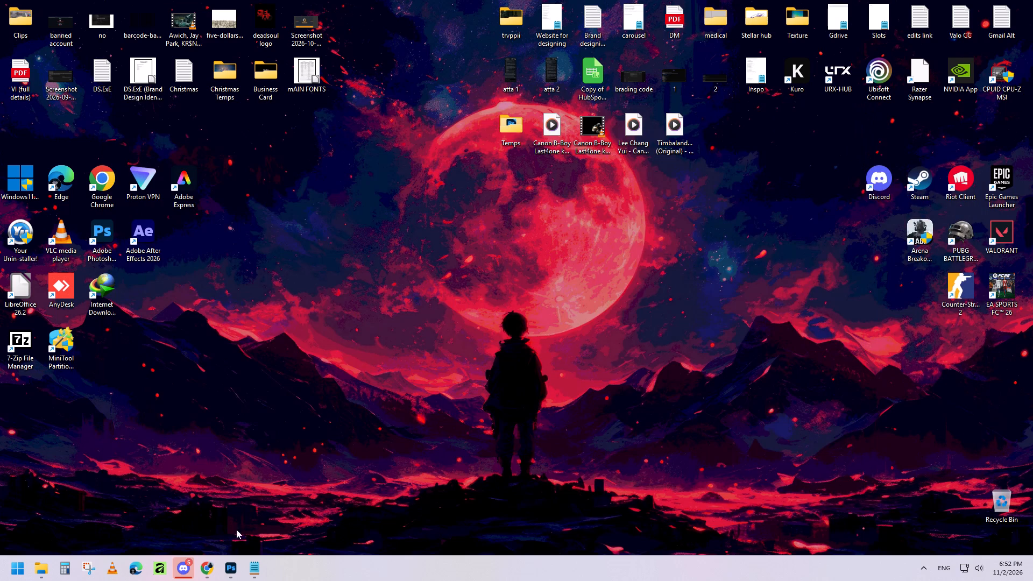
Rename the exported 1.png in the Model folder as Model (Blur BG).
click(34, 565)
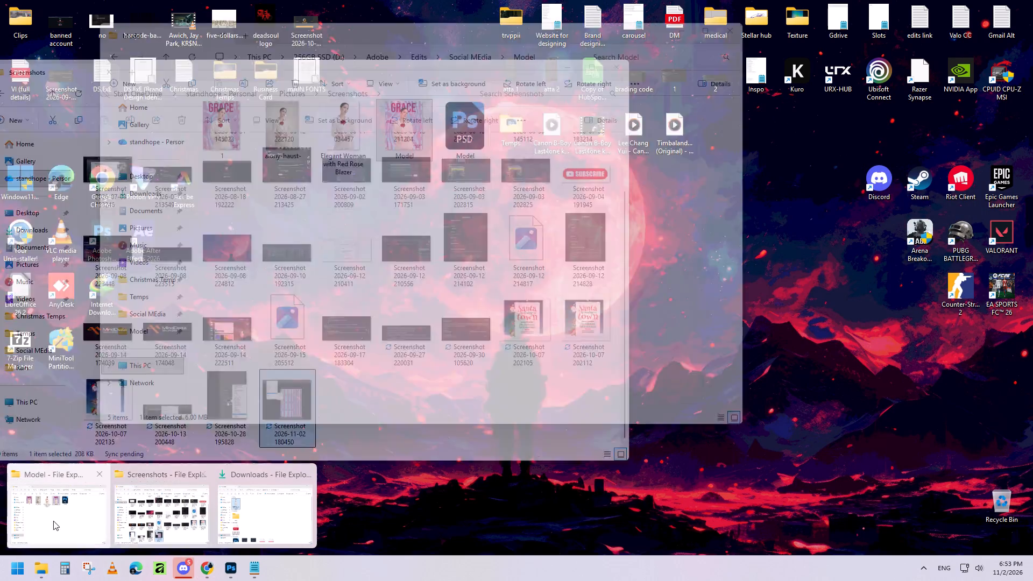
click(53, 521)
click(216, 130)
key(F2)
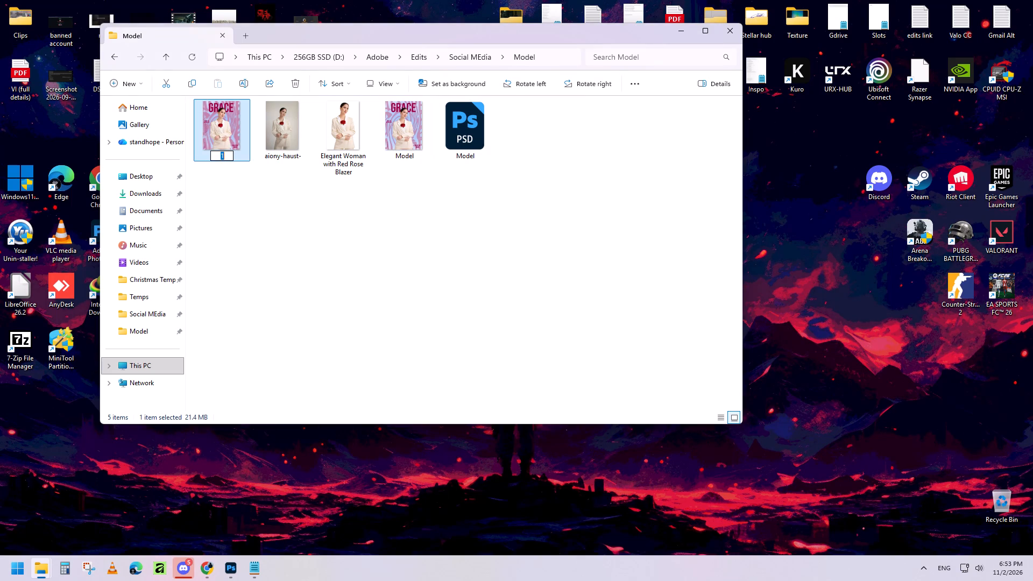
click(227, 152)
key(shift+m)
key(BackSpace)
key(BackSpace)
key(shift+m)
text(odel ()
text(Blur BG))
key(Return)
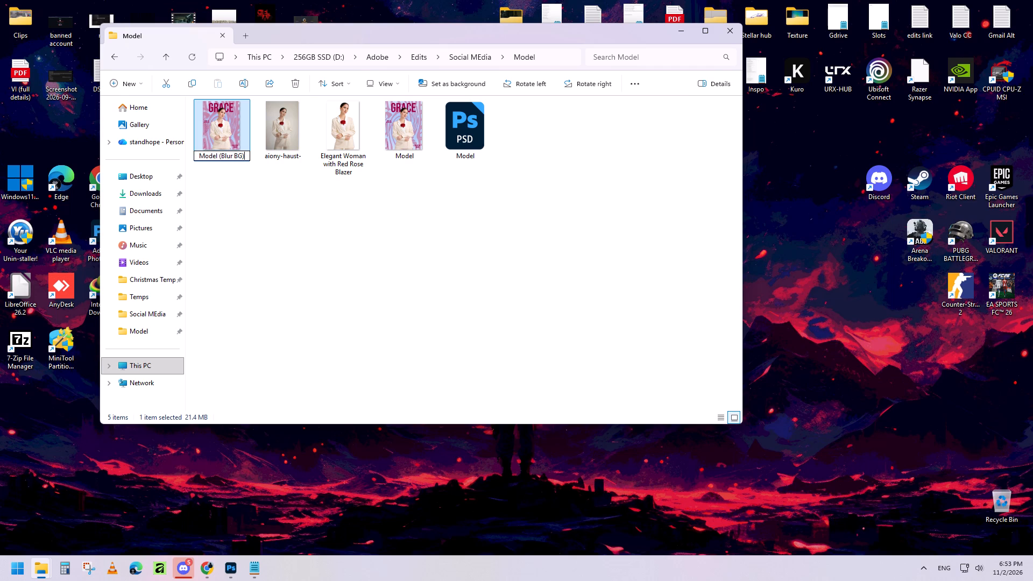
Create a new folder named Material inside the Model folder.
click(411, 234)
right_click(411, 234)
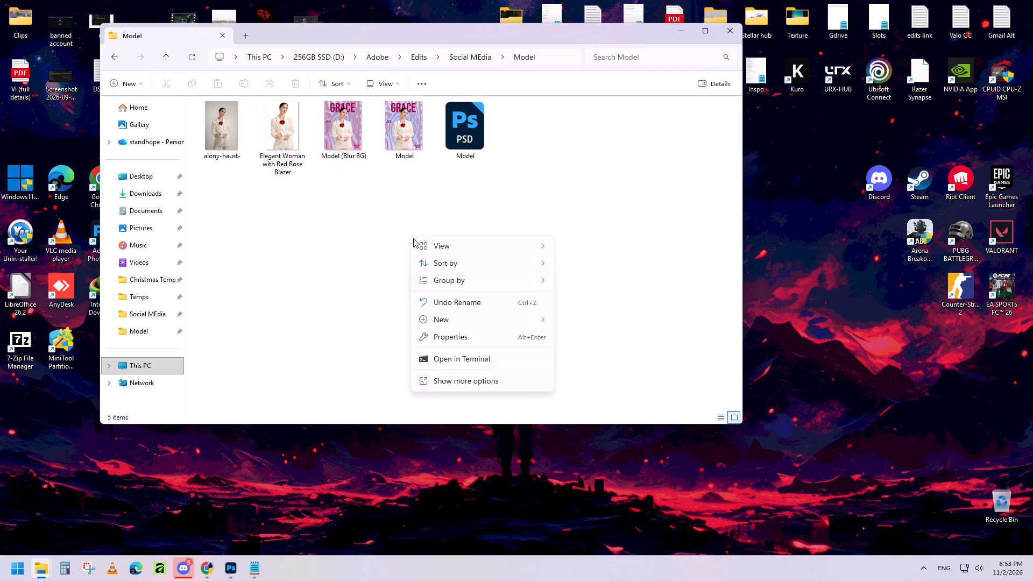
click(477, 322)
click(605, 326)
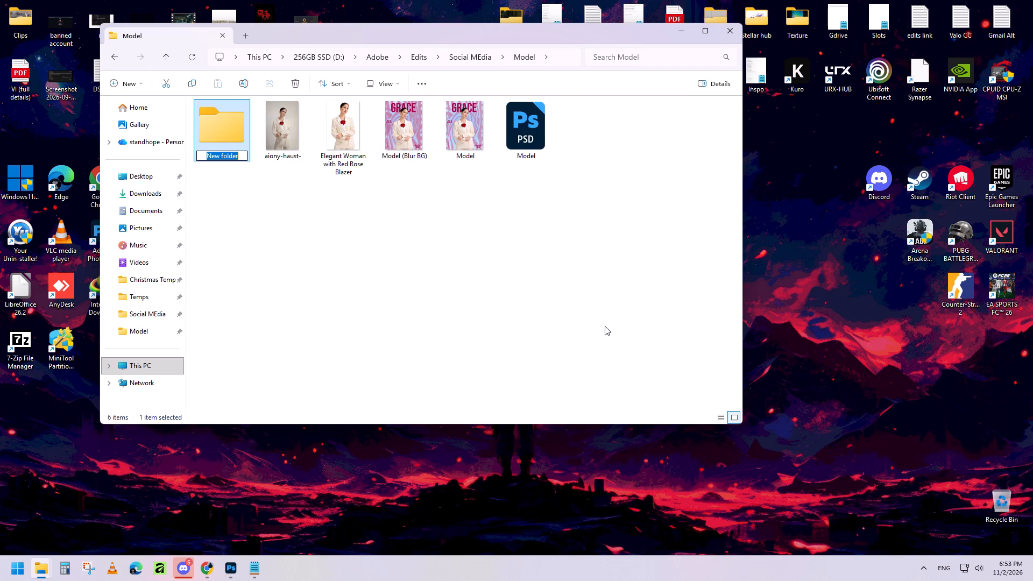
text(Material)
key(Return)
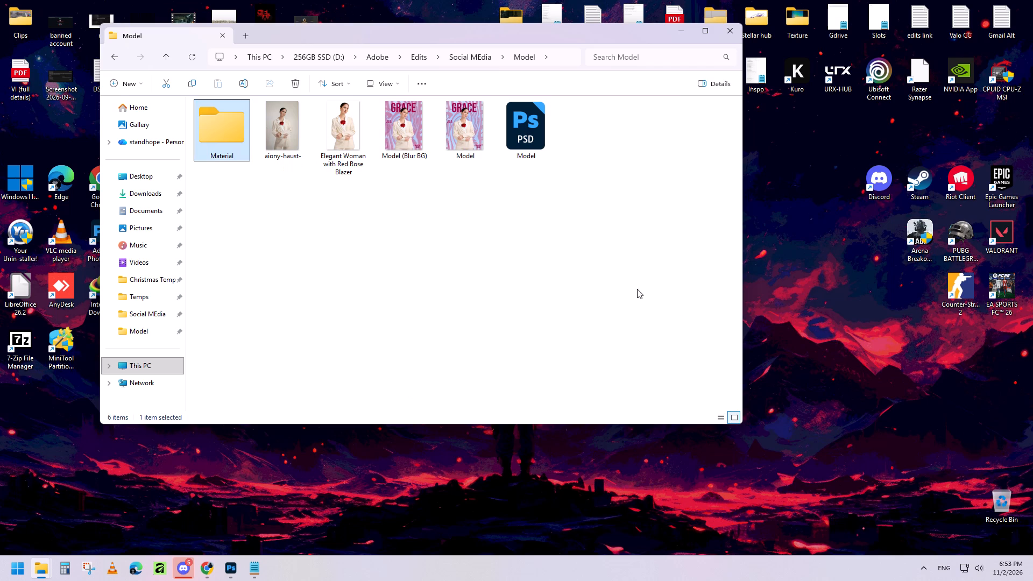
Move the original studio photo and Elegant Woman with Red Rose Blazer into the Material folder, return to Social MEdia and minimise the window.
drag(342, 189, 275, 110)
drag(291, 141, 230, 141)
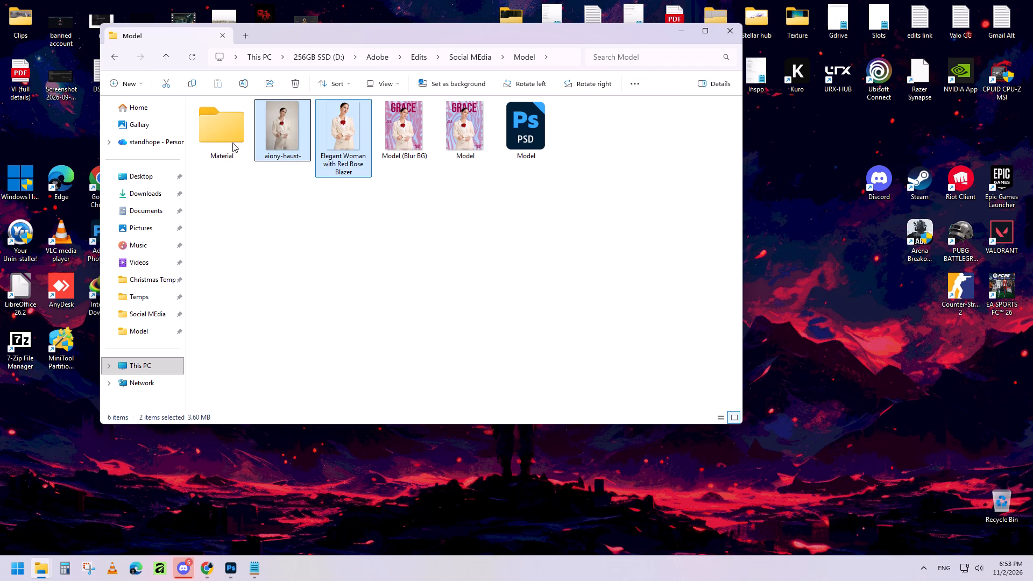
click(472, 225)
click(115, 55)
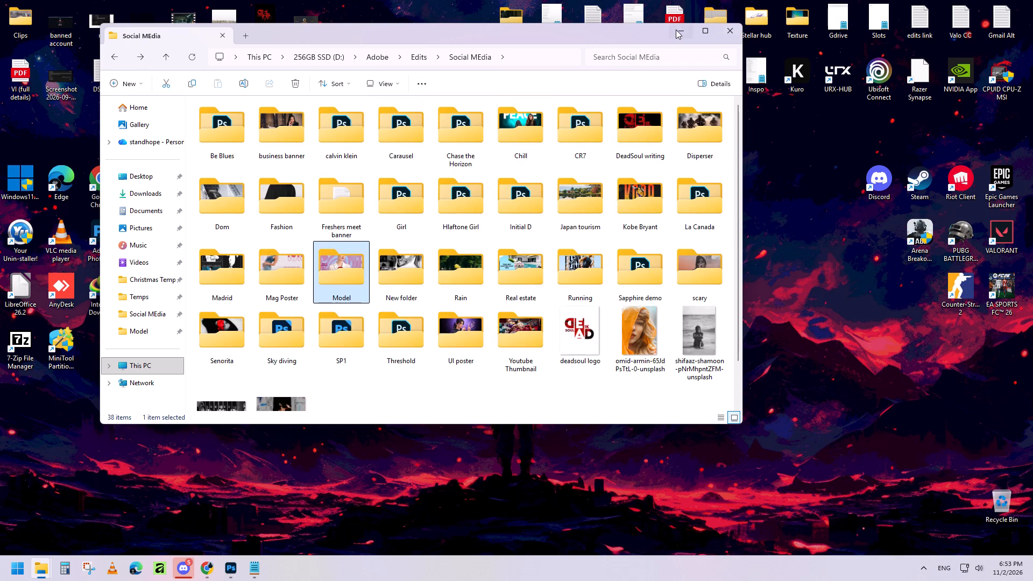
click(677, 30)
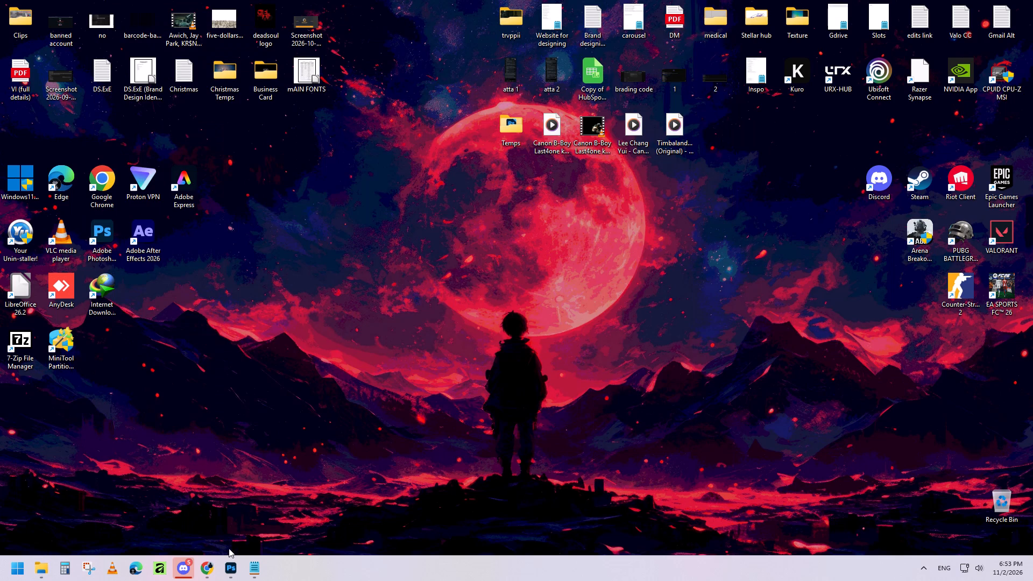